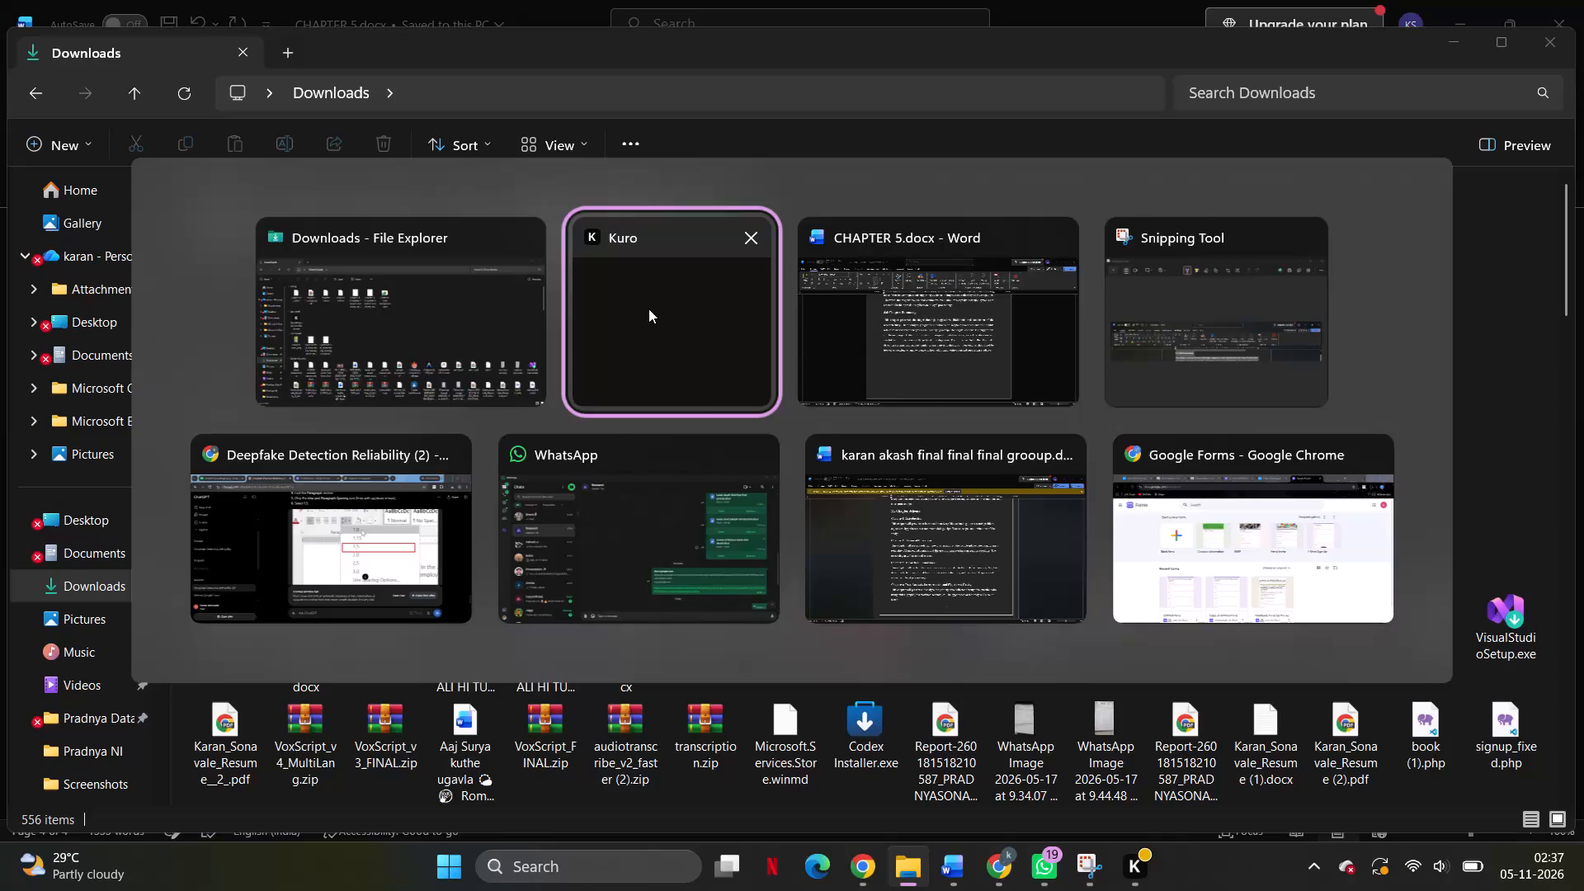
Switch to the CHAPTER 5 document in Word and look back through it to the chapter heading on the first page.
key(alt+Tab)
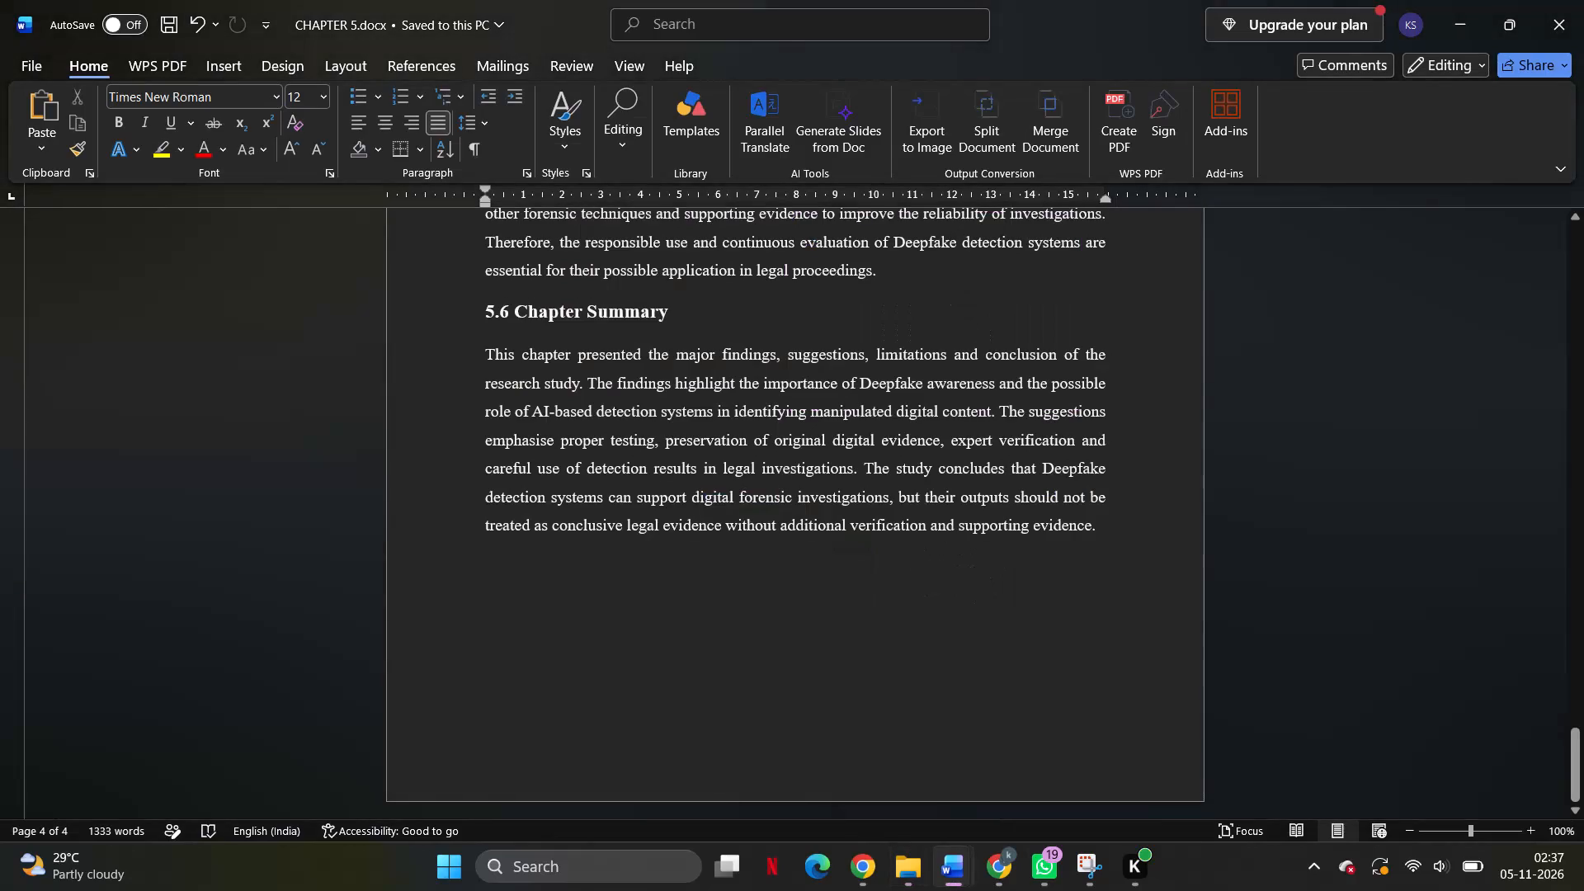
scroll(681, 360, up, 9)
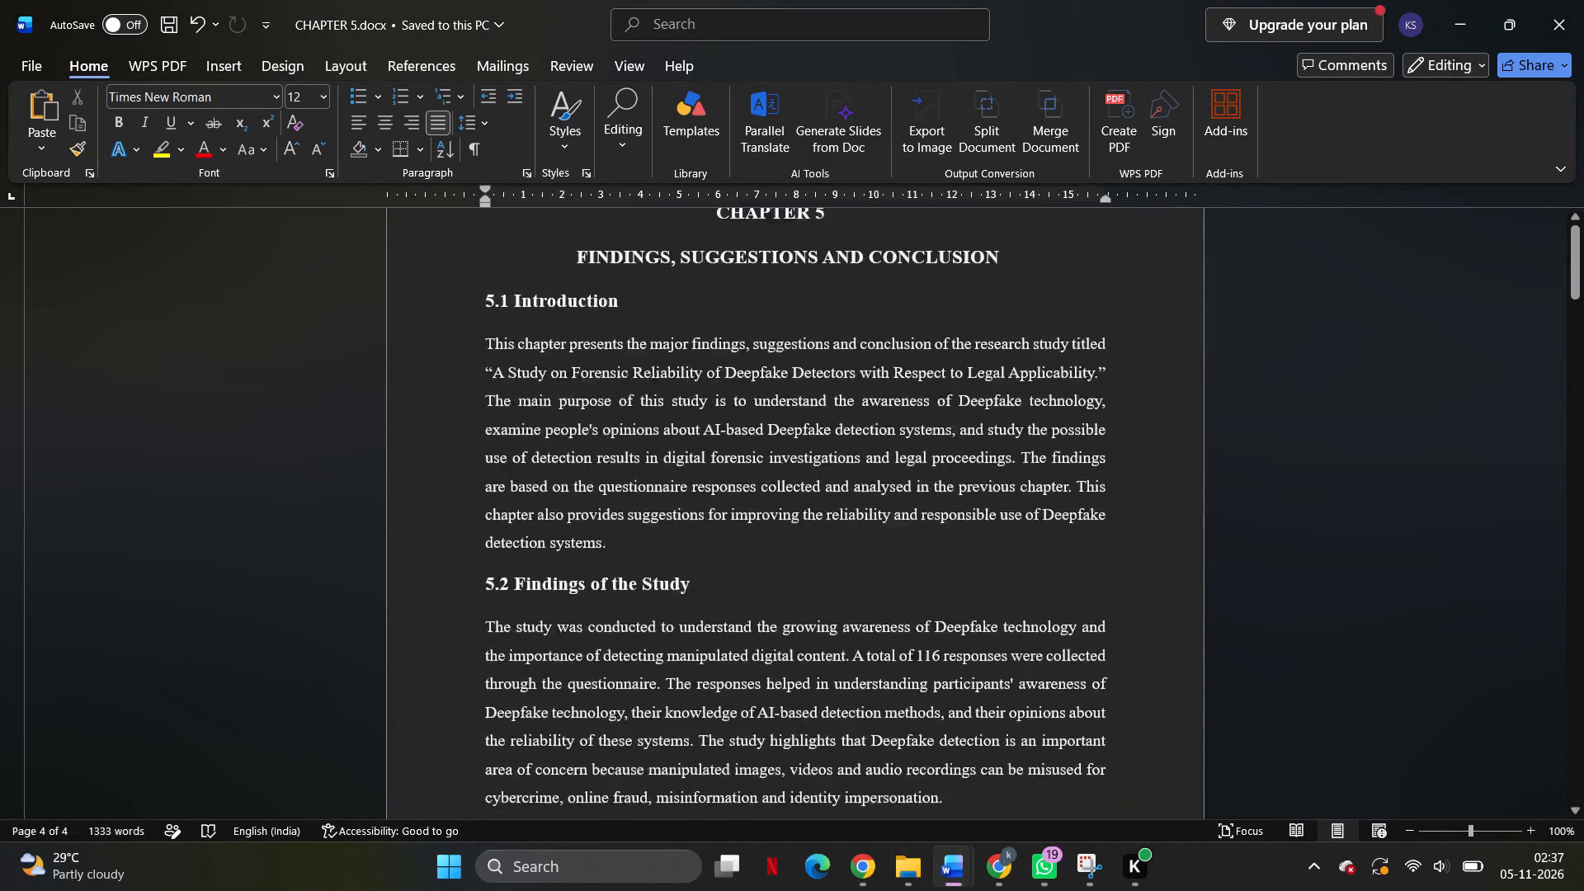
scroll(681, 360, up, 1)
Switch to the Chrome window with the Deepfake Detection Reliability (2) chat.
key(alt+Tab)
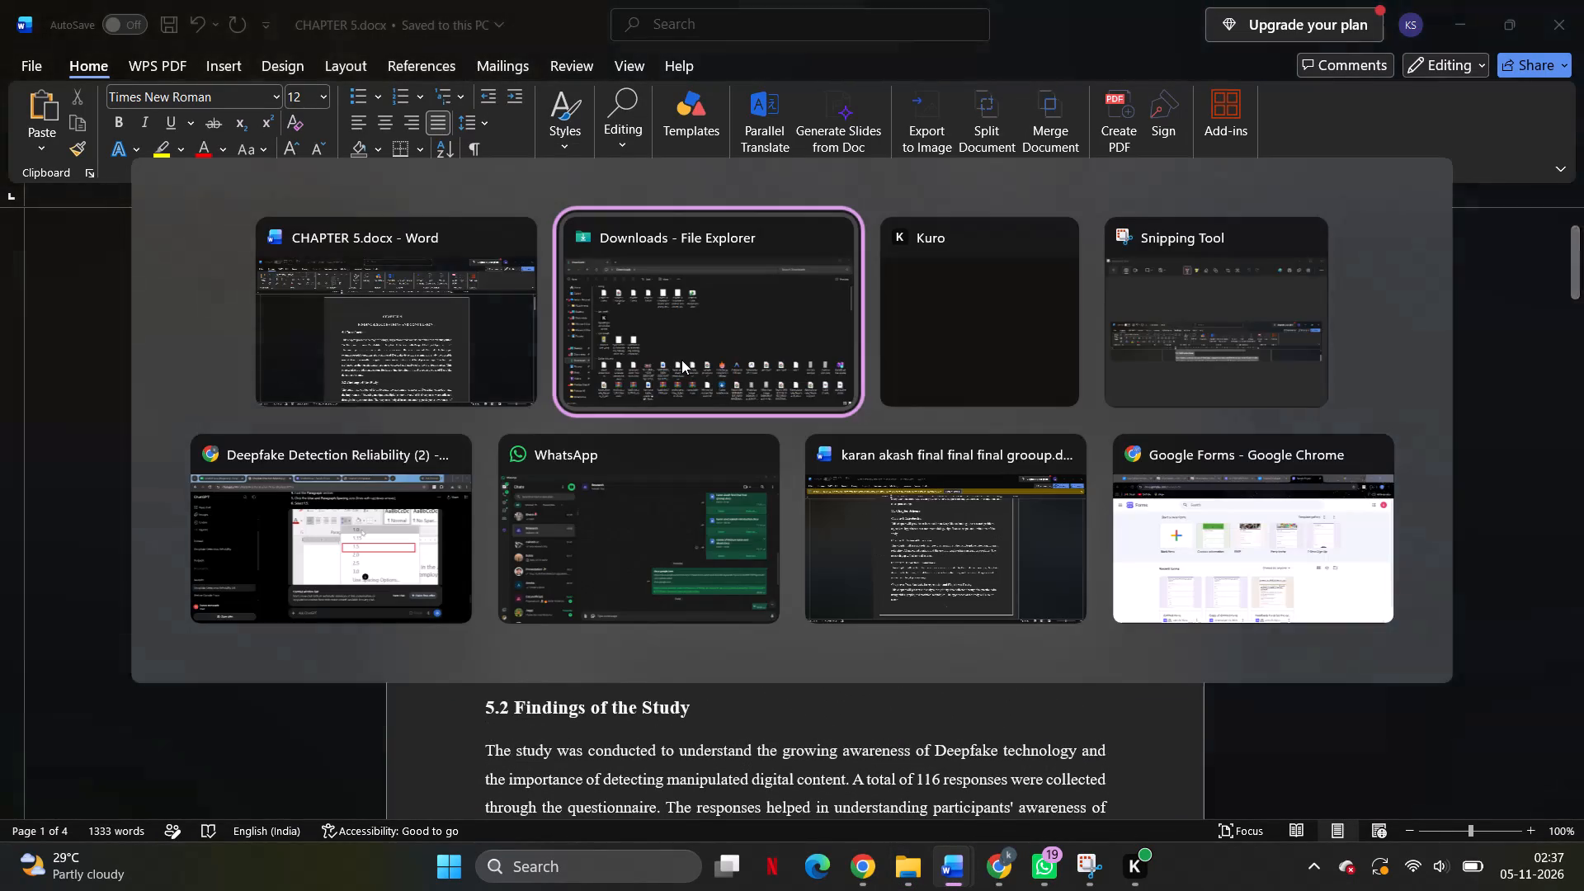
key(alt+Tab)
key(alt+Tab)
key(alt+Tab)
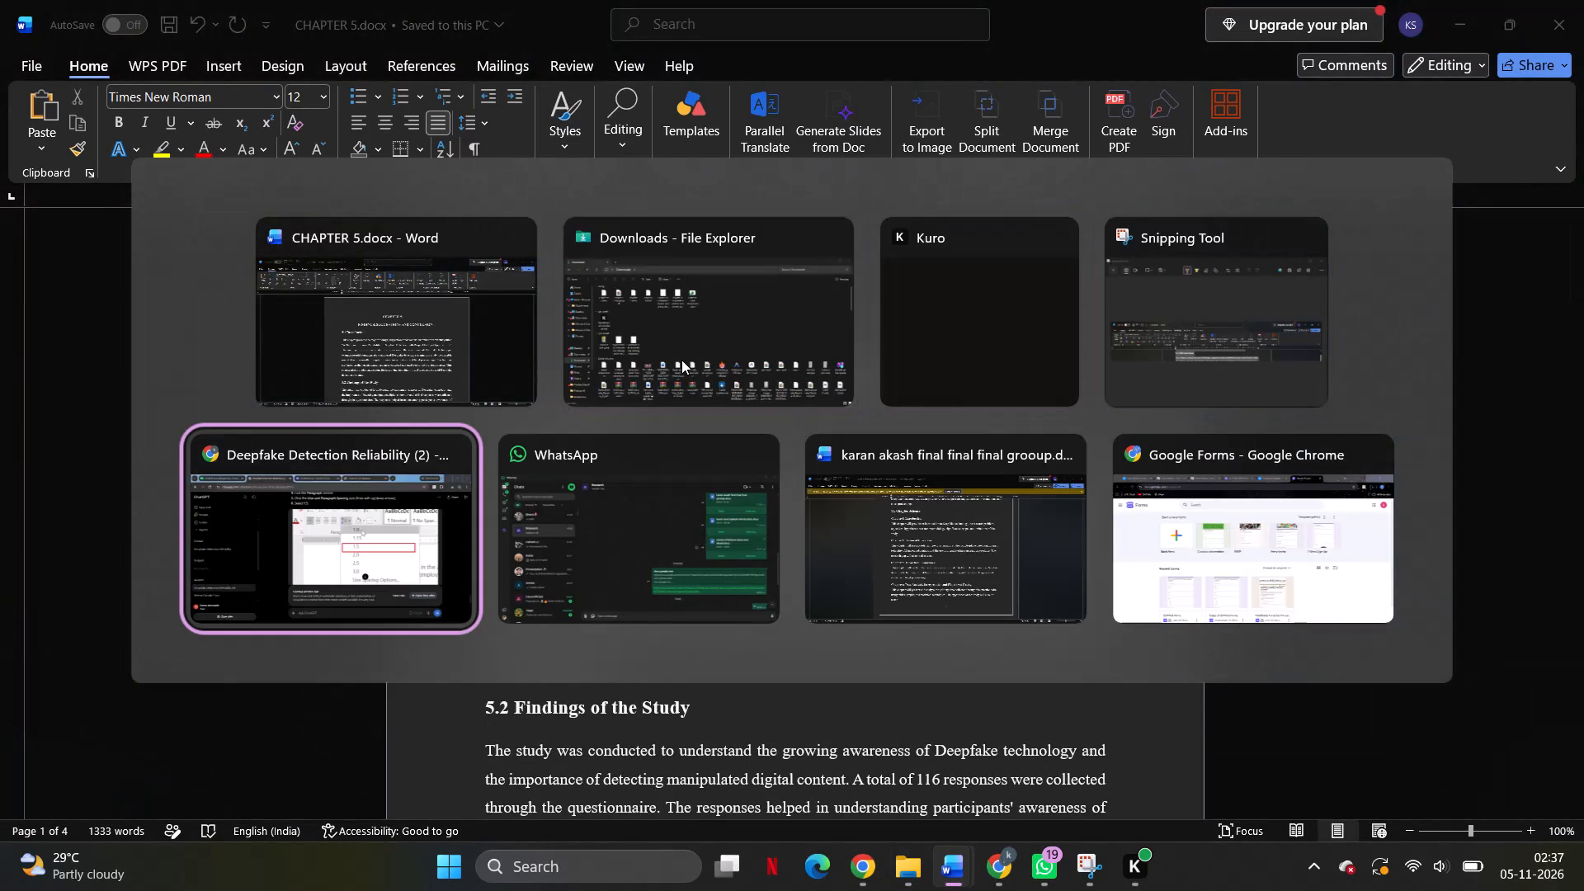
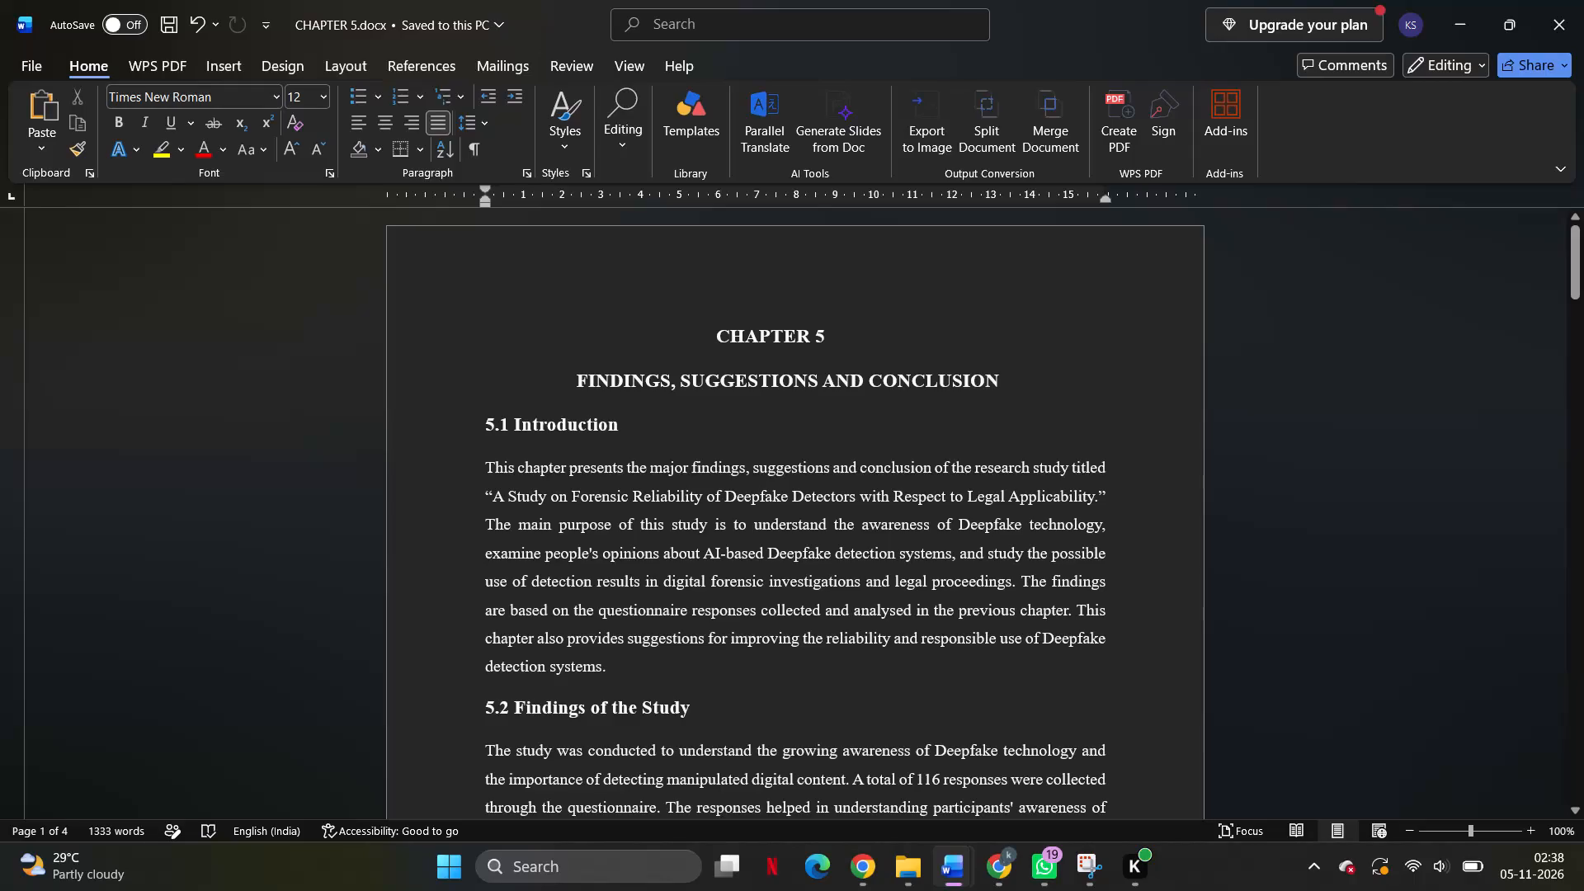
Open Chapter_4_Deepfake_Forensic_Reliability_Analysis (1).docx from the Downloads folder in File Explorer and enable editing of it in Word.
key(alt+Tab)
key(alt+Tab)
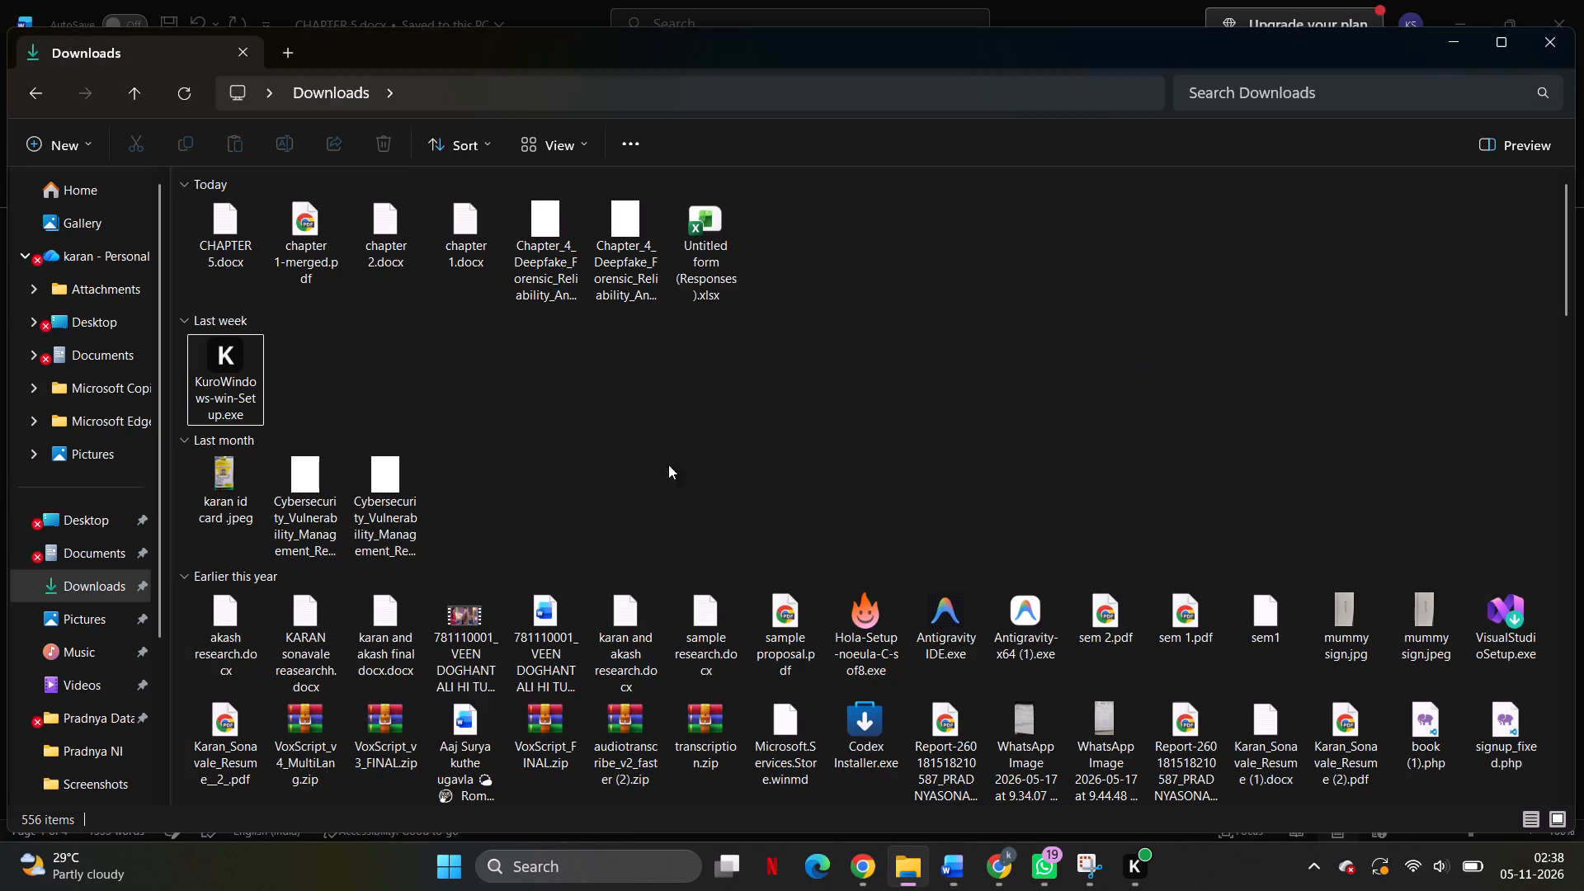
double_click(554, 248)
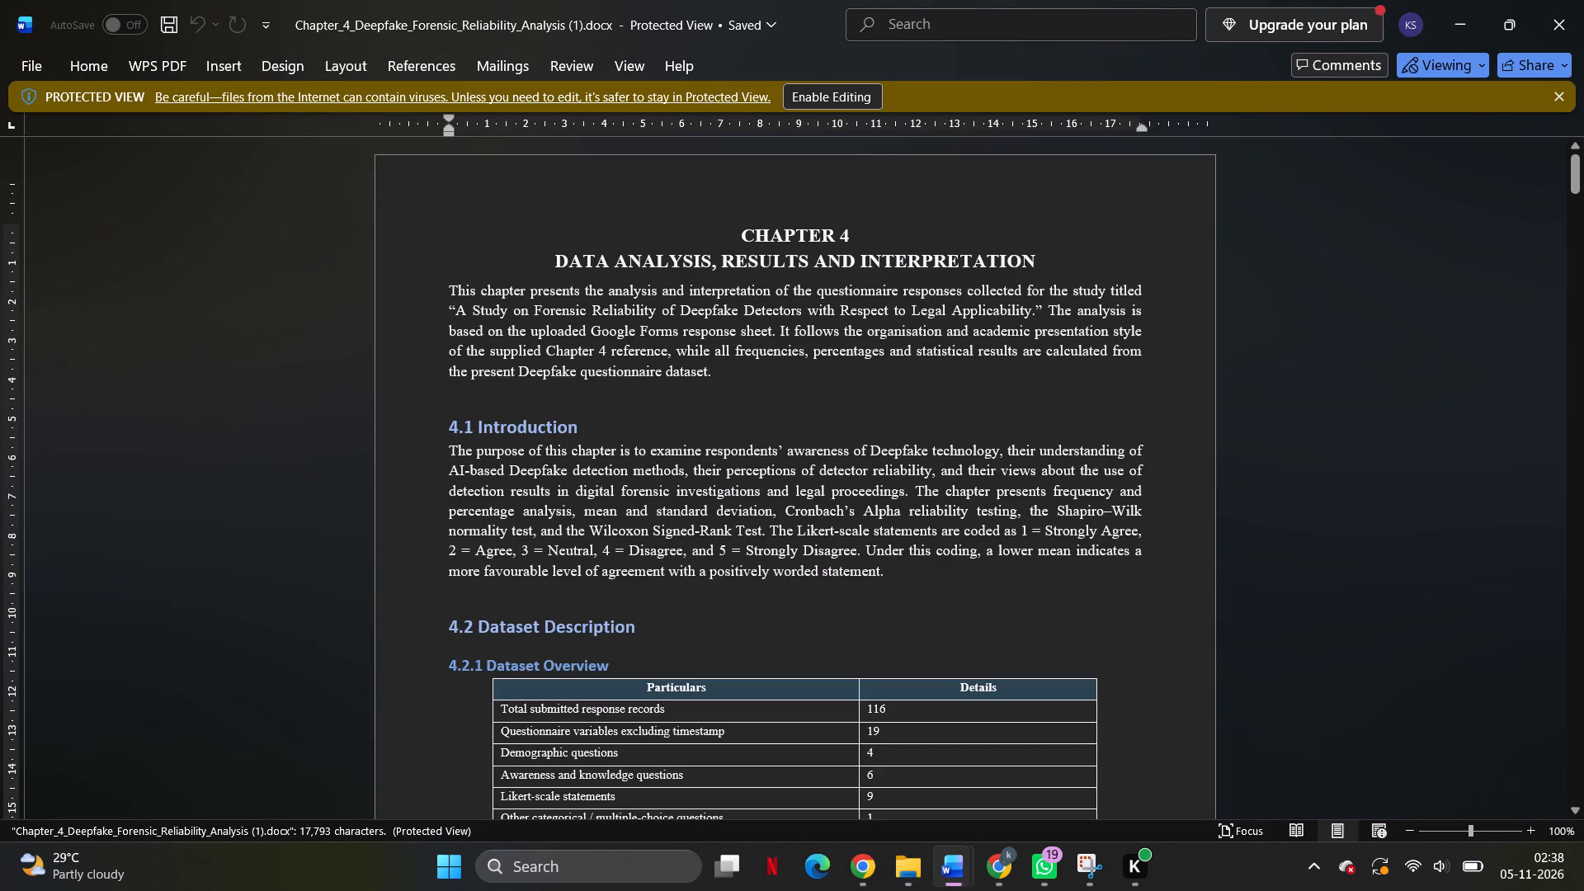
click(810, 85)
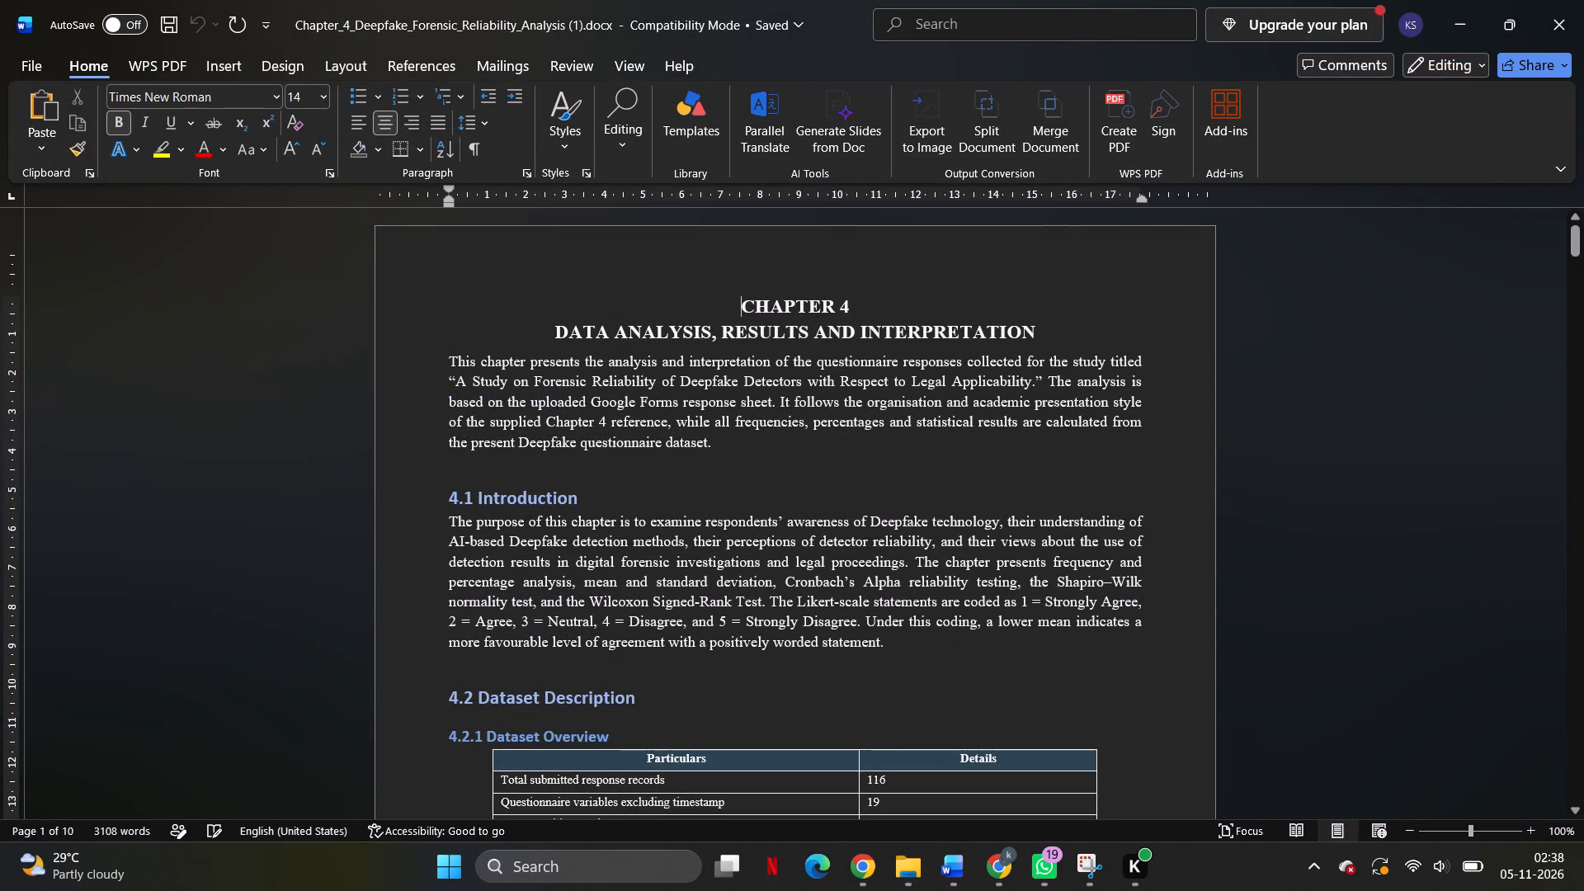
Set all text from the opening paragraph through the 4.11 Chapter Summary to Times New Roman, size 12.
double_click(443, 359)
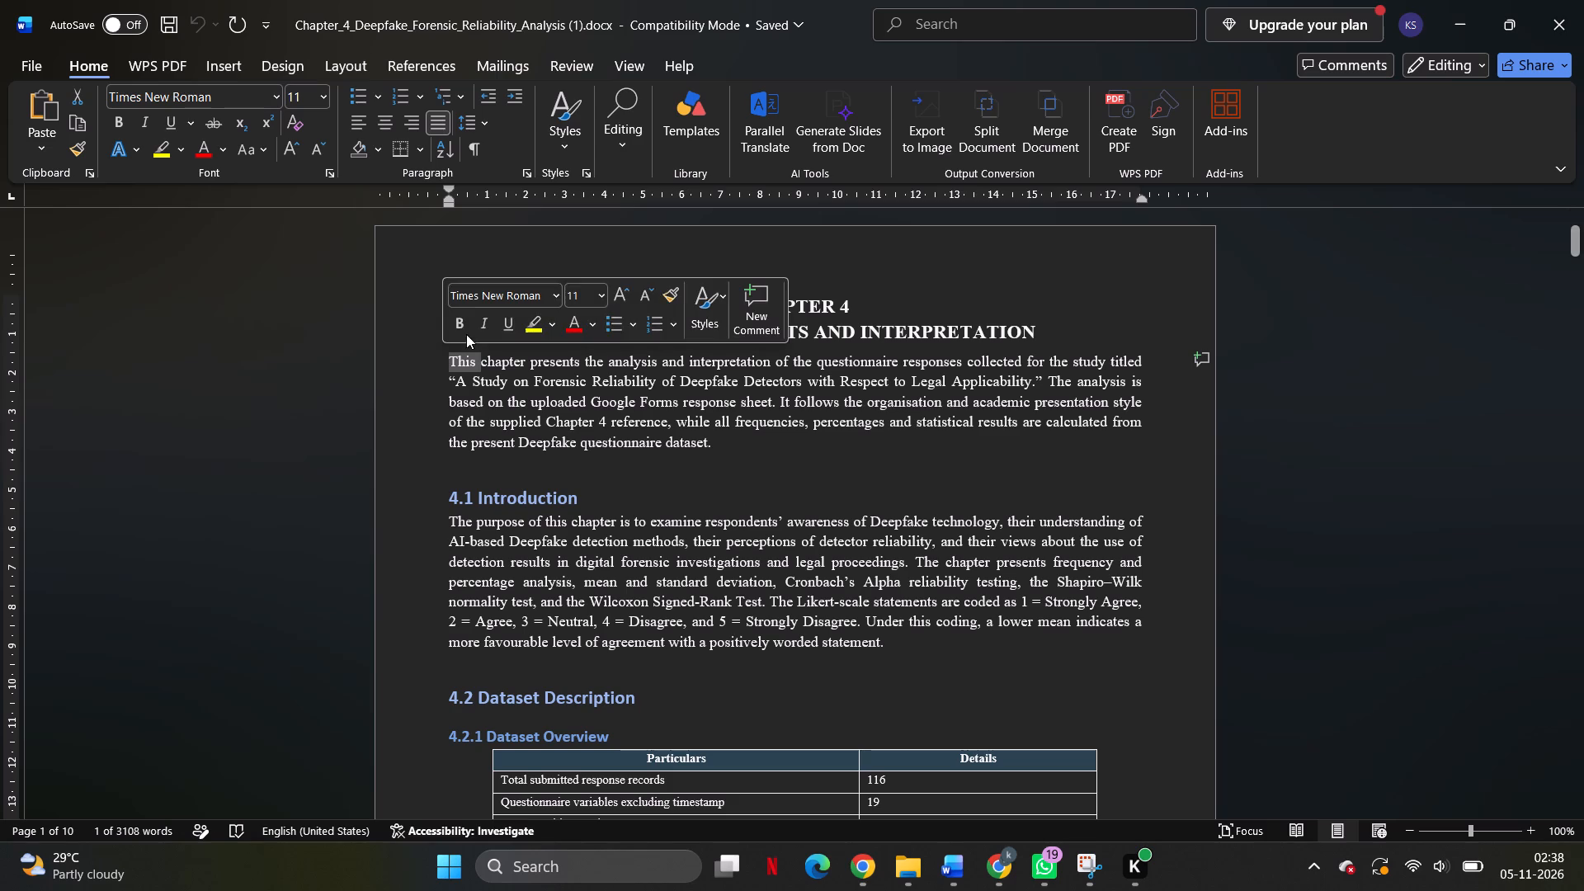
click(431, 359)
click(443, 364)
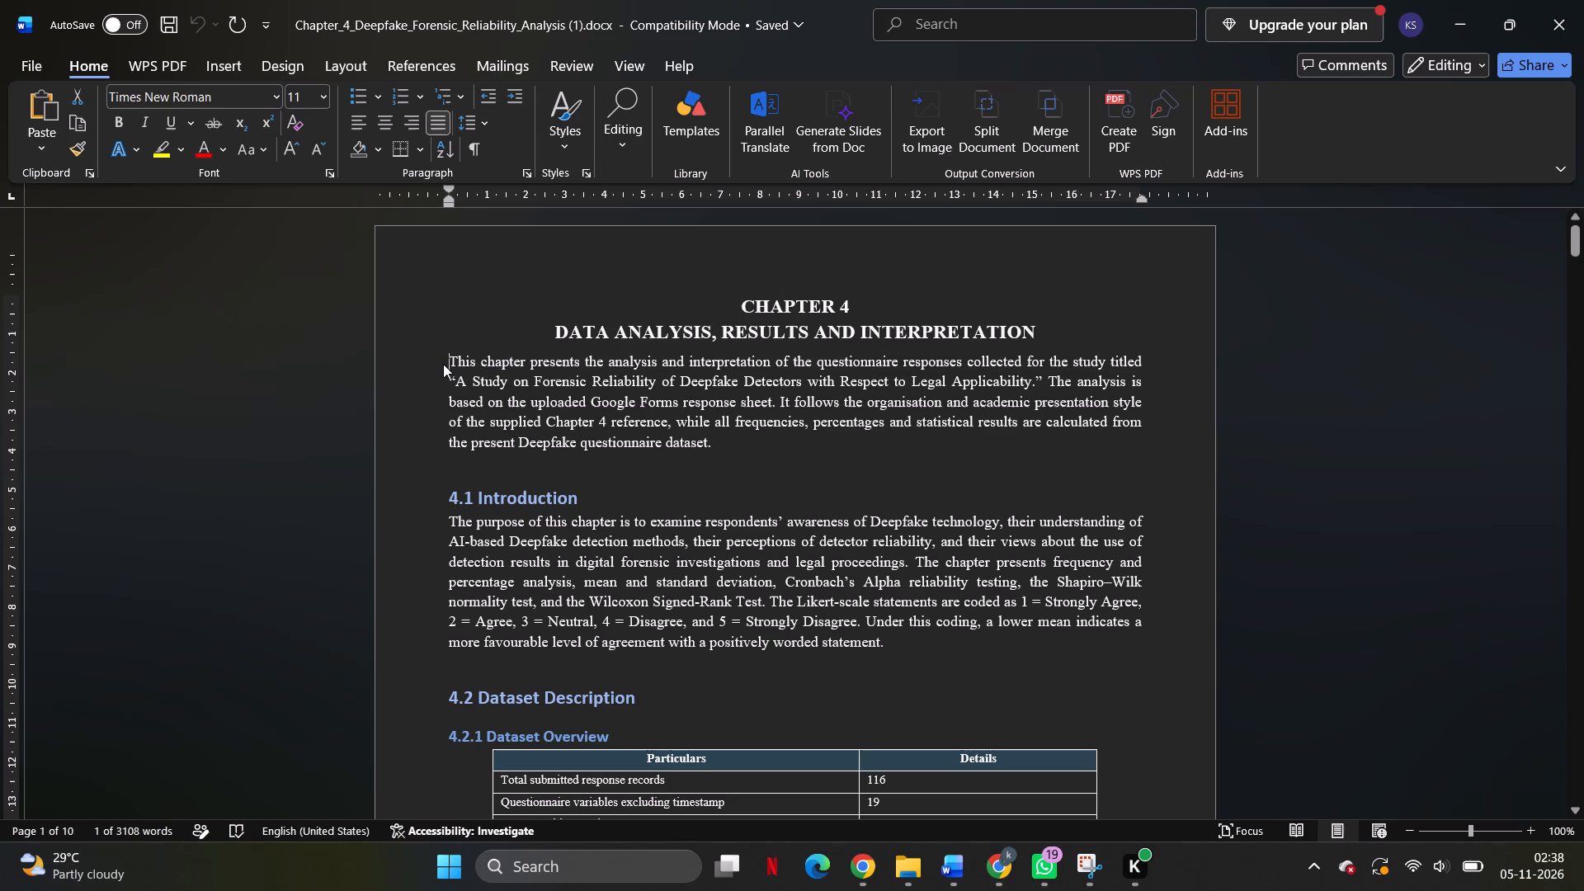
drag(441, 349, 841, 855)
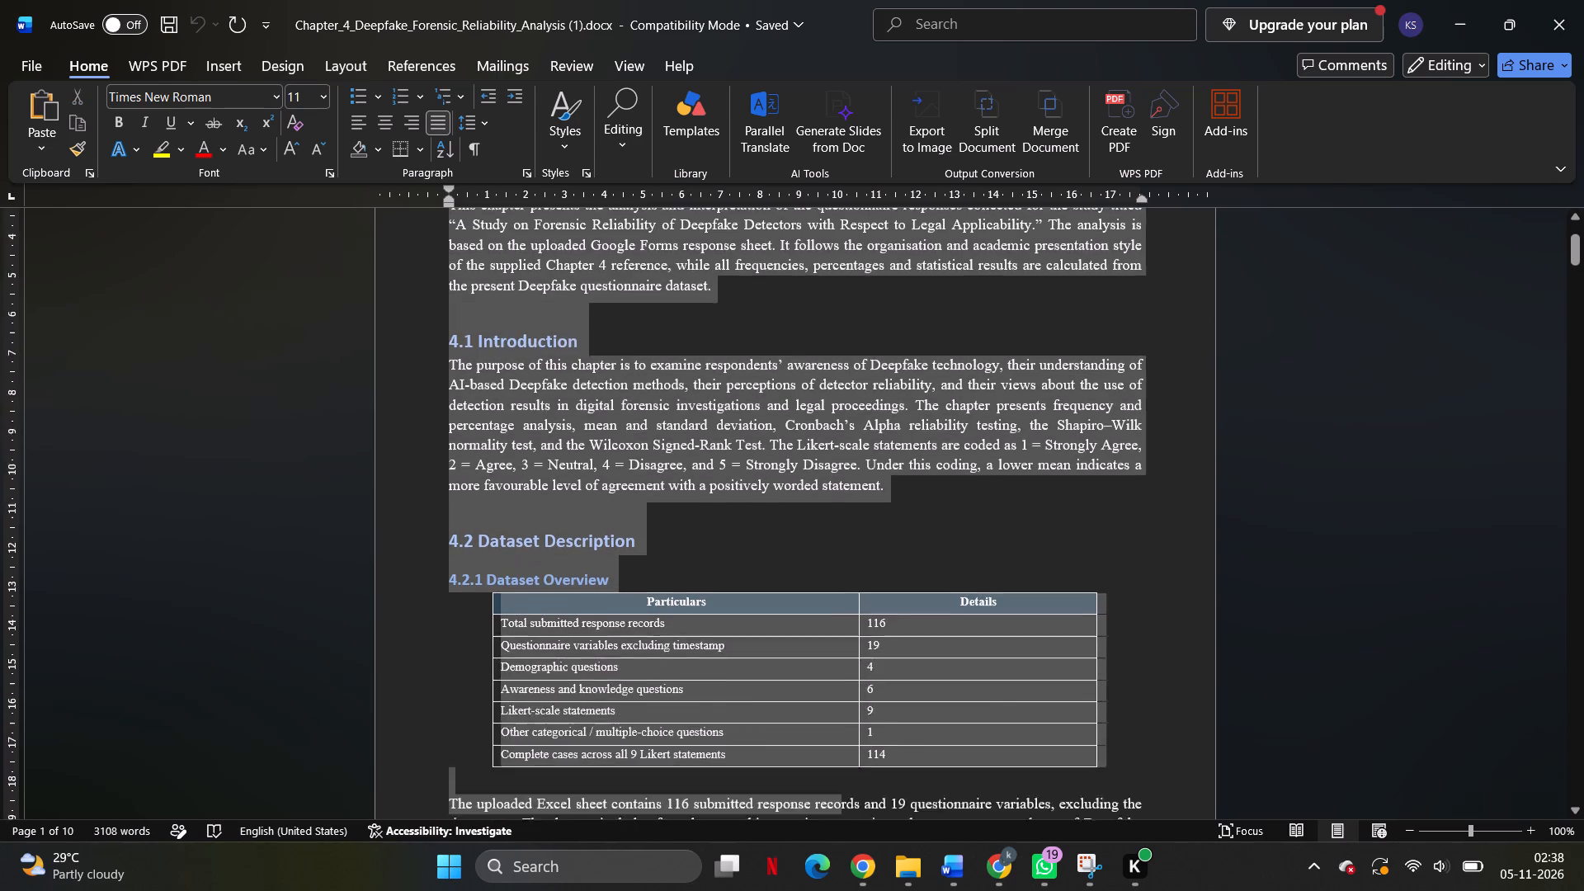
drag(841, 855, 852, 890)
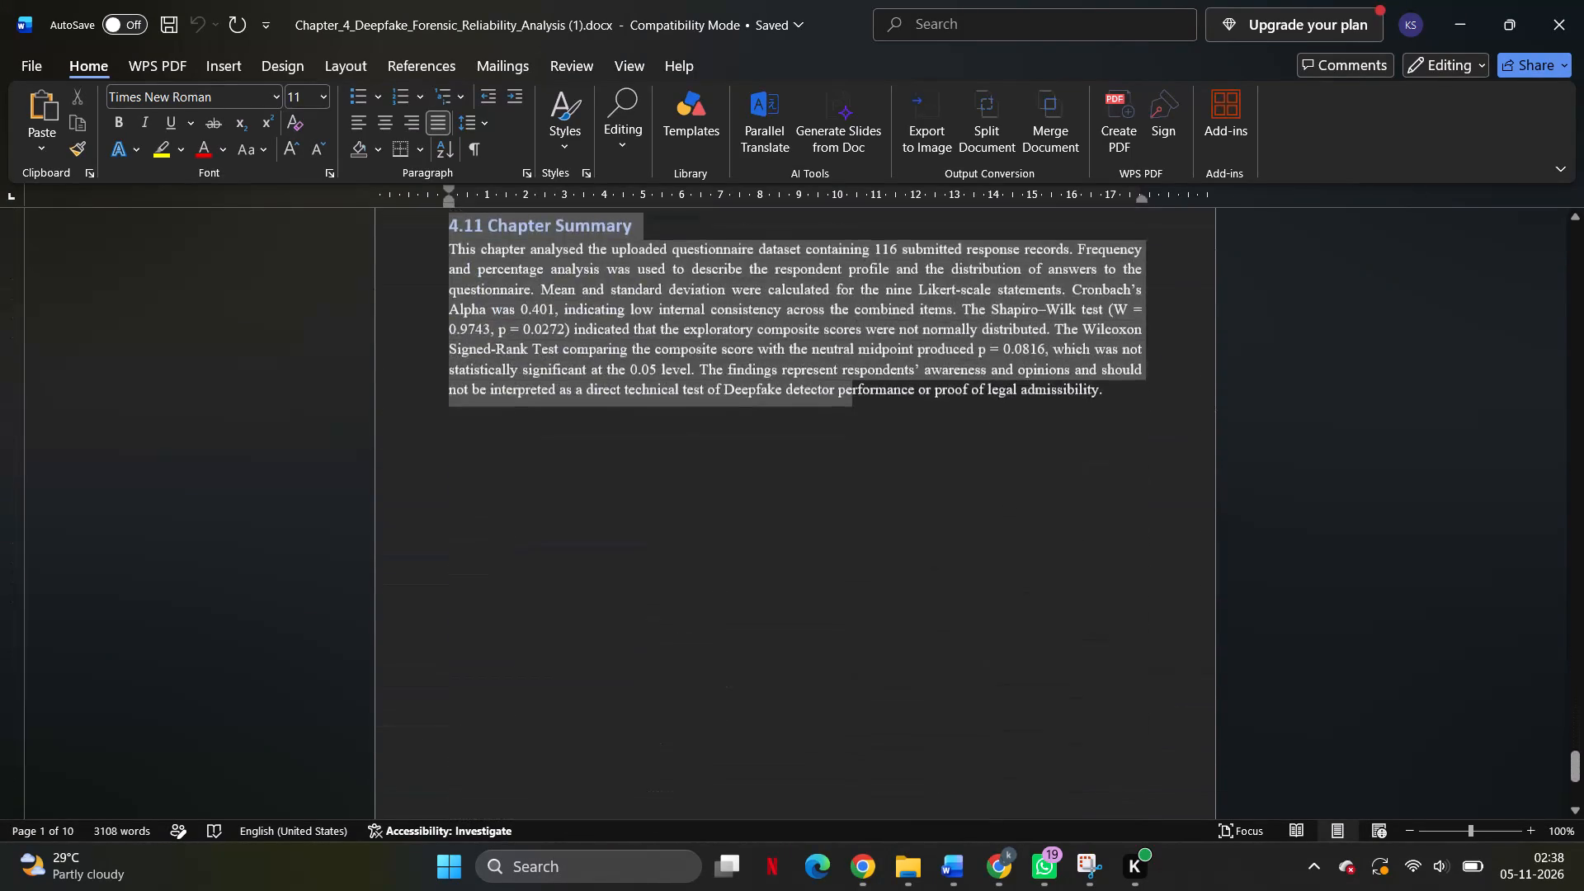
drag(852, 890, 1077, 706)
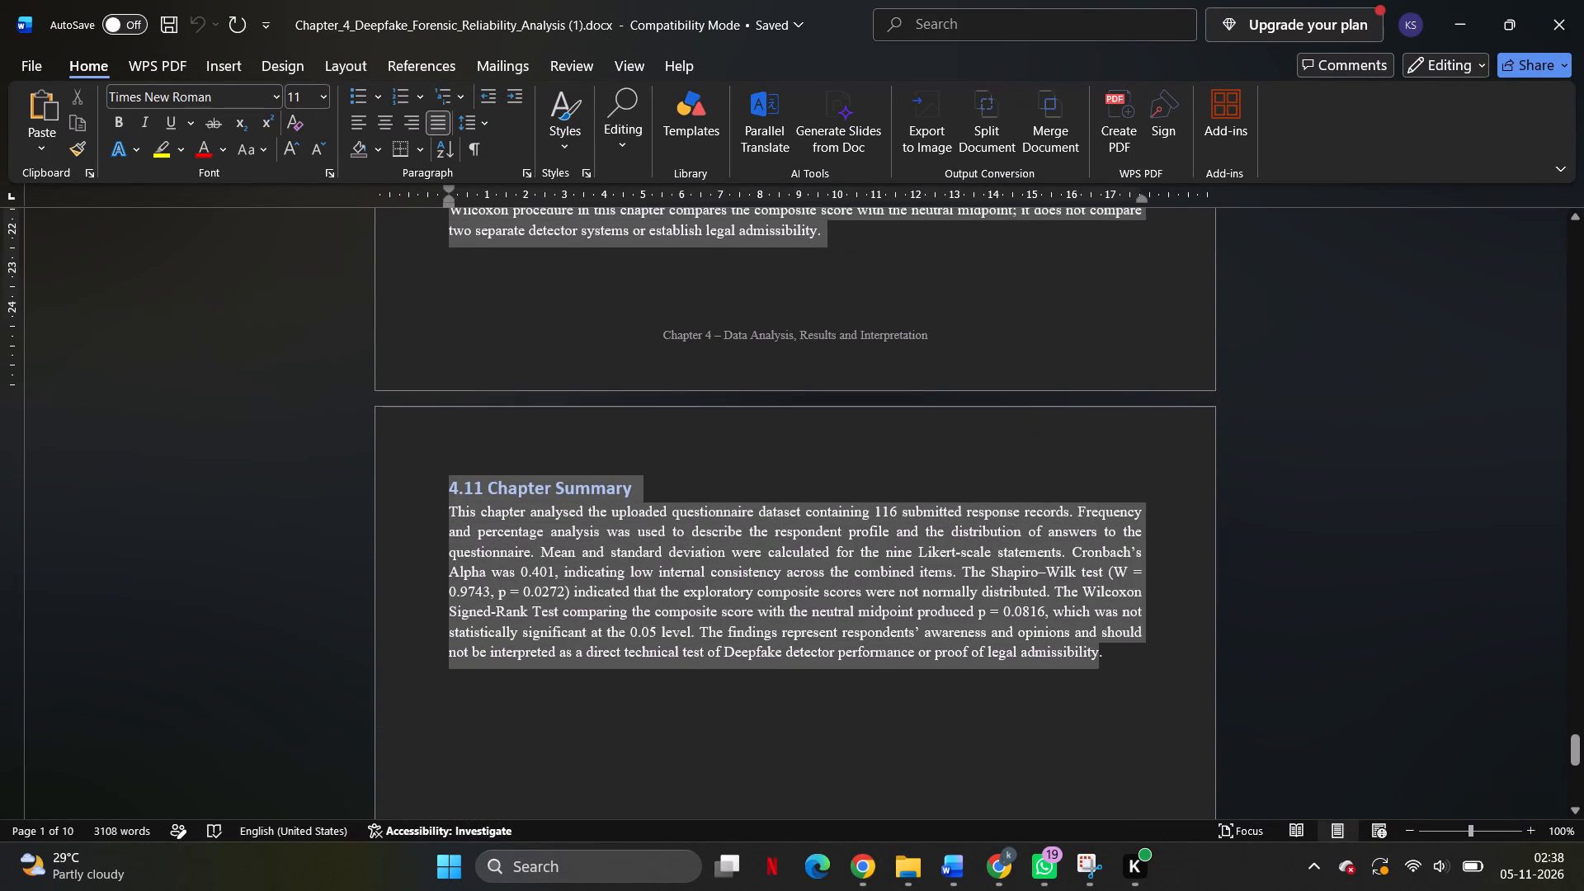
drag(1077, 706, 1094, 706)
click(1248, 653)
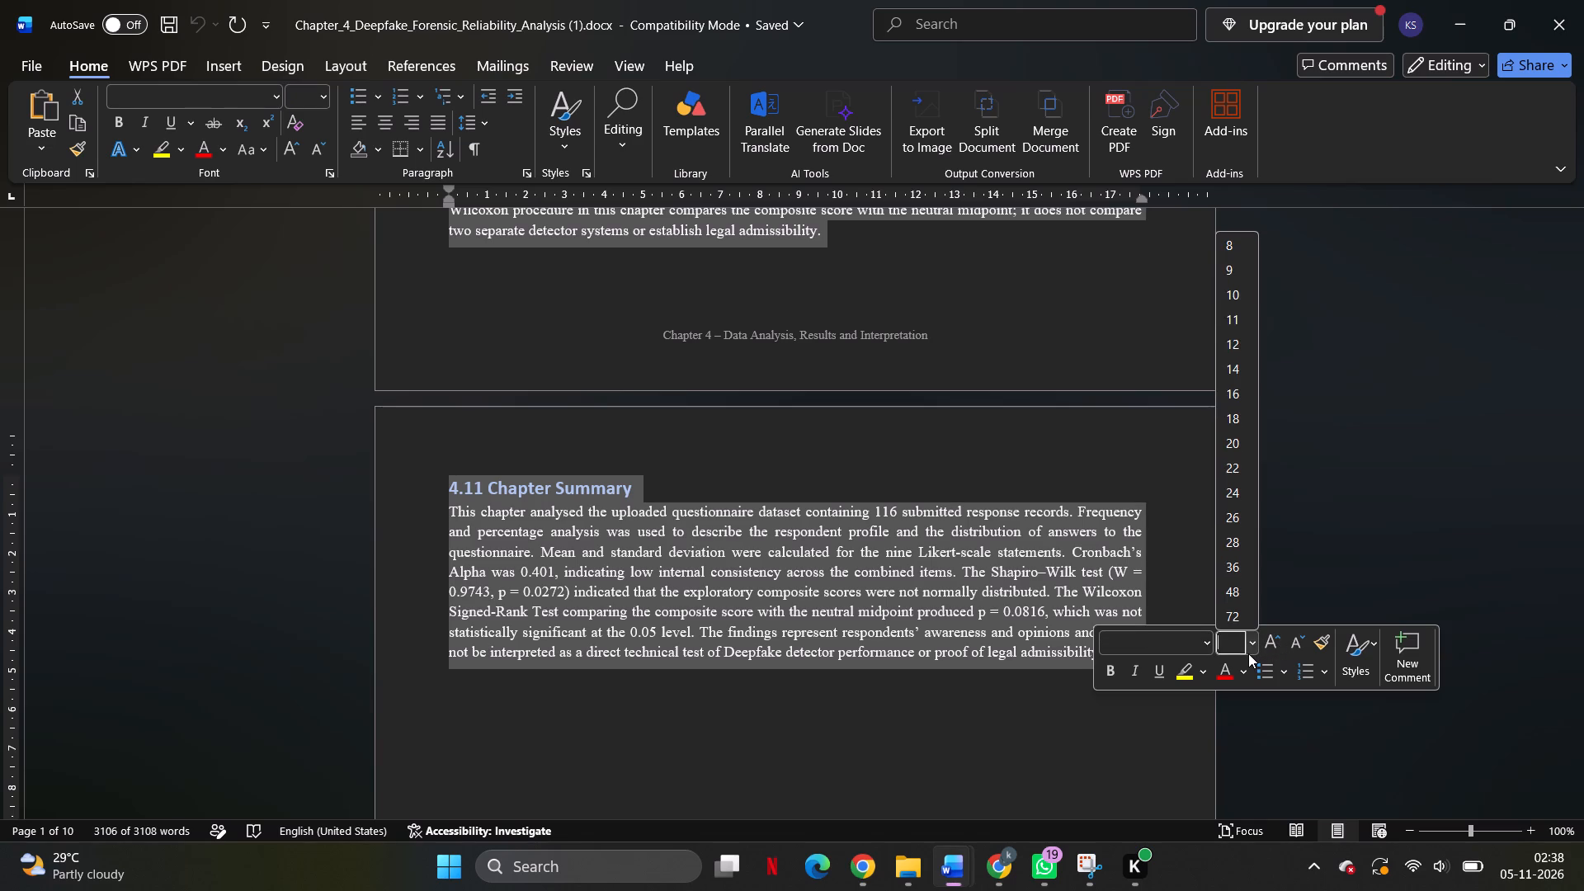
click(1229, 347)
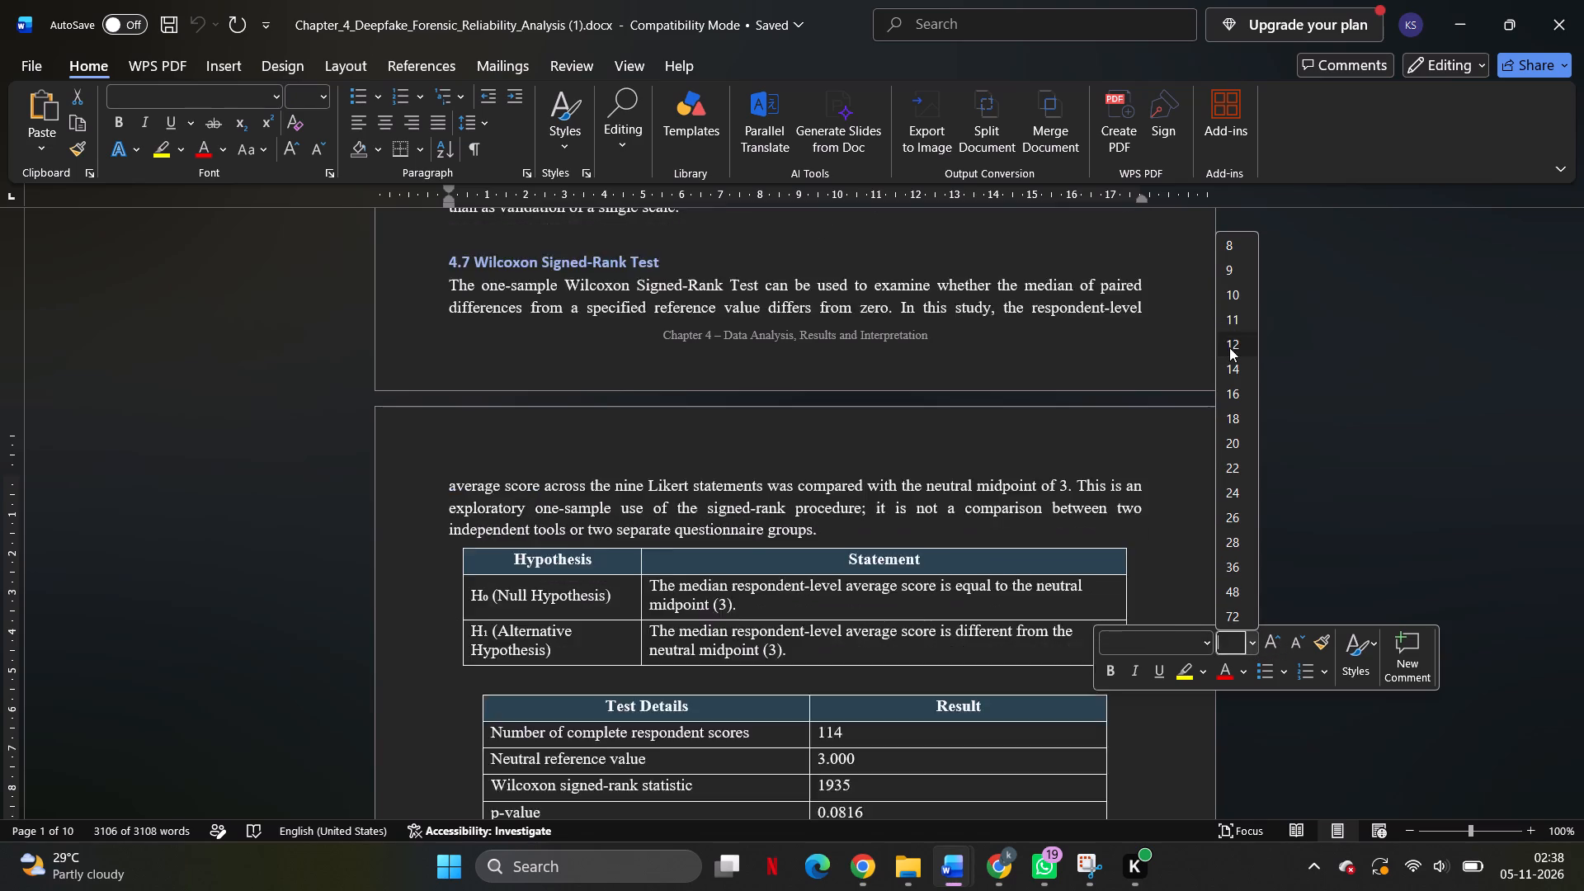
click(1208, 634)
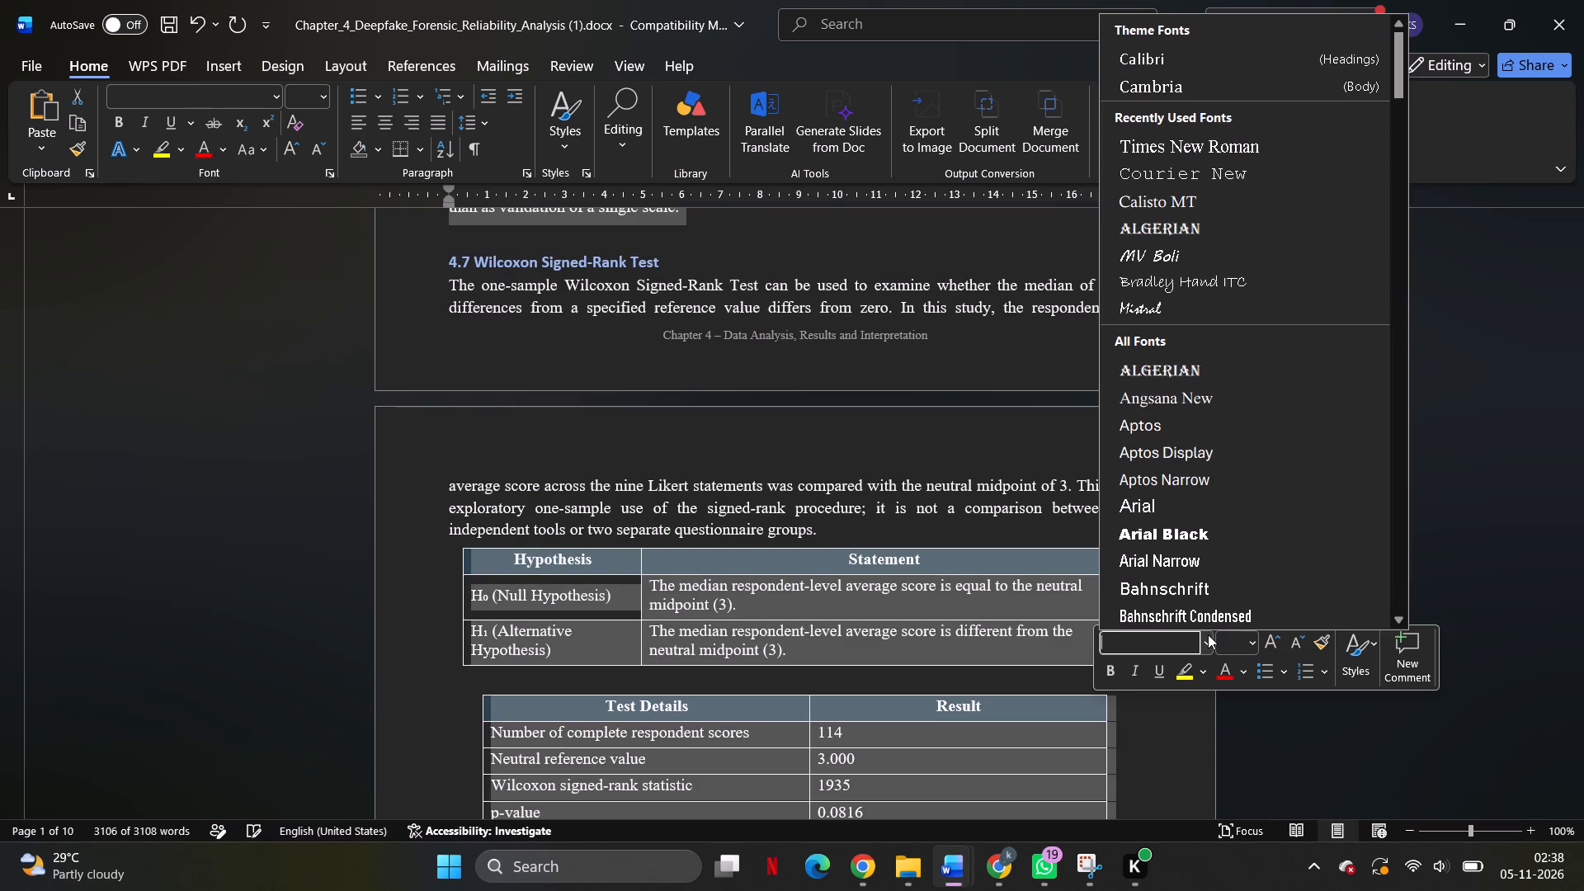
click(1206, 143)
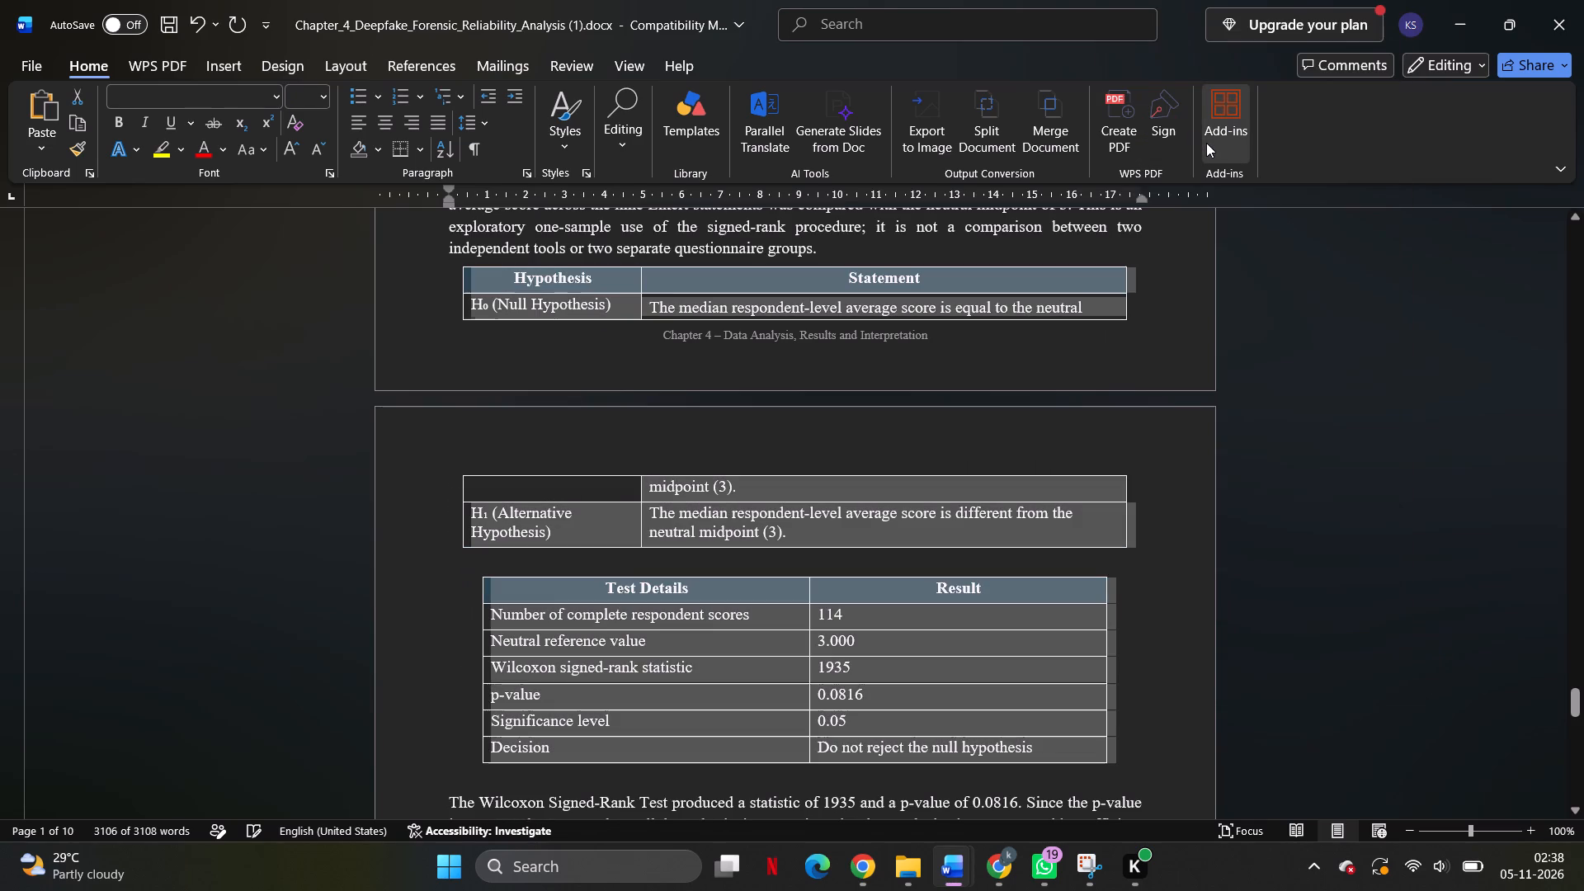
click(1158, 420)
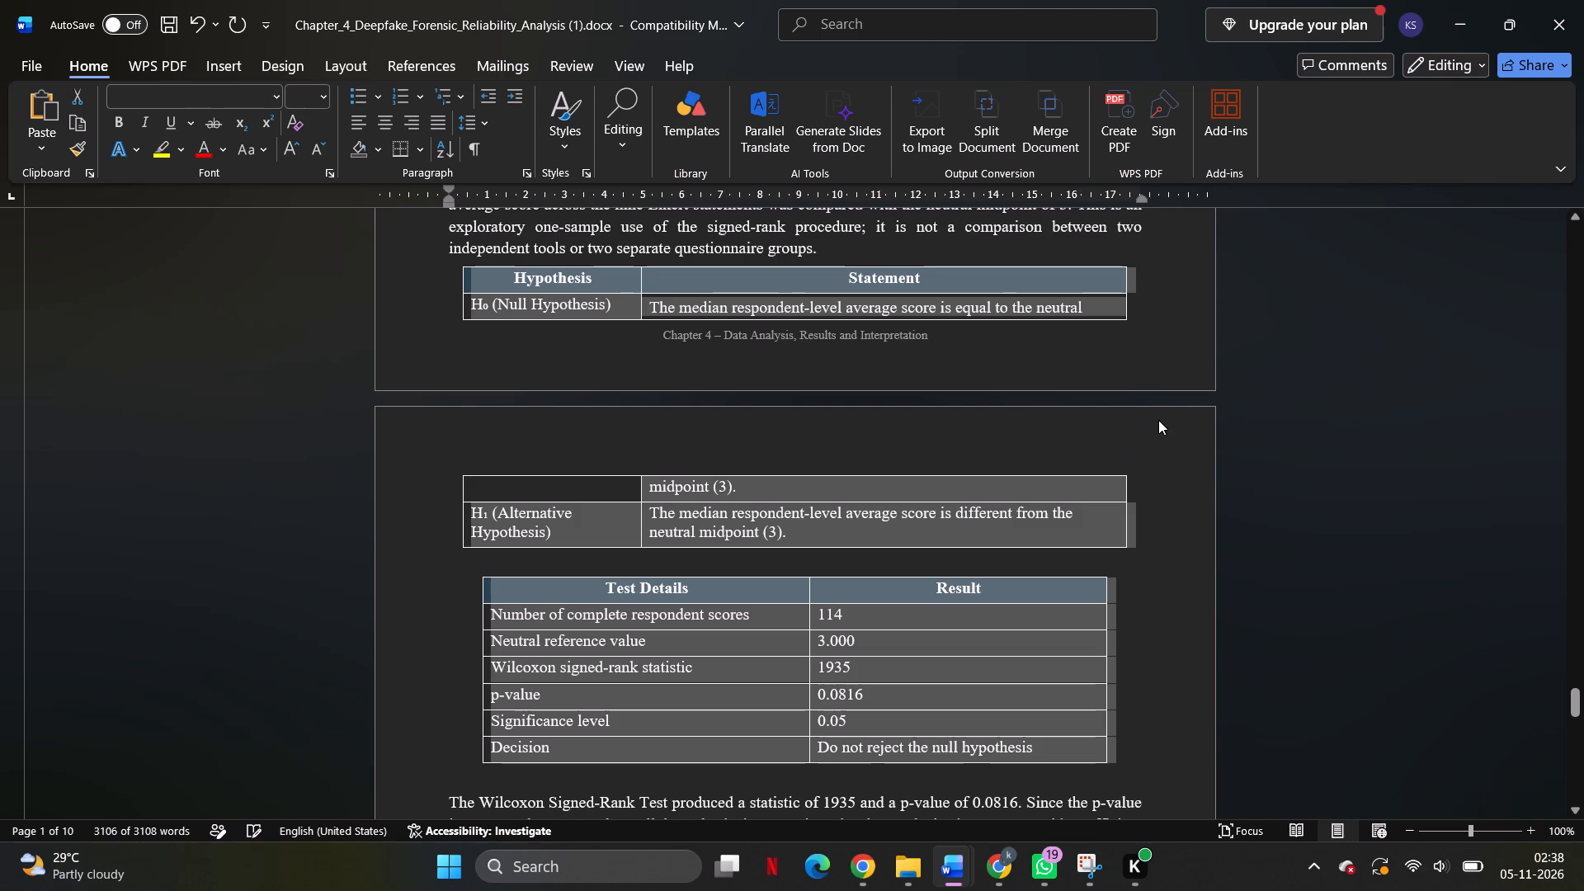
Delete the footer text "Chapter 4 – Data Analysis, Results and Interpretation" and return to the document body.
scroll(1158, 420, down, 6)
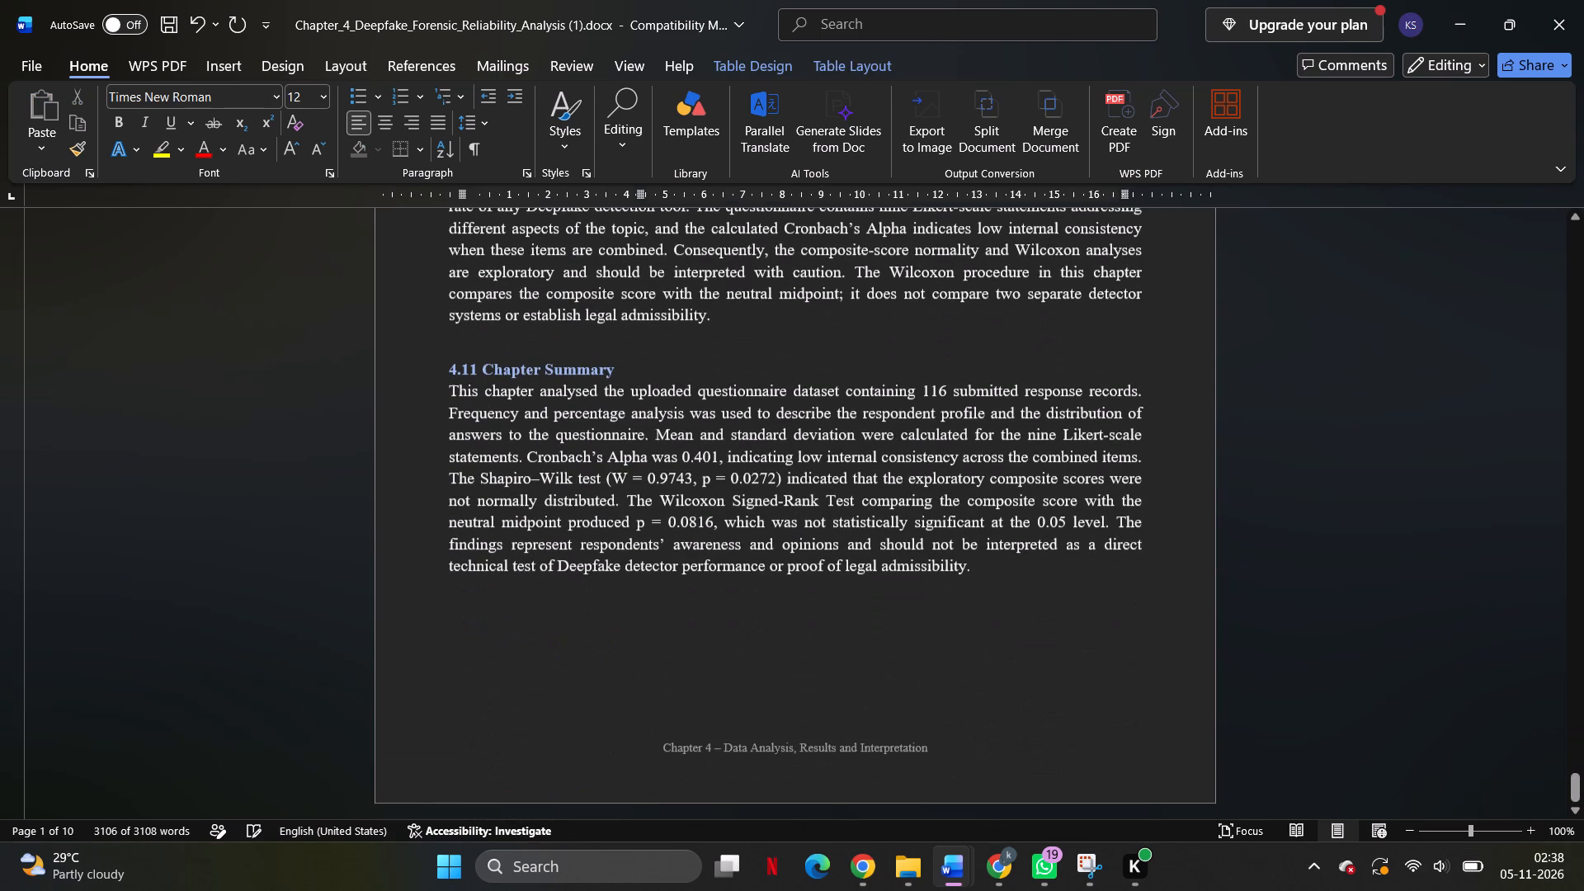
click(930, 742)
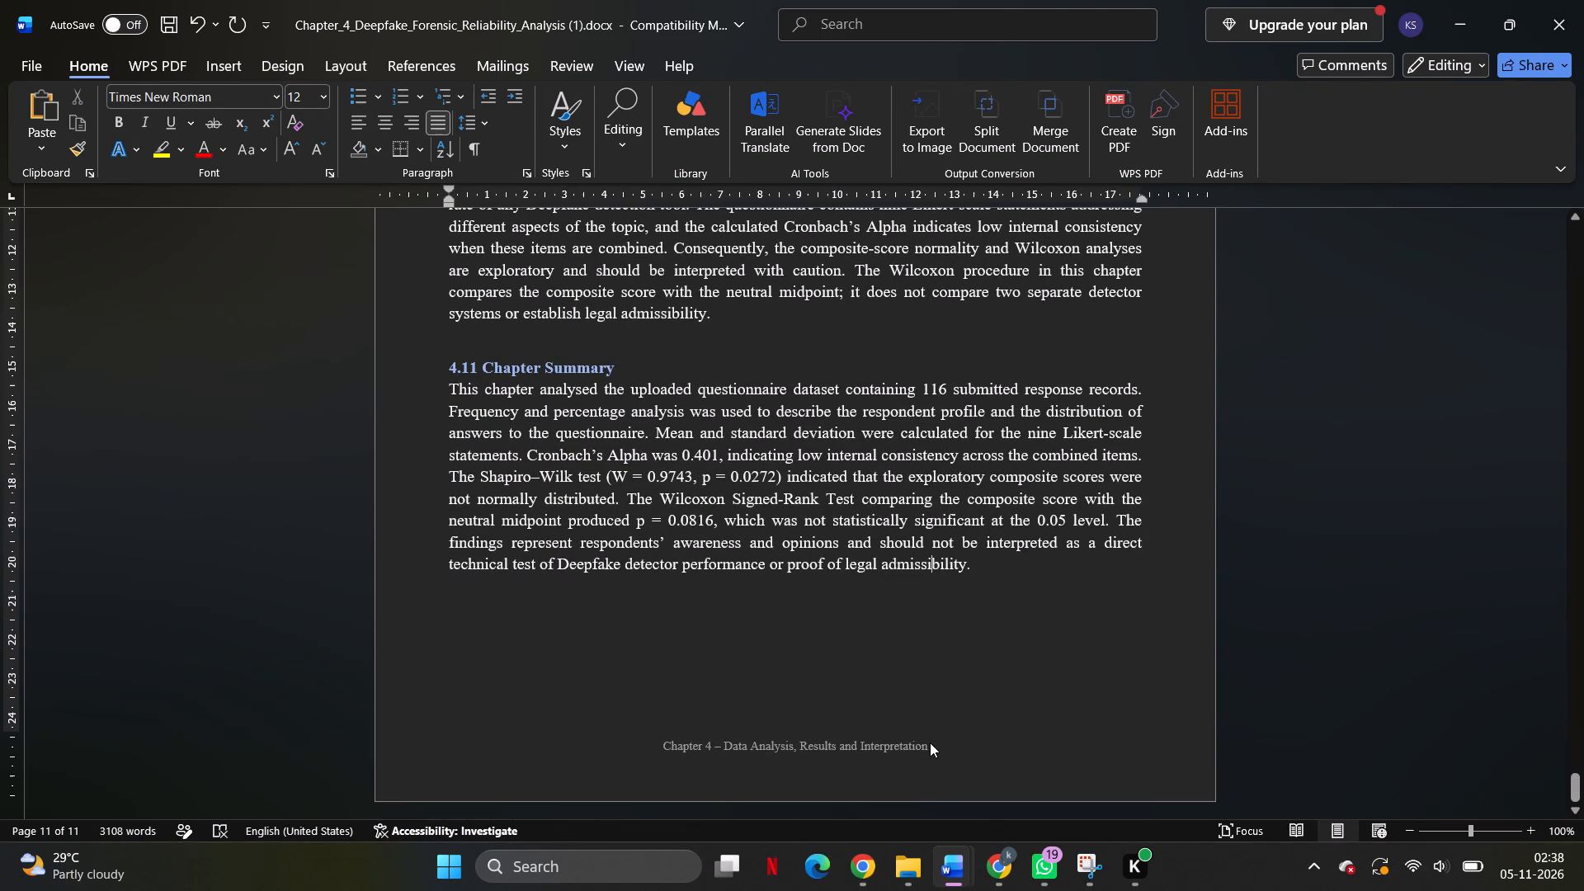
click(930, 742)
drag(930, 742, 921, 742)
click(921, 742)
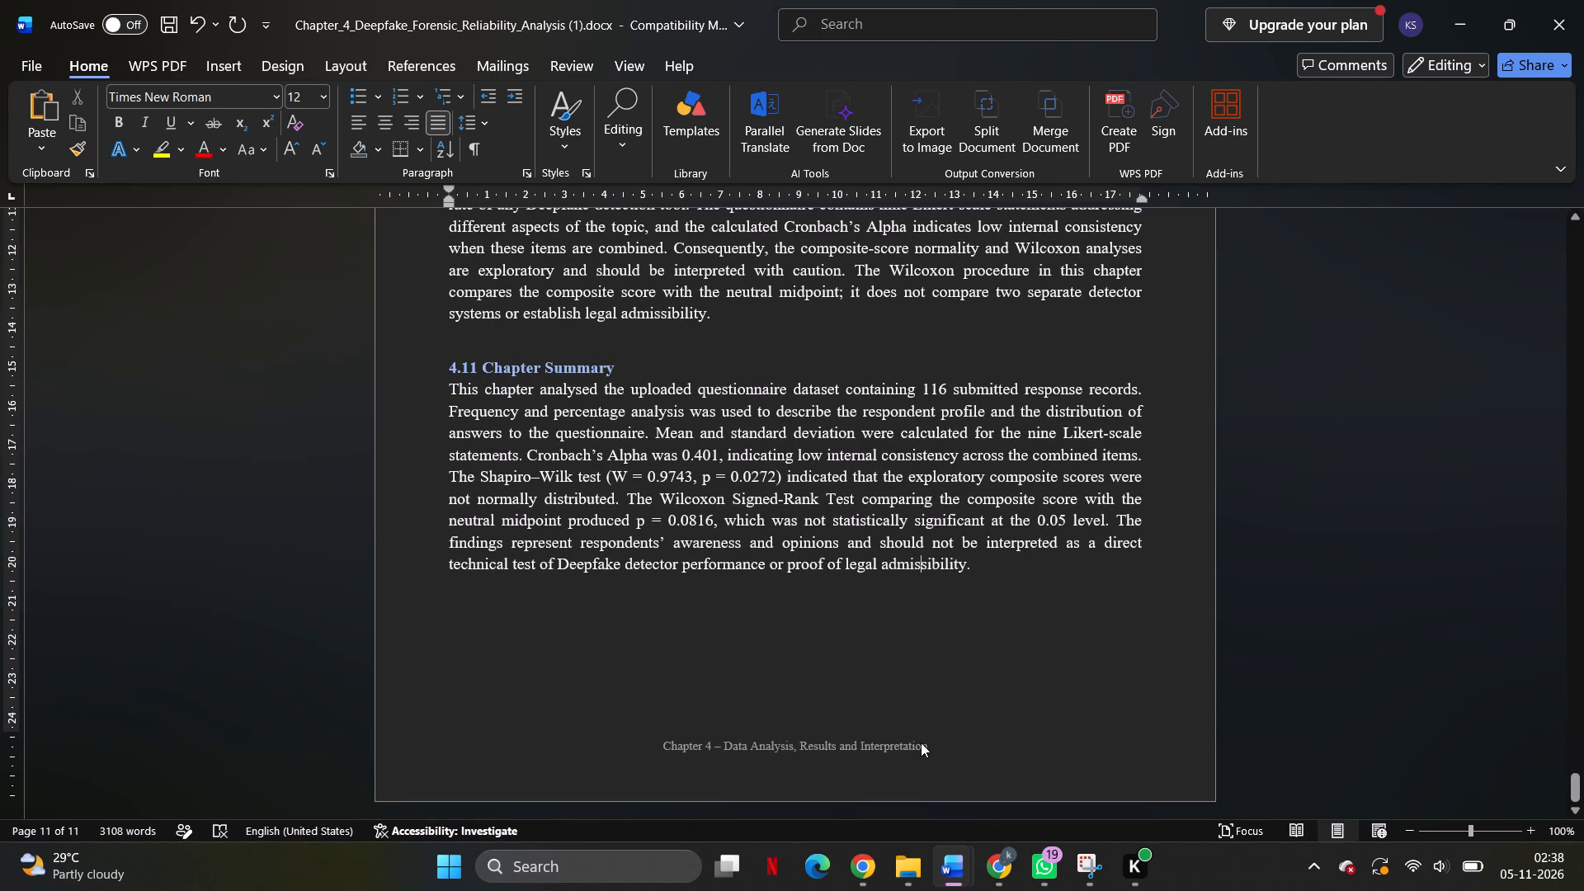
triple_click(921, 742)
click(921, 742)
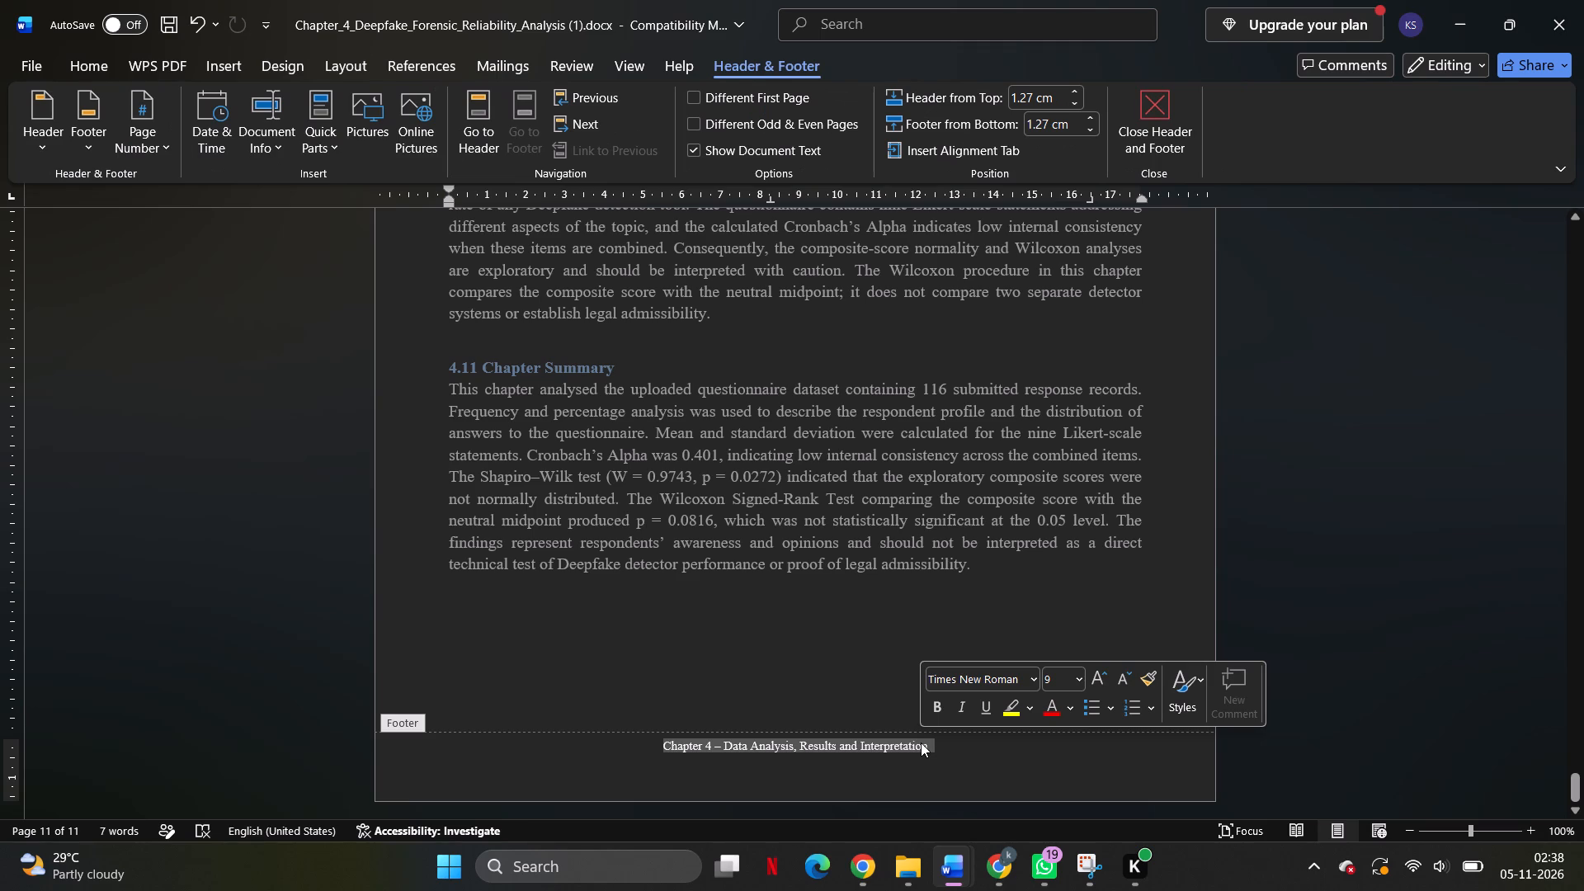
key(Delete)
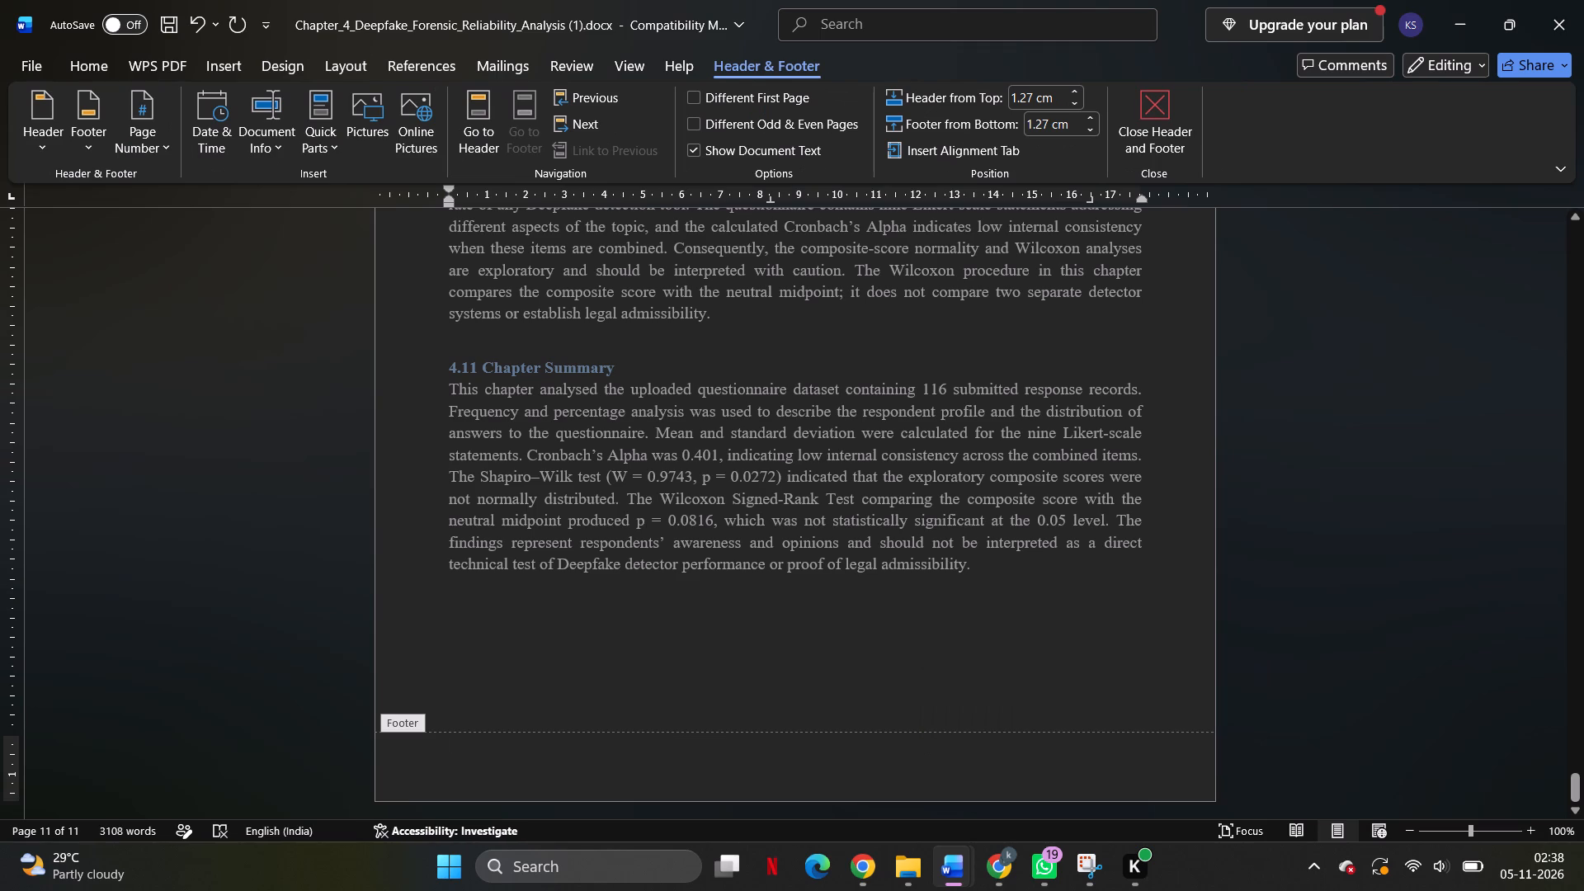
click(987, 670)
scroll(987, 670, up, 3)
click(1348, 681)
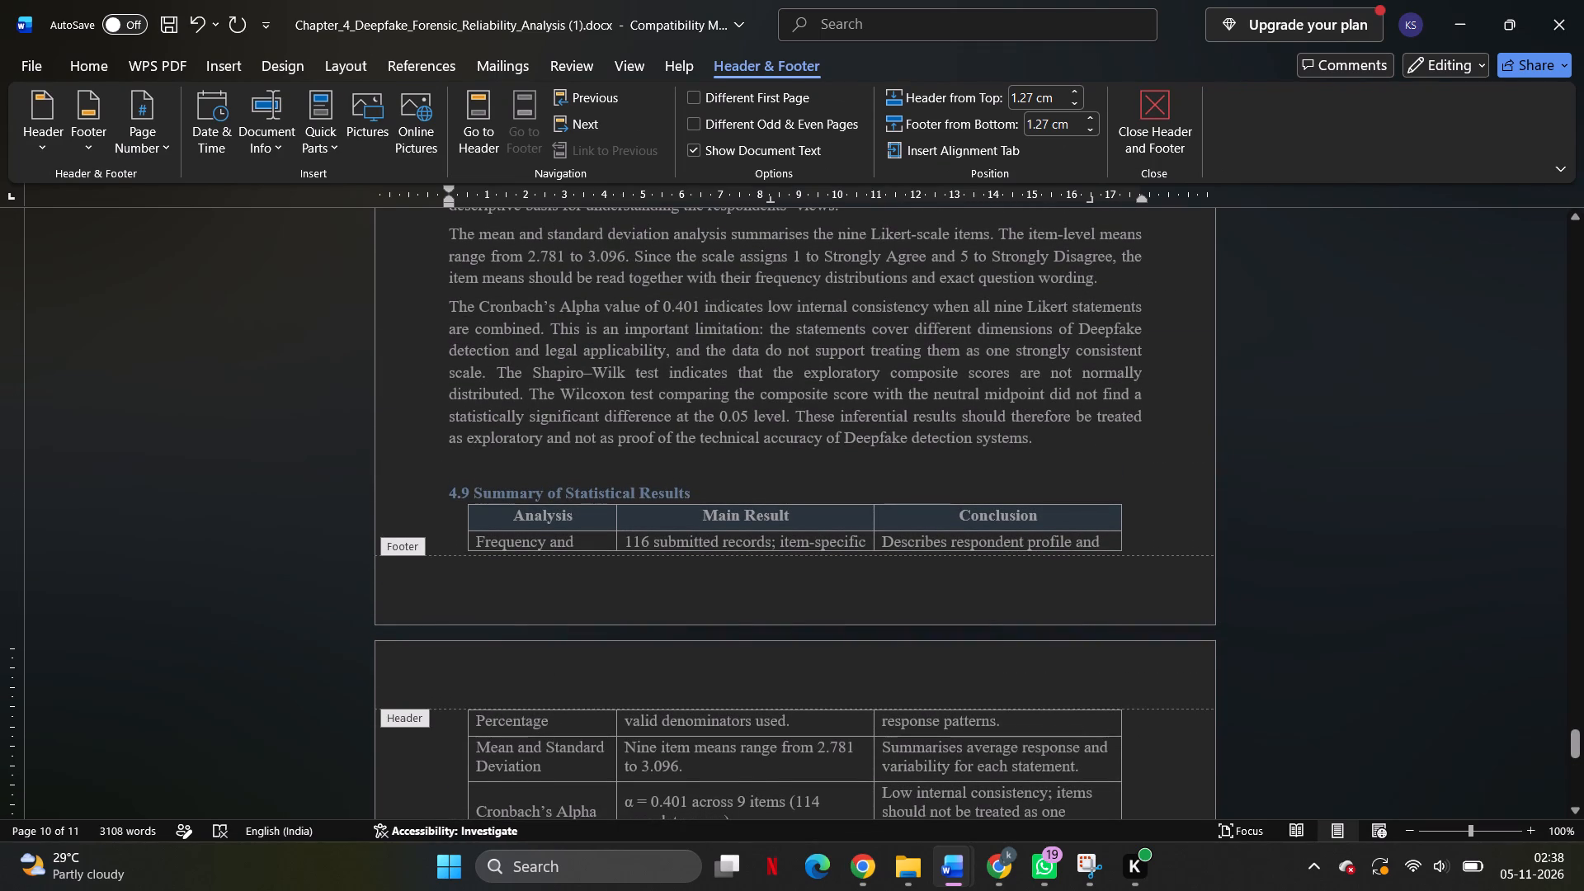
click(1348, 681)
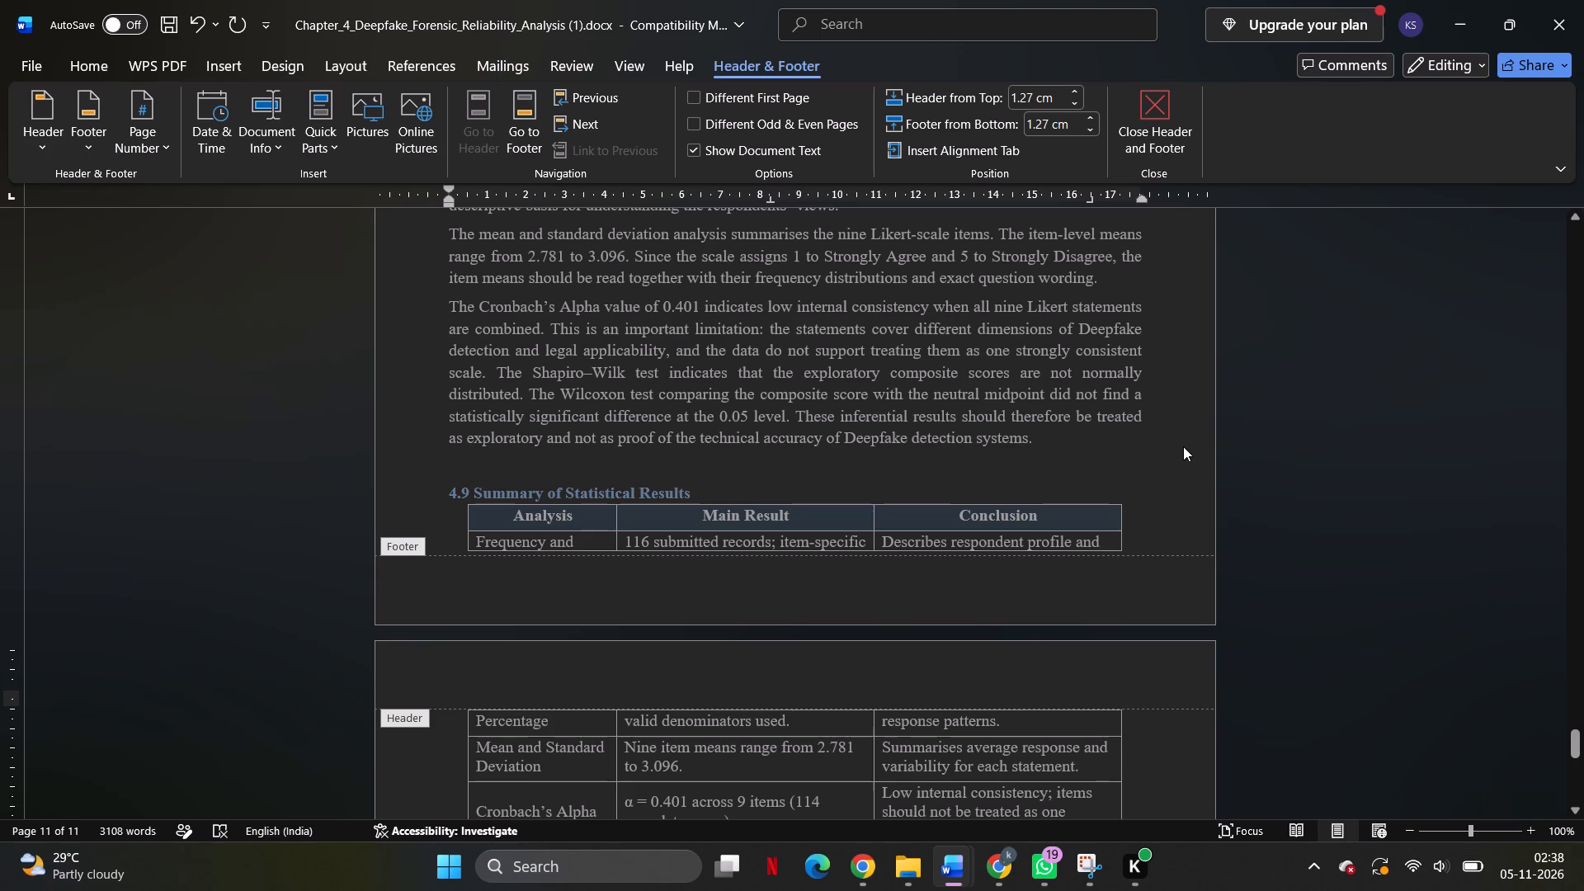
click(1183, 446)
click(1183, 446)
key(Escape)
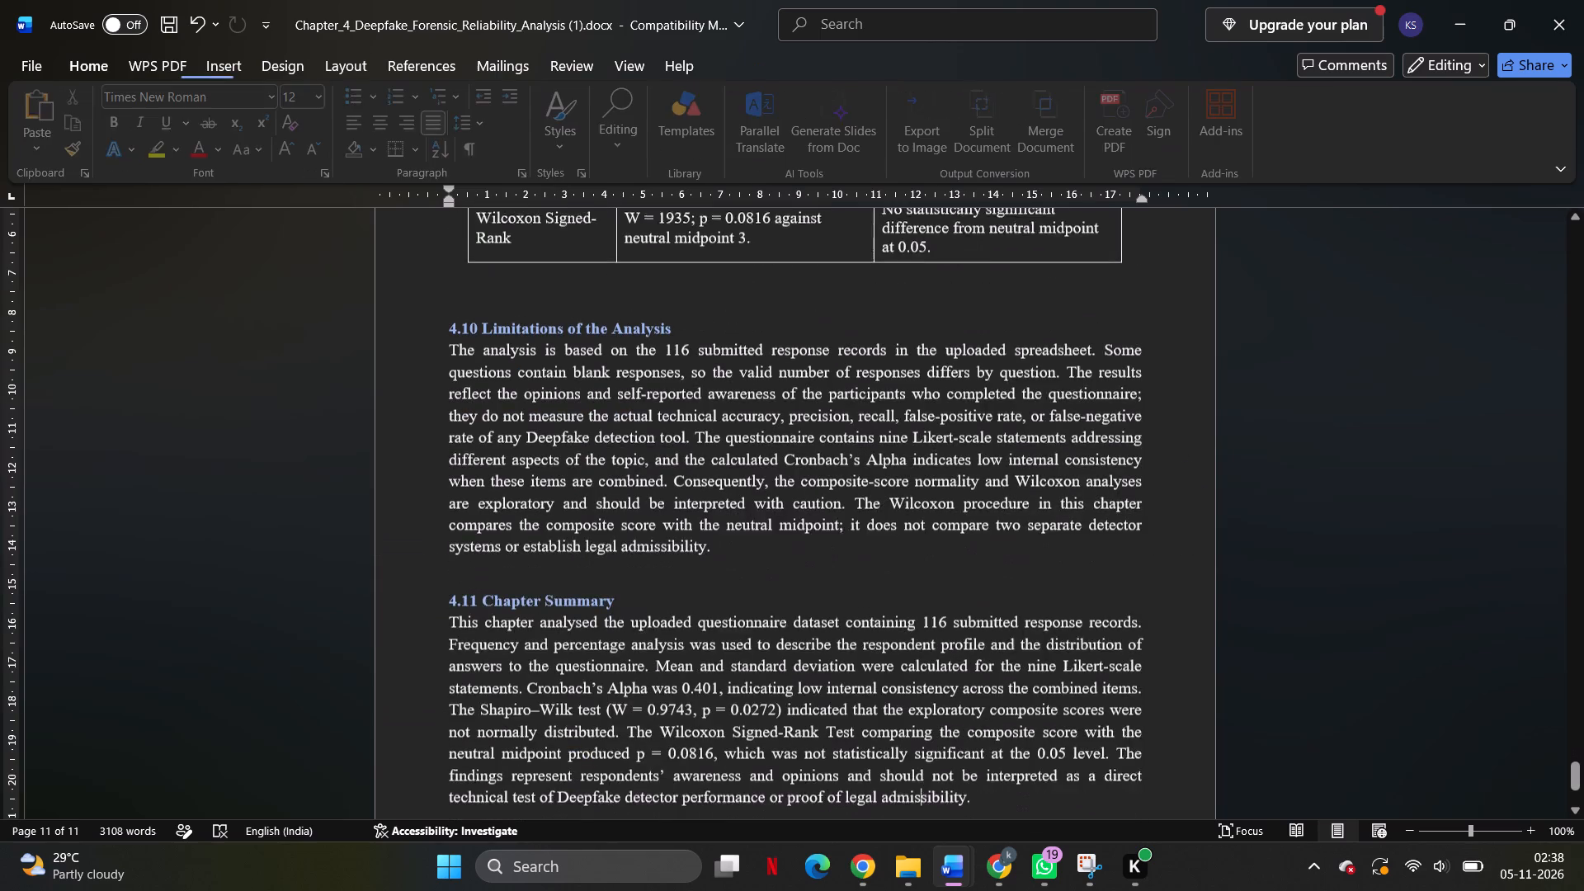
Insert a paragraph break at the end of section 4.8's last paragraph, above the 4.9 Summary of Statistical Results heading.
scroll(1183, 446, up, 4)
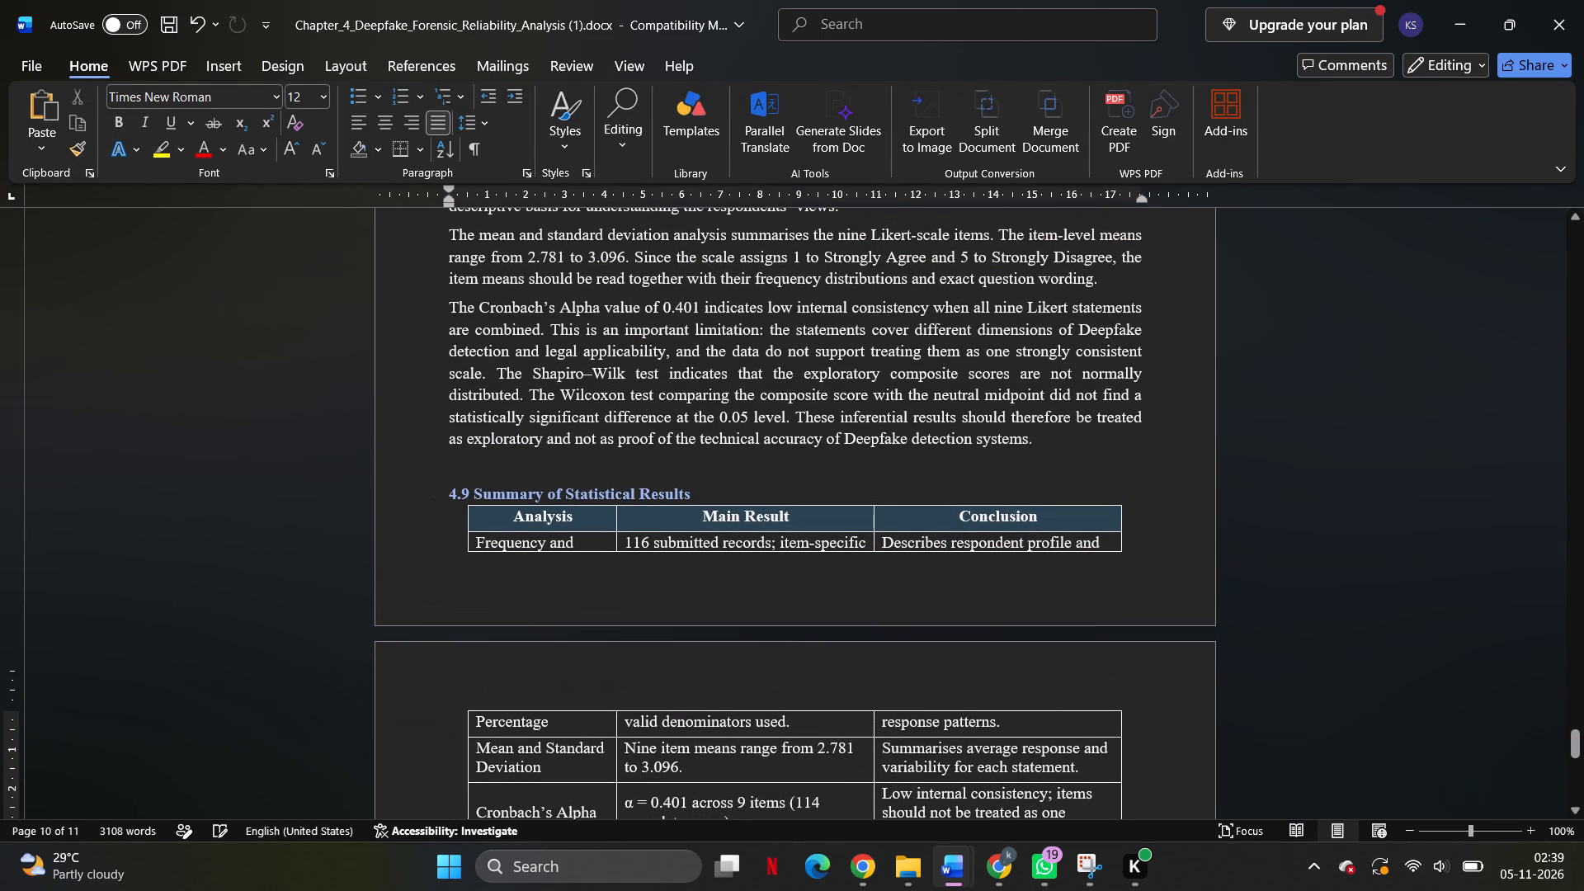
click(1145, 450)
key(Return)
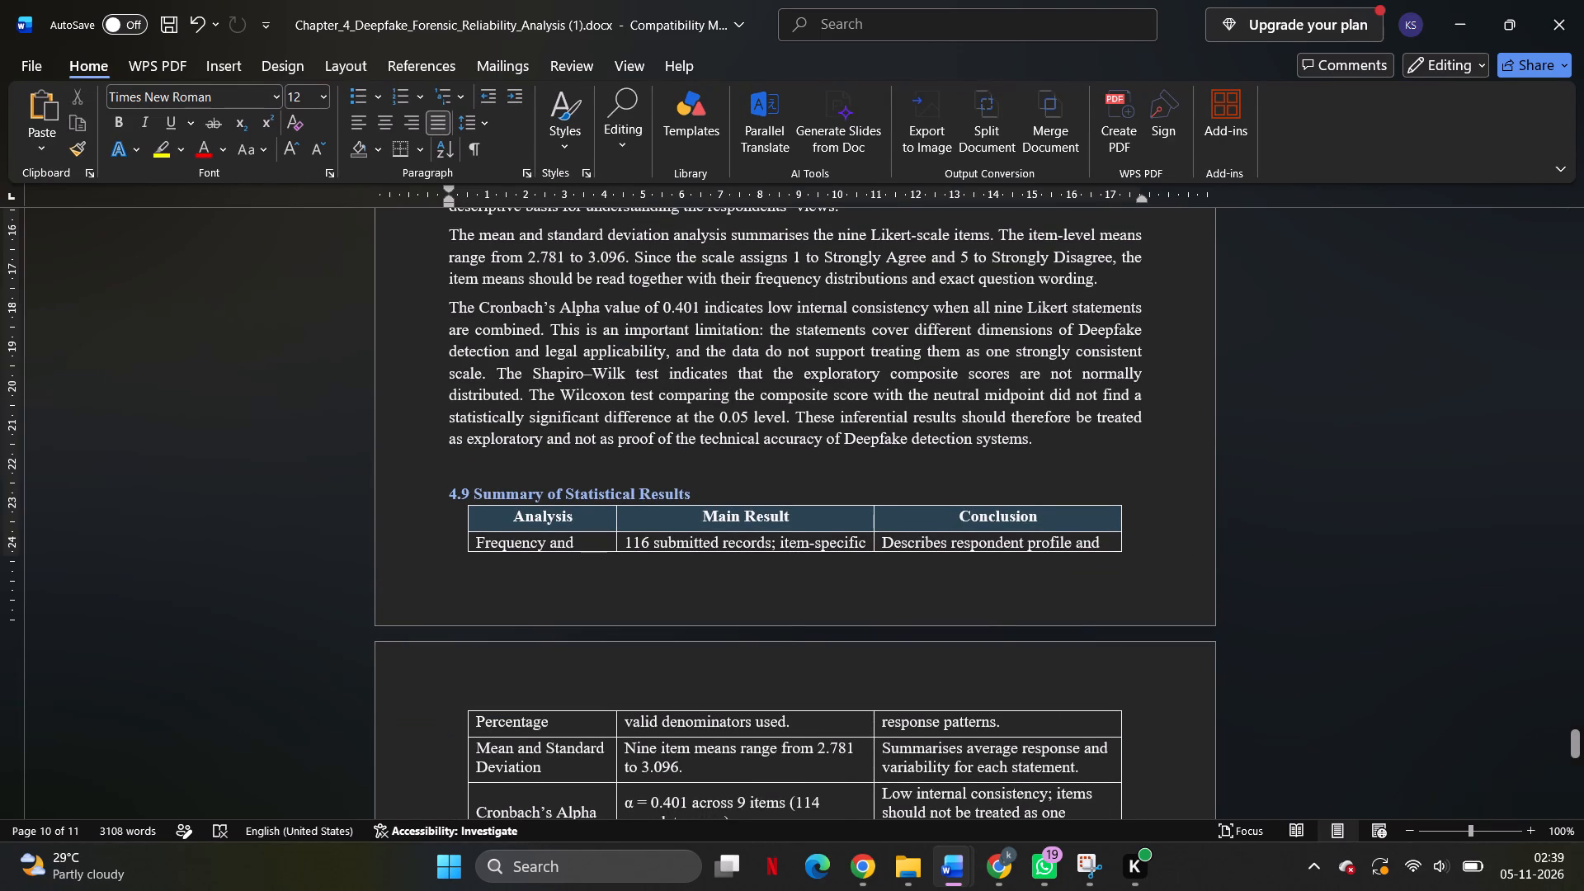
Review the Chapter 4 document from the introduction through the frequency tables and statistical tests to the 4.8 Discussion of Findings.
scroll(1145, 450, up, 12)
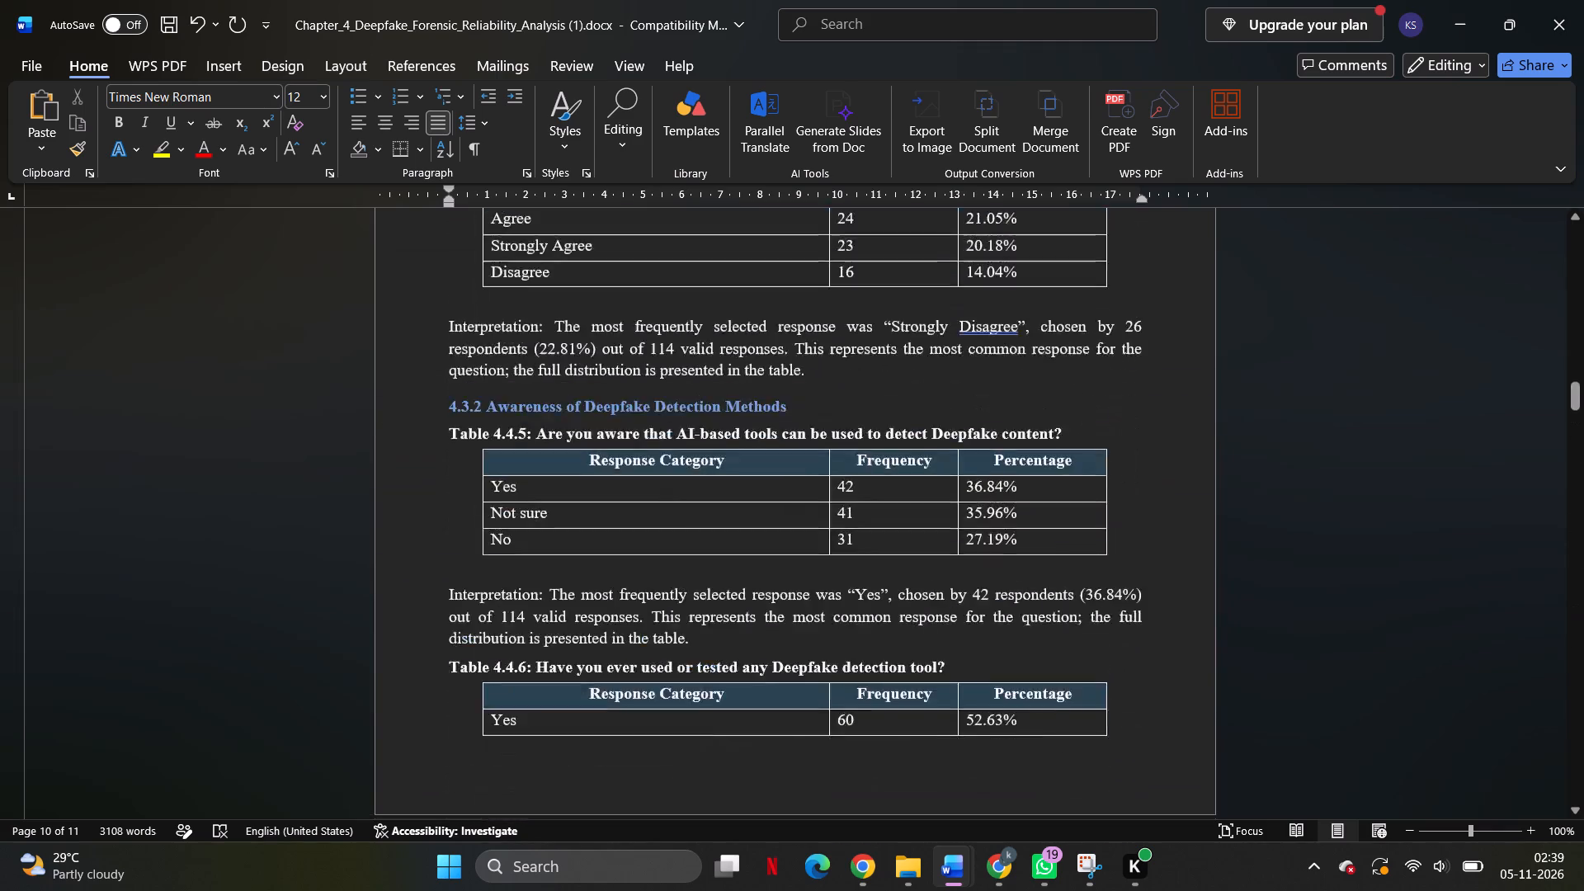
scroll(1145, 450, up, 2)
scroll(1145, 450, down, 1)
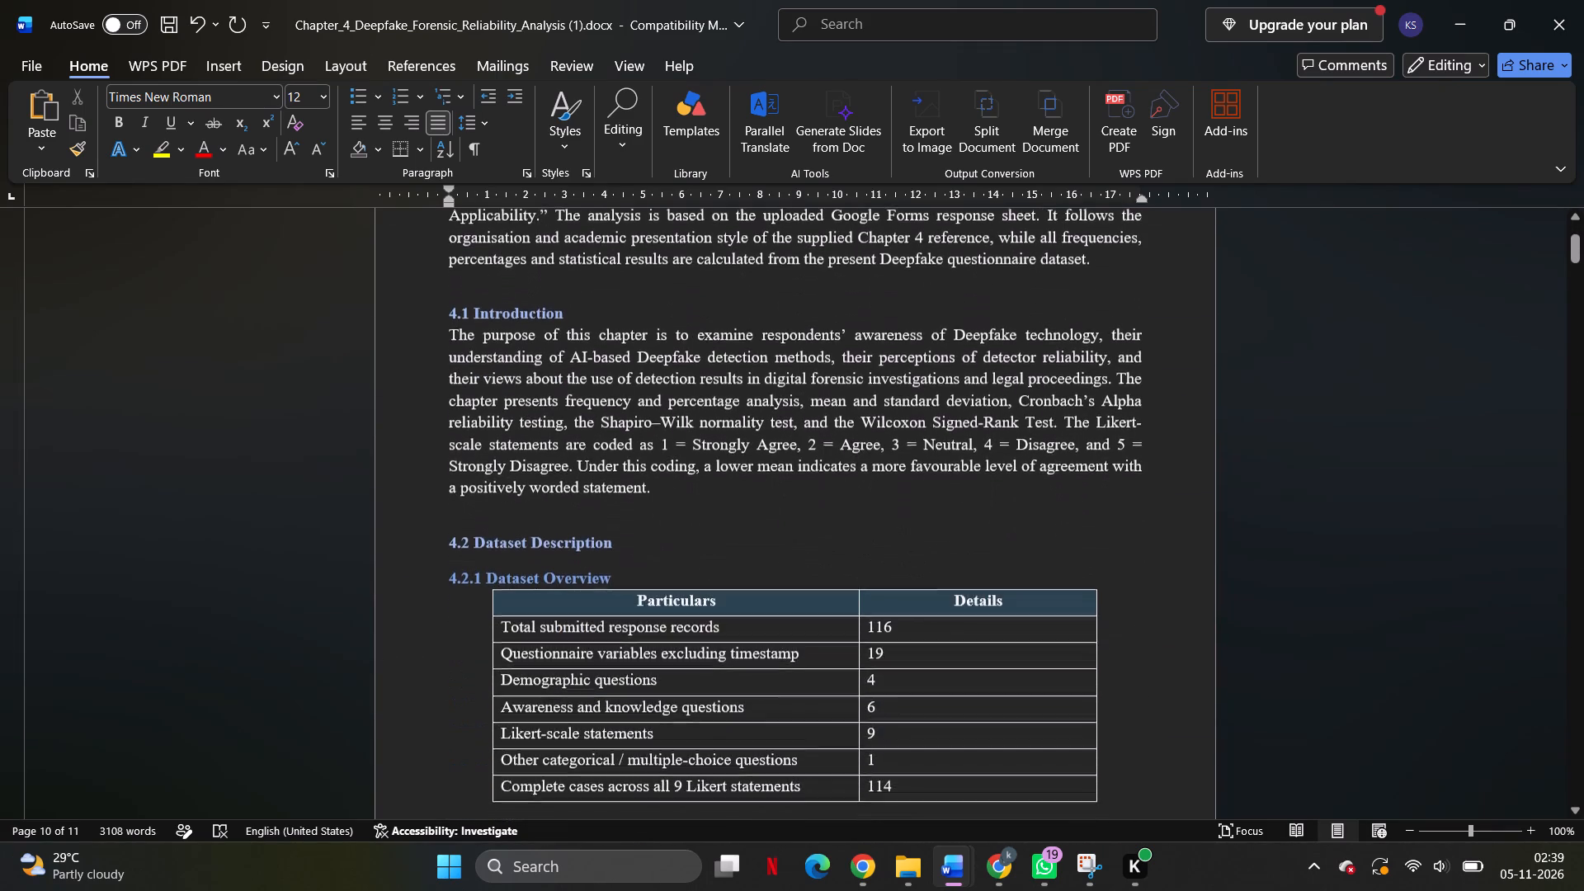
scroll(1145, 450, down, 6)
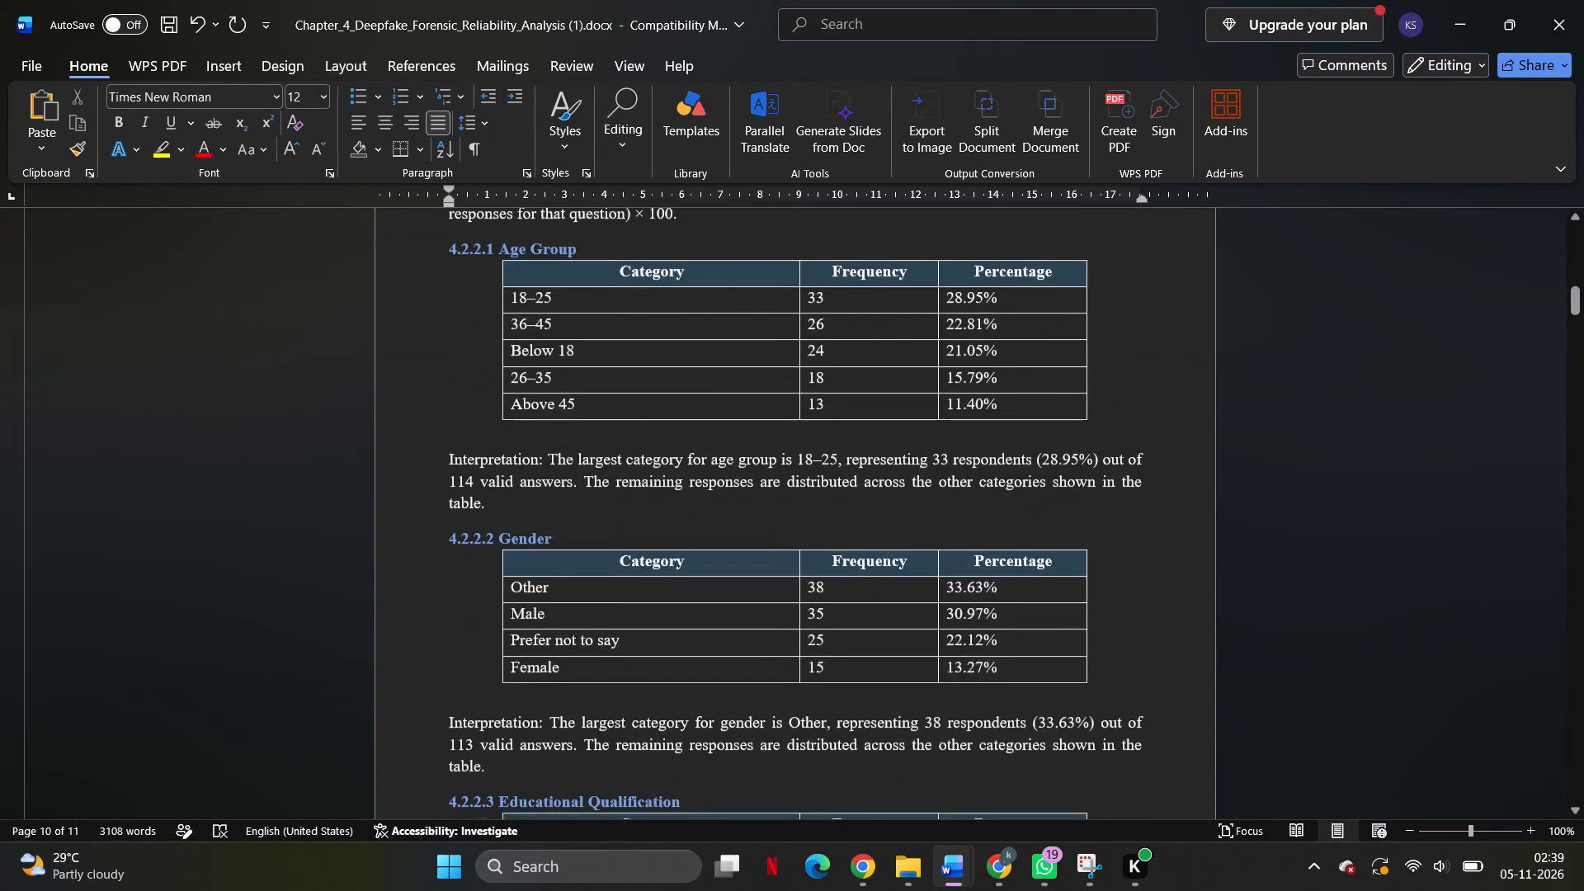
scroll(1145, 450, down, 3)
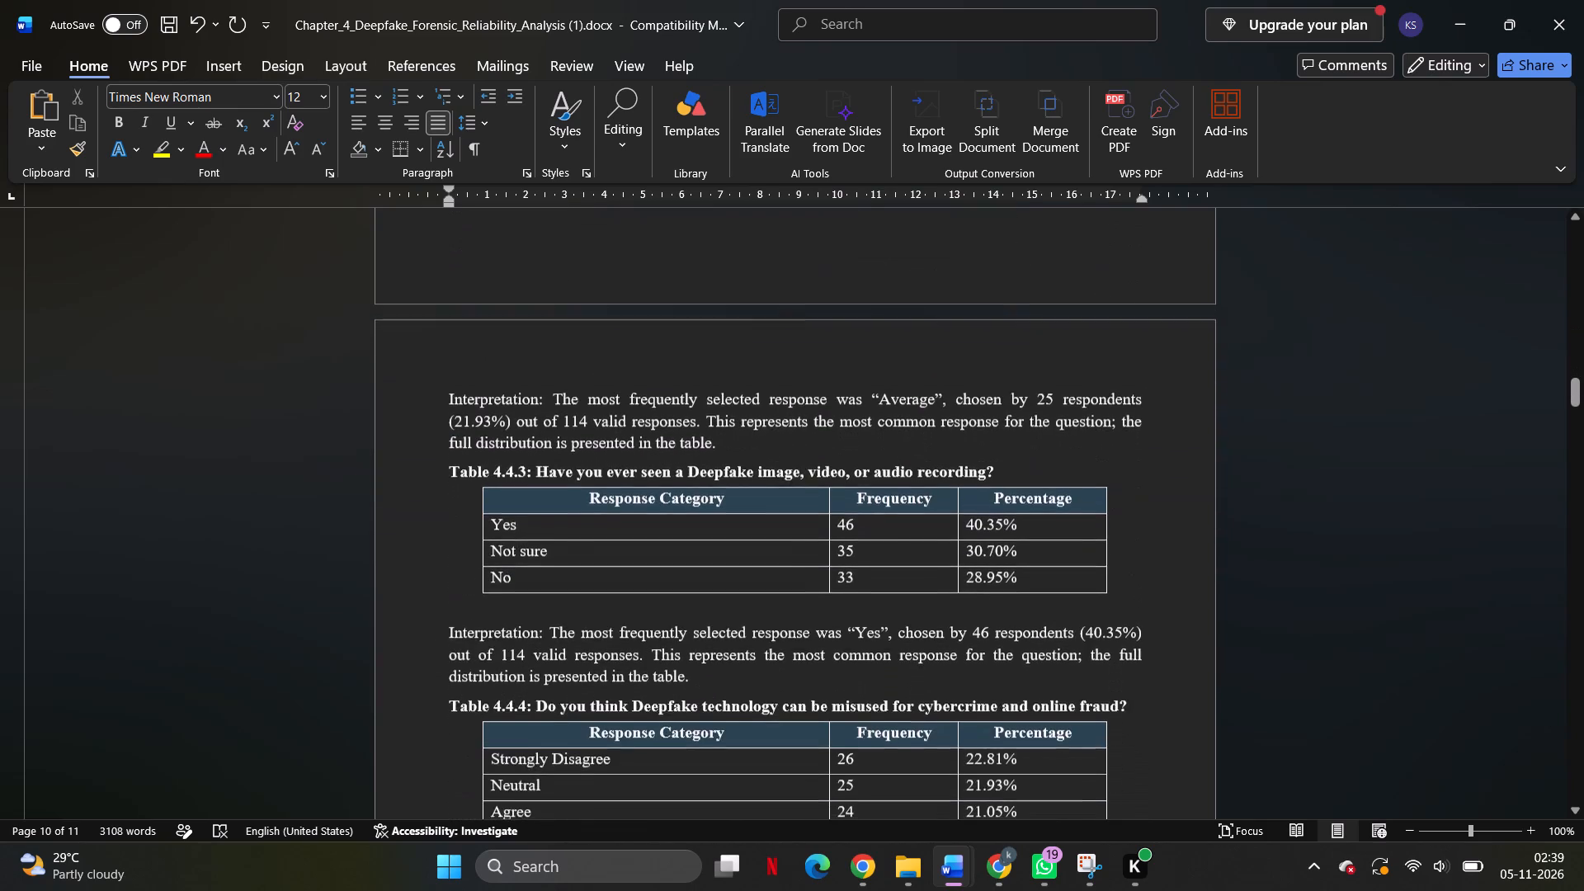
scroll(1145, 450, down, 9)
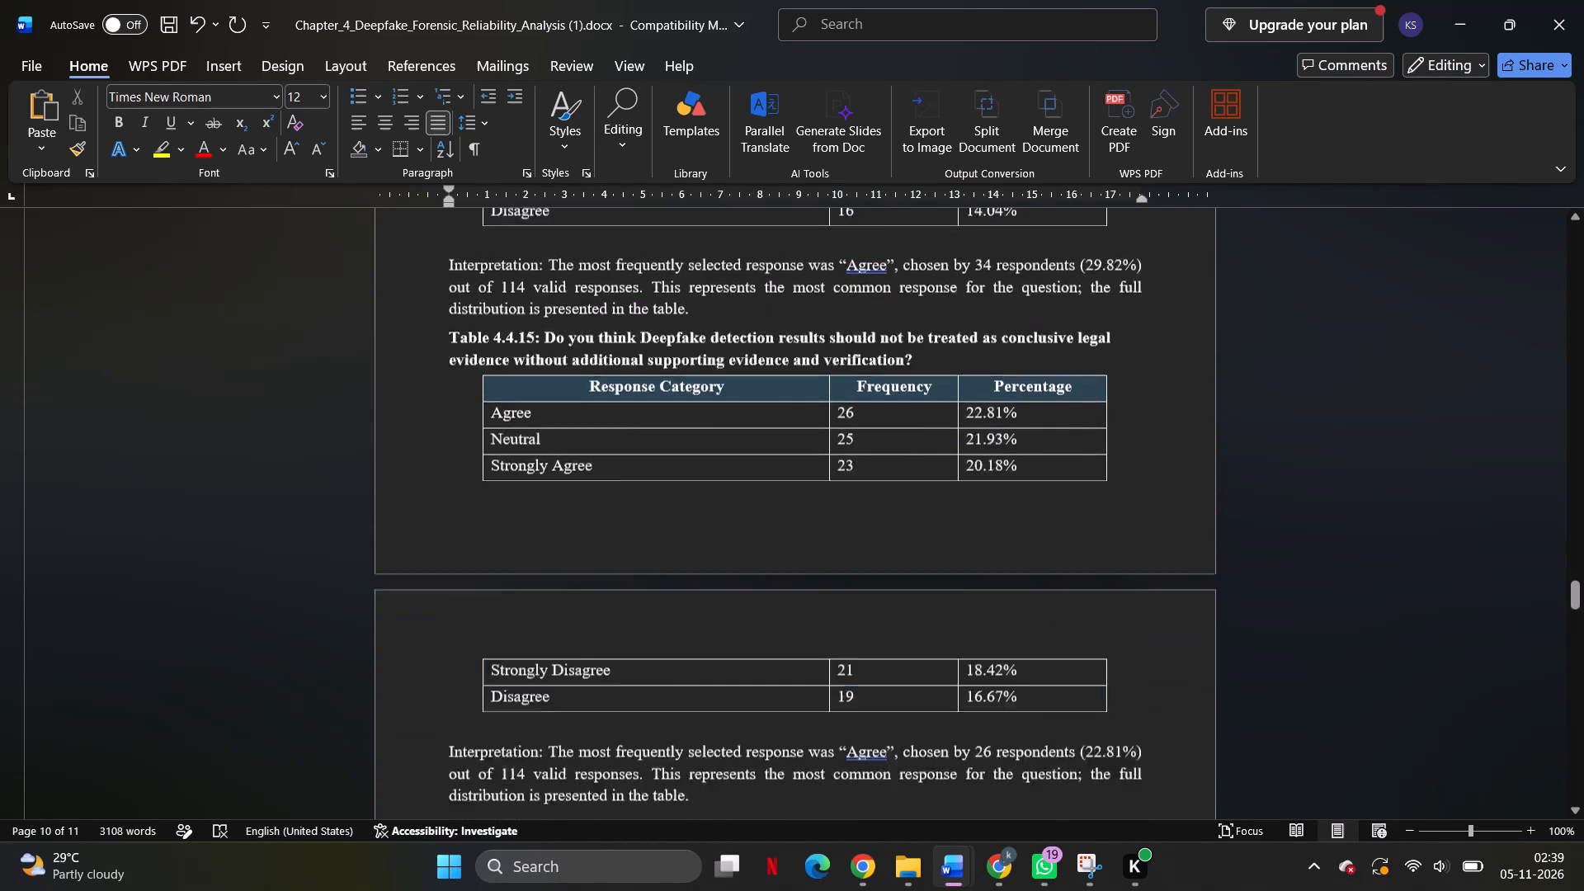
scroll(1145, 450, down, 3)
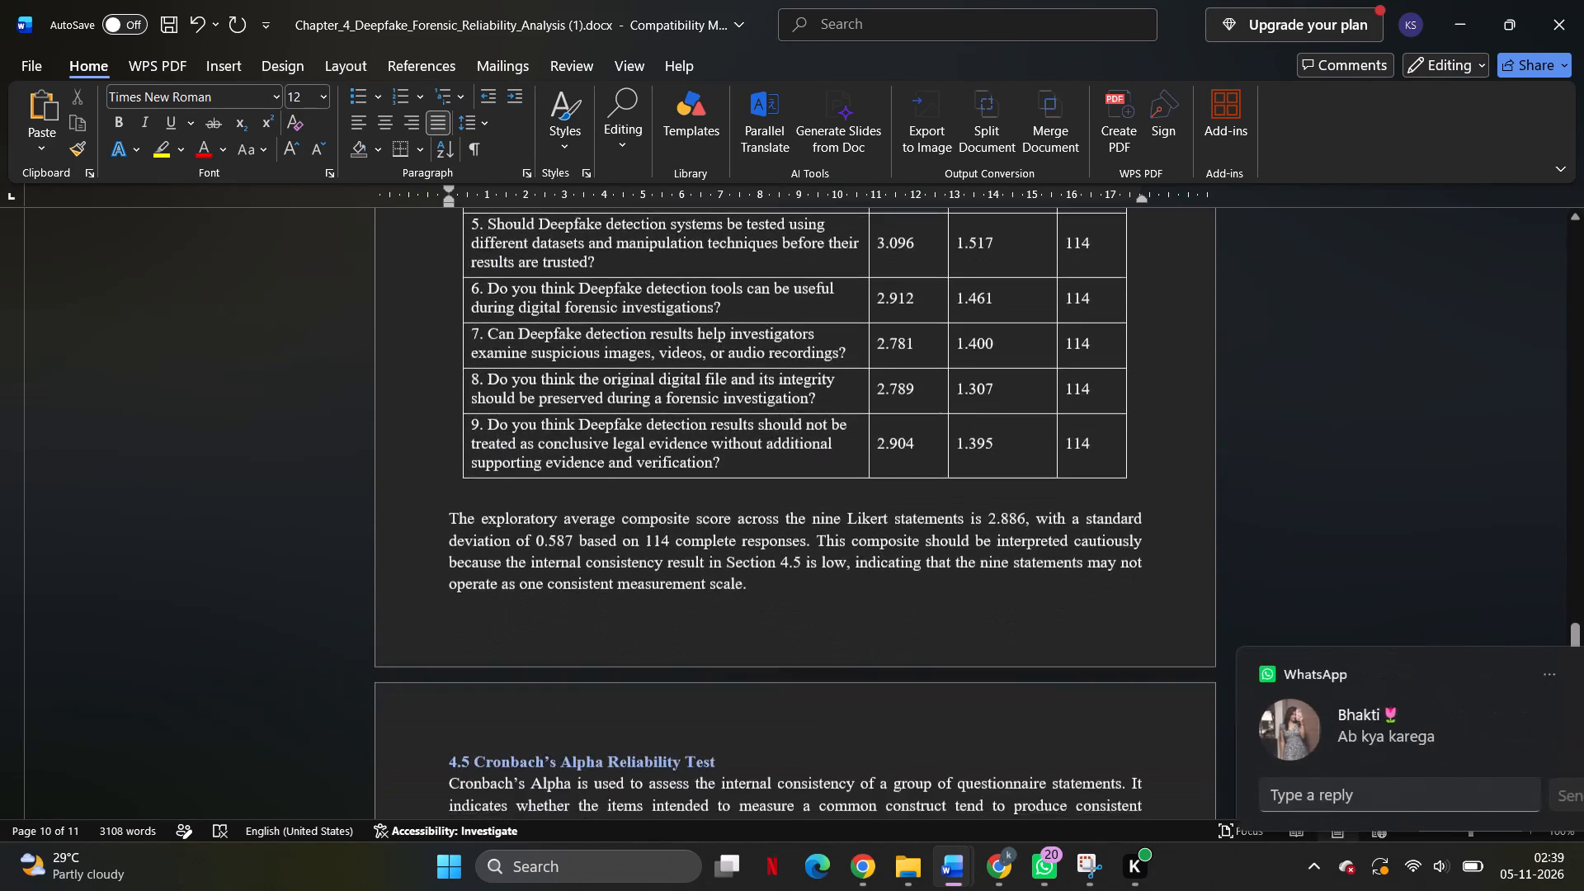
scroll(1145, 450, down, 8)
Switch to the CHAPTER 5 document to view its opening page, and start switching back to the Chapter 4 document.
key(alt+grave)
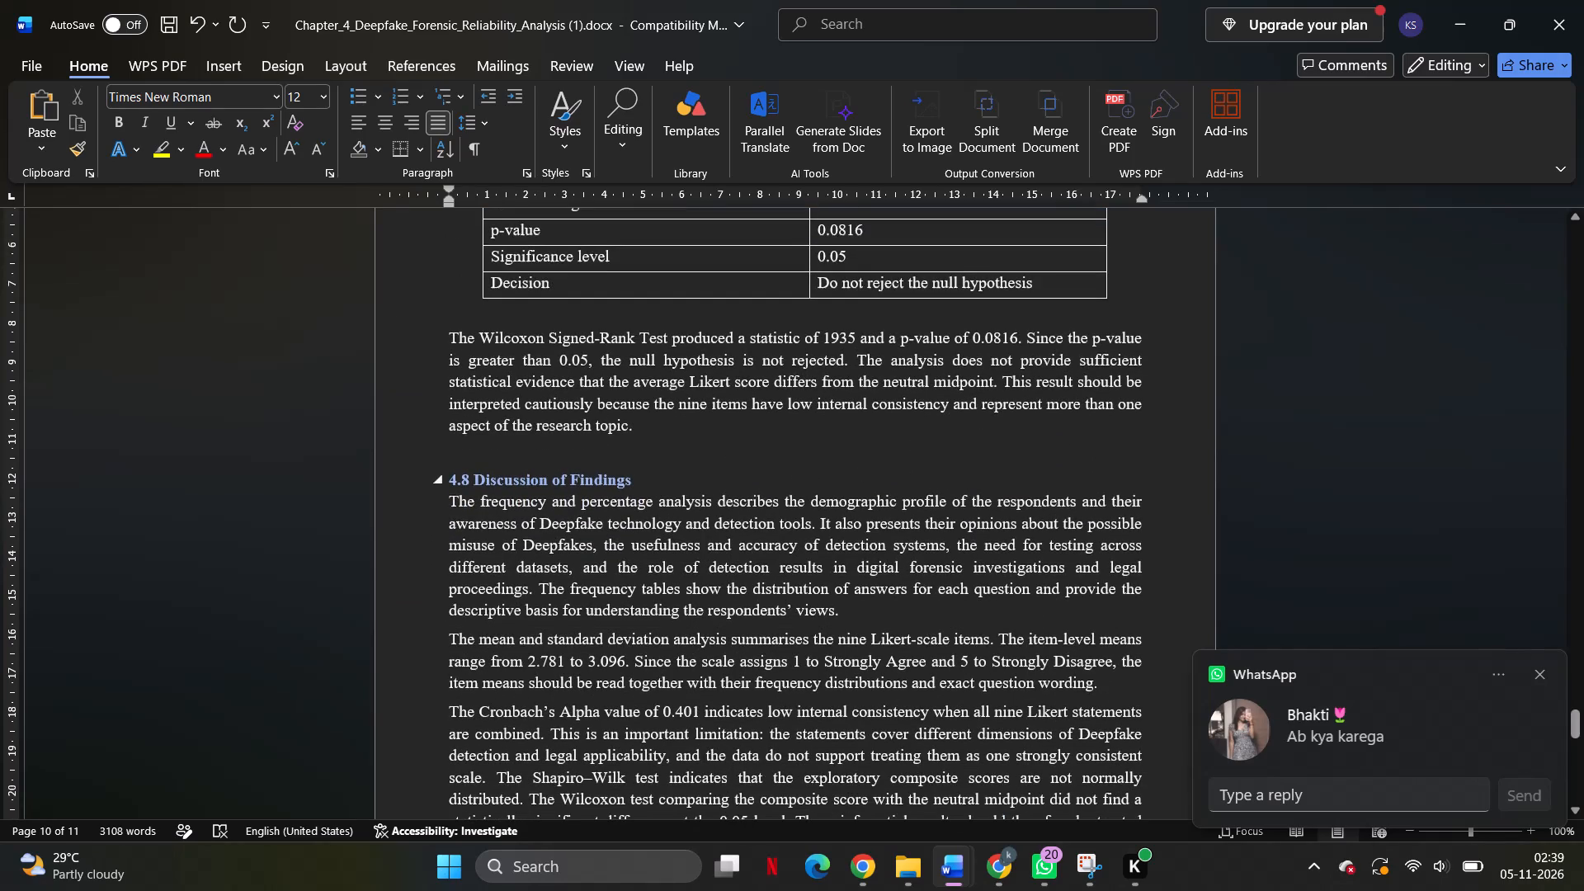
key(alt+Tab)
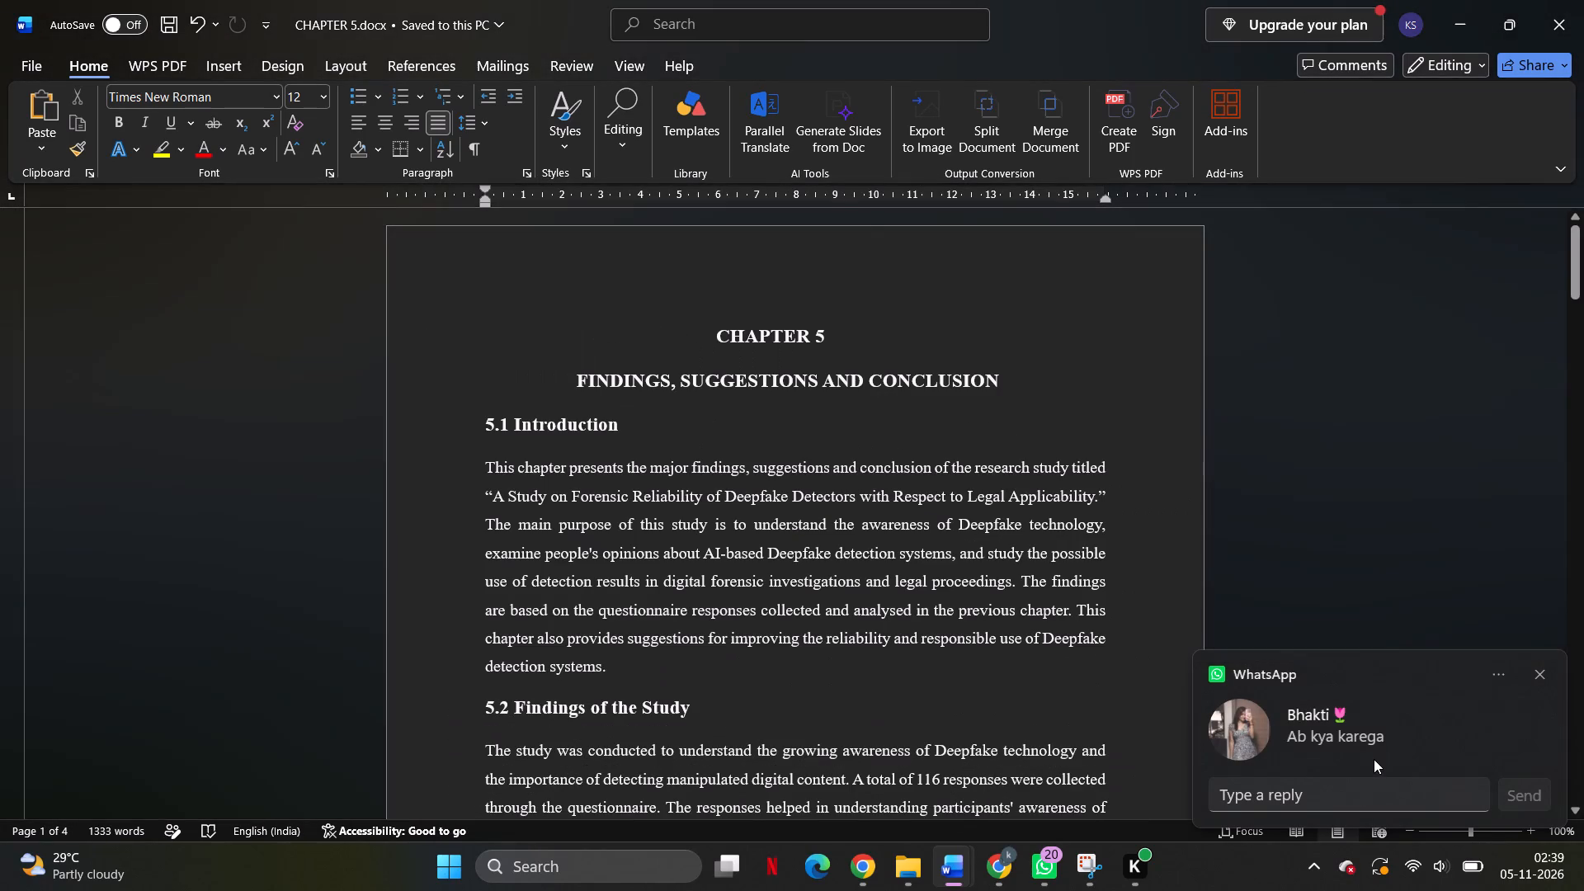
key(alt+Tab)
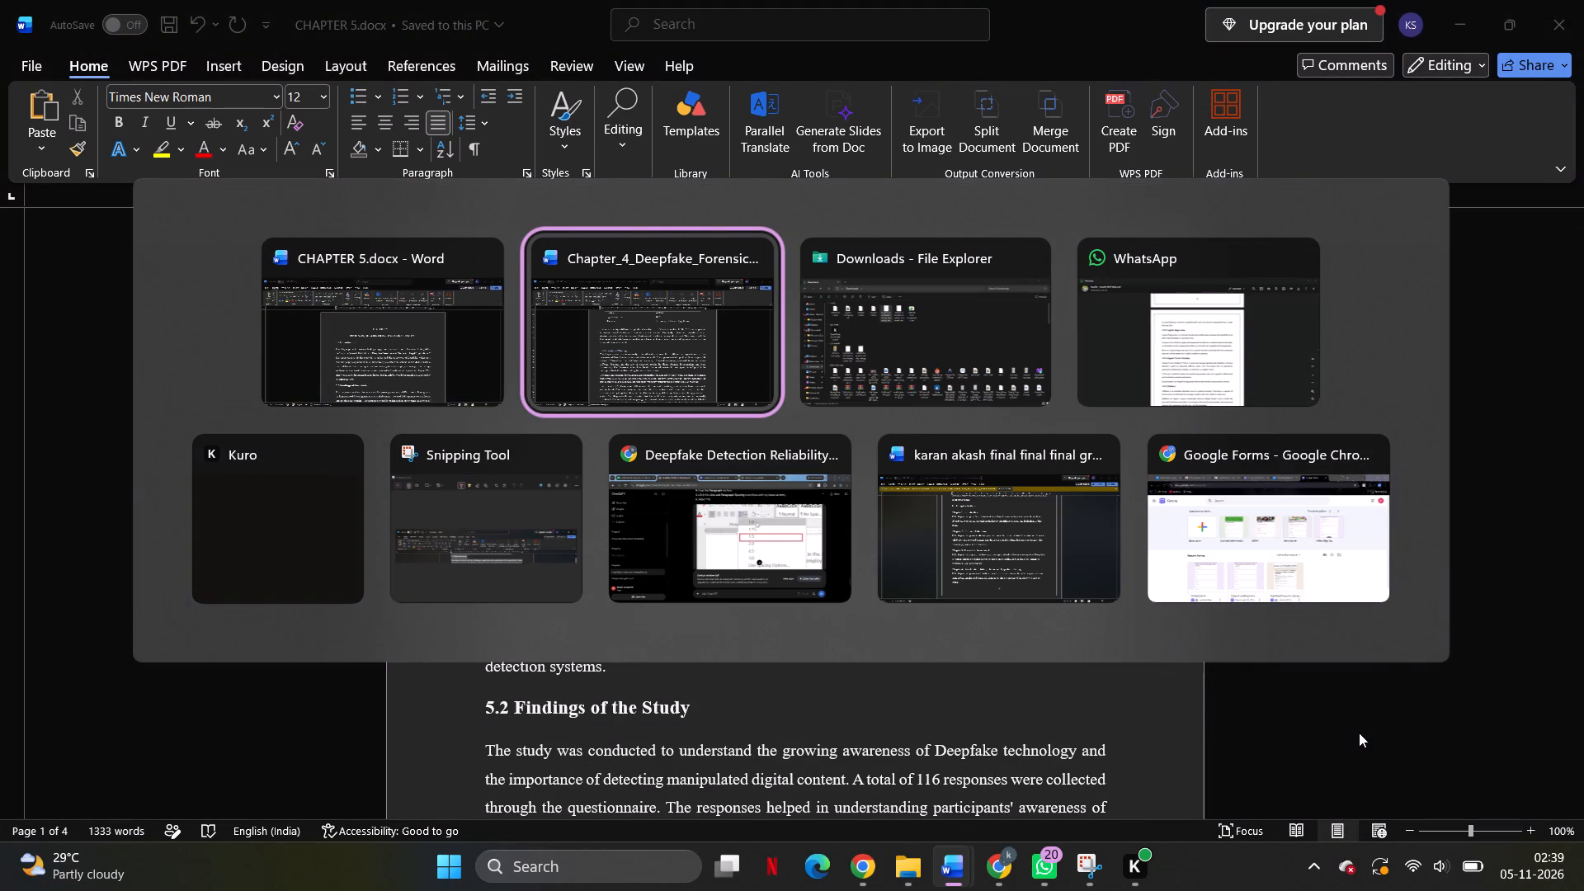
In the Chapter 4 document, apply 1.5 line spacing from the opening paragraph through the end of the 4.11 Chapter Summary.
key(alt+Tab)
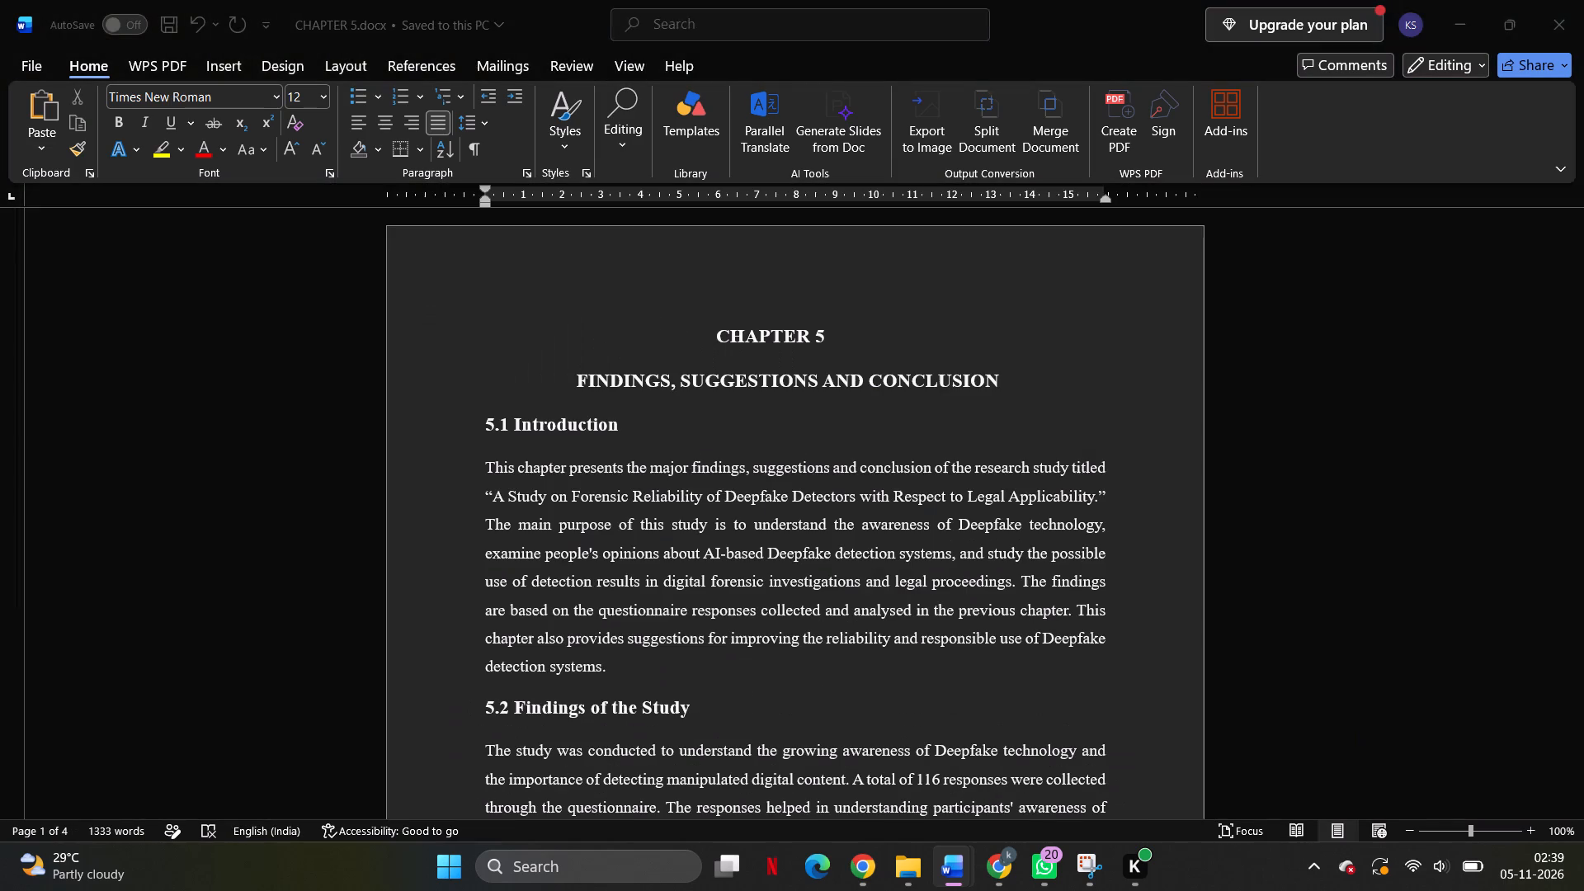
key(alt+Tab)
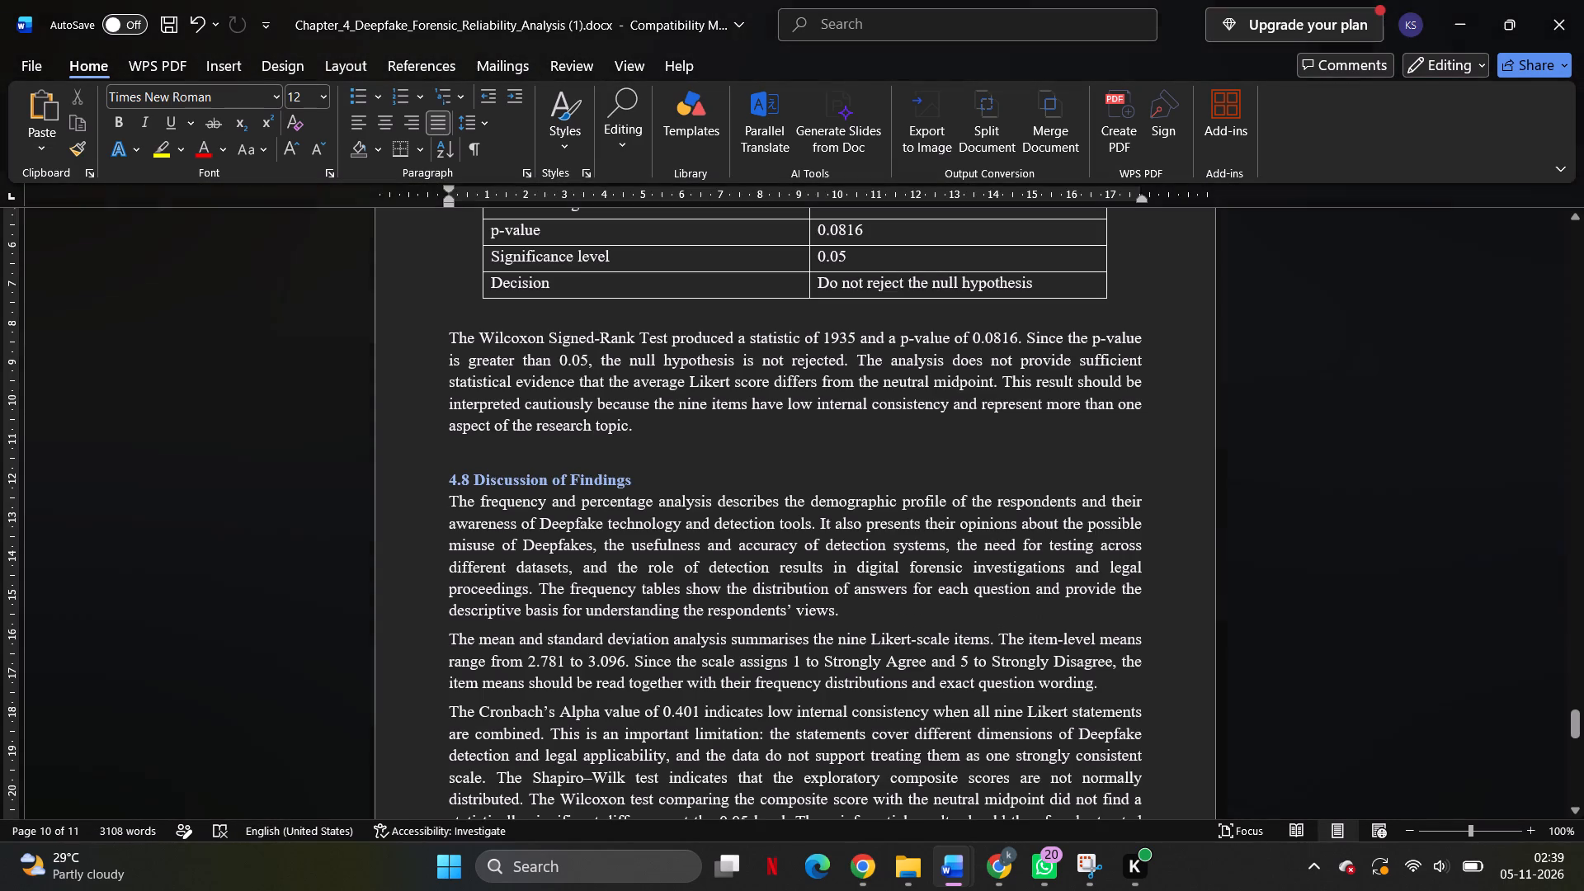
scroll(1142, 433, up, 16)
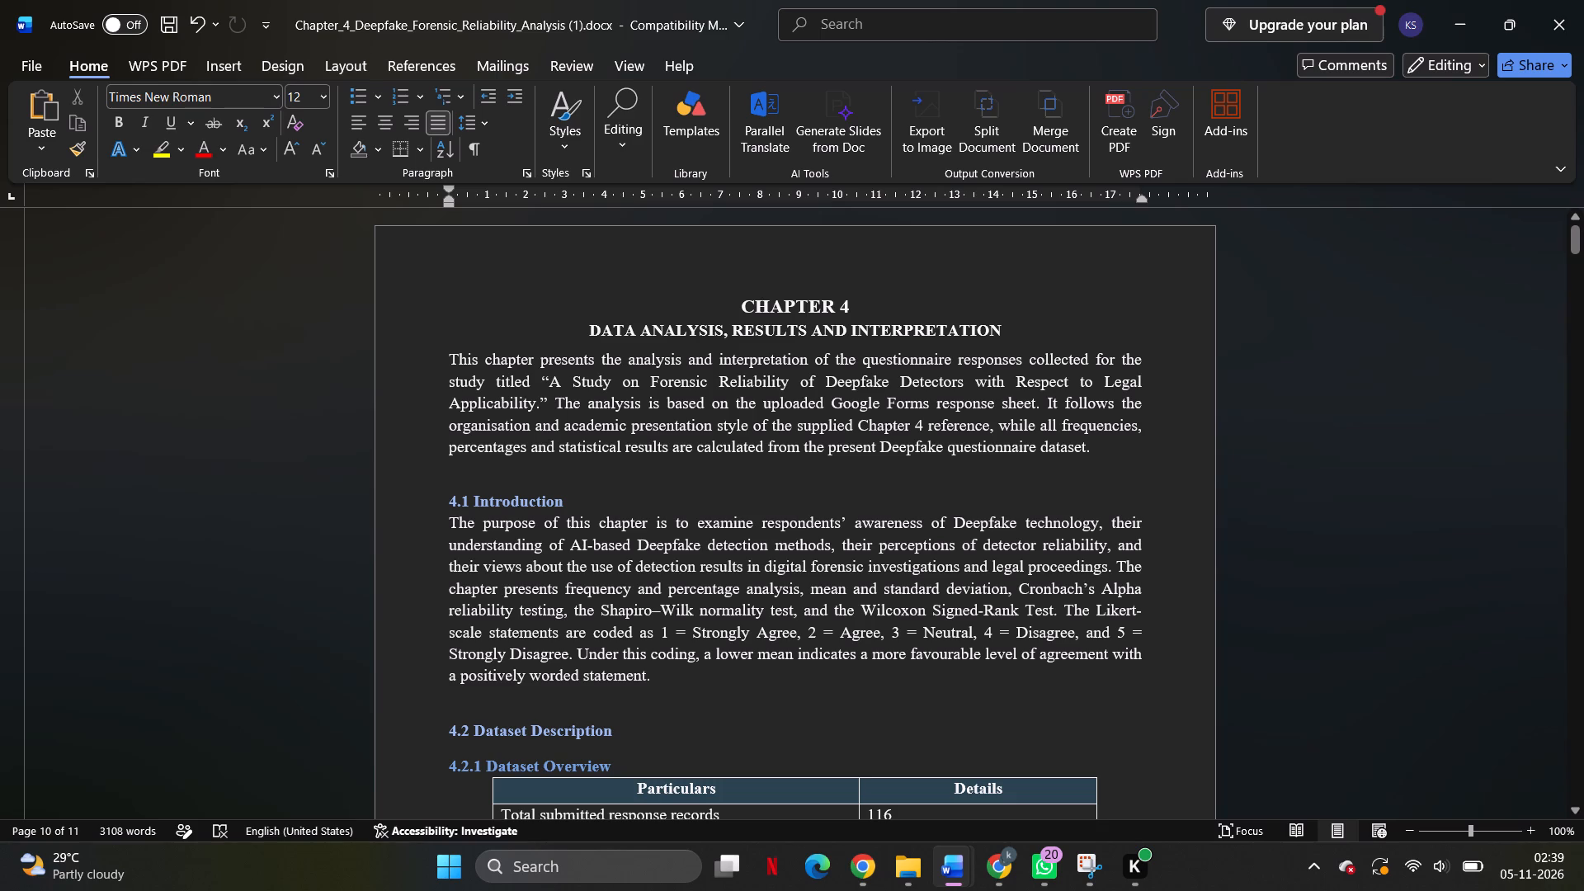
drag(442, 352, 878, 884)
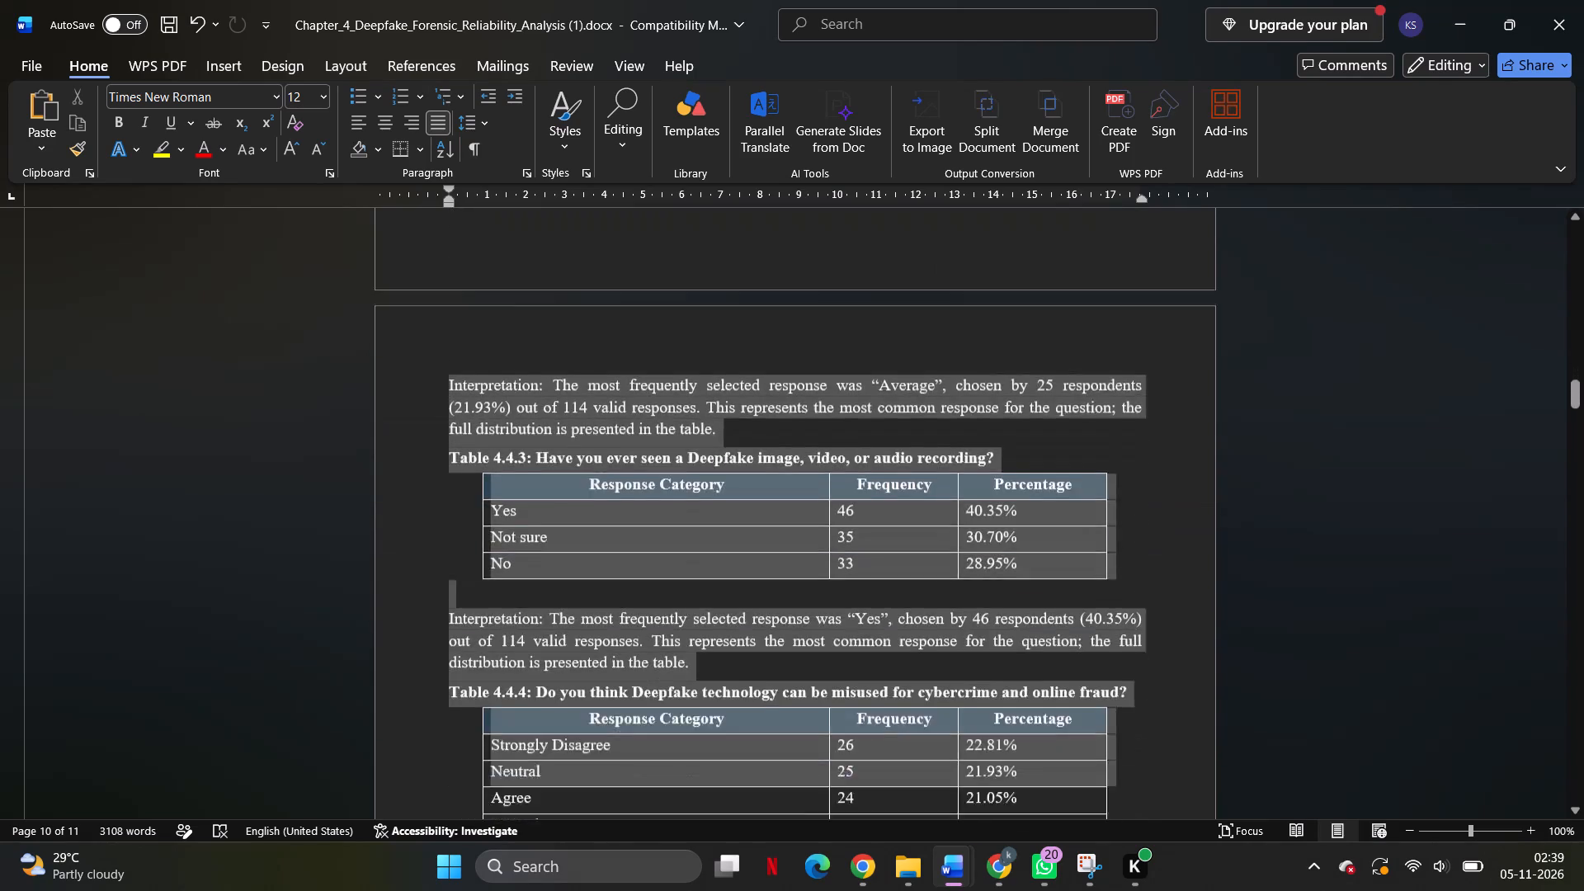
drag(878, 884, 888, 889)
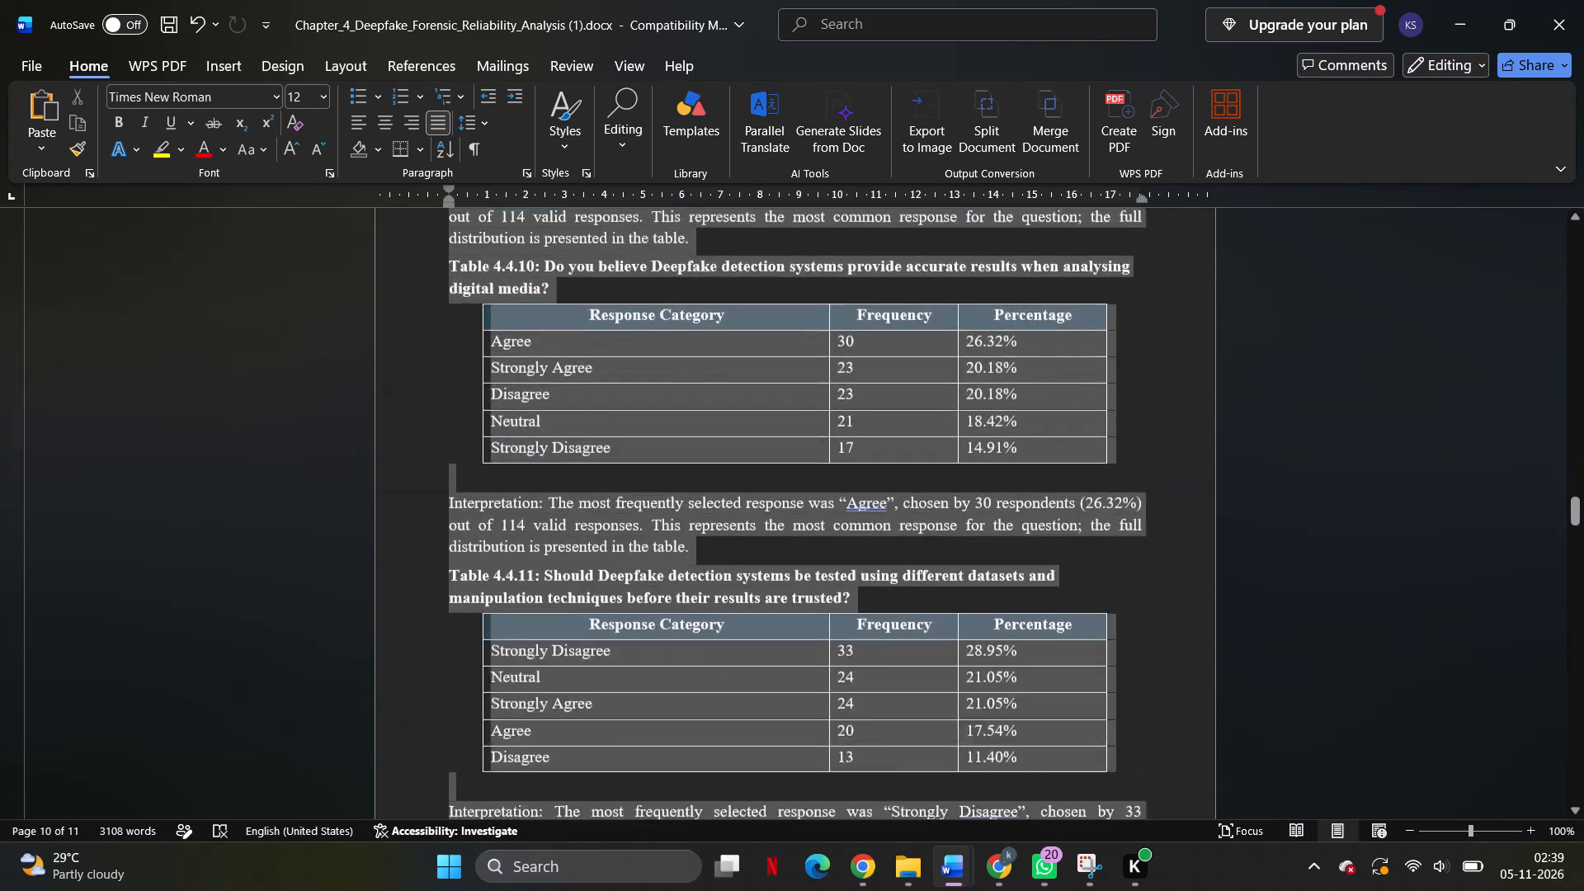
drag(888, 889, 888, 887)
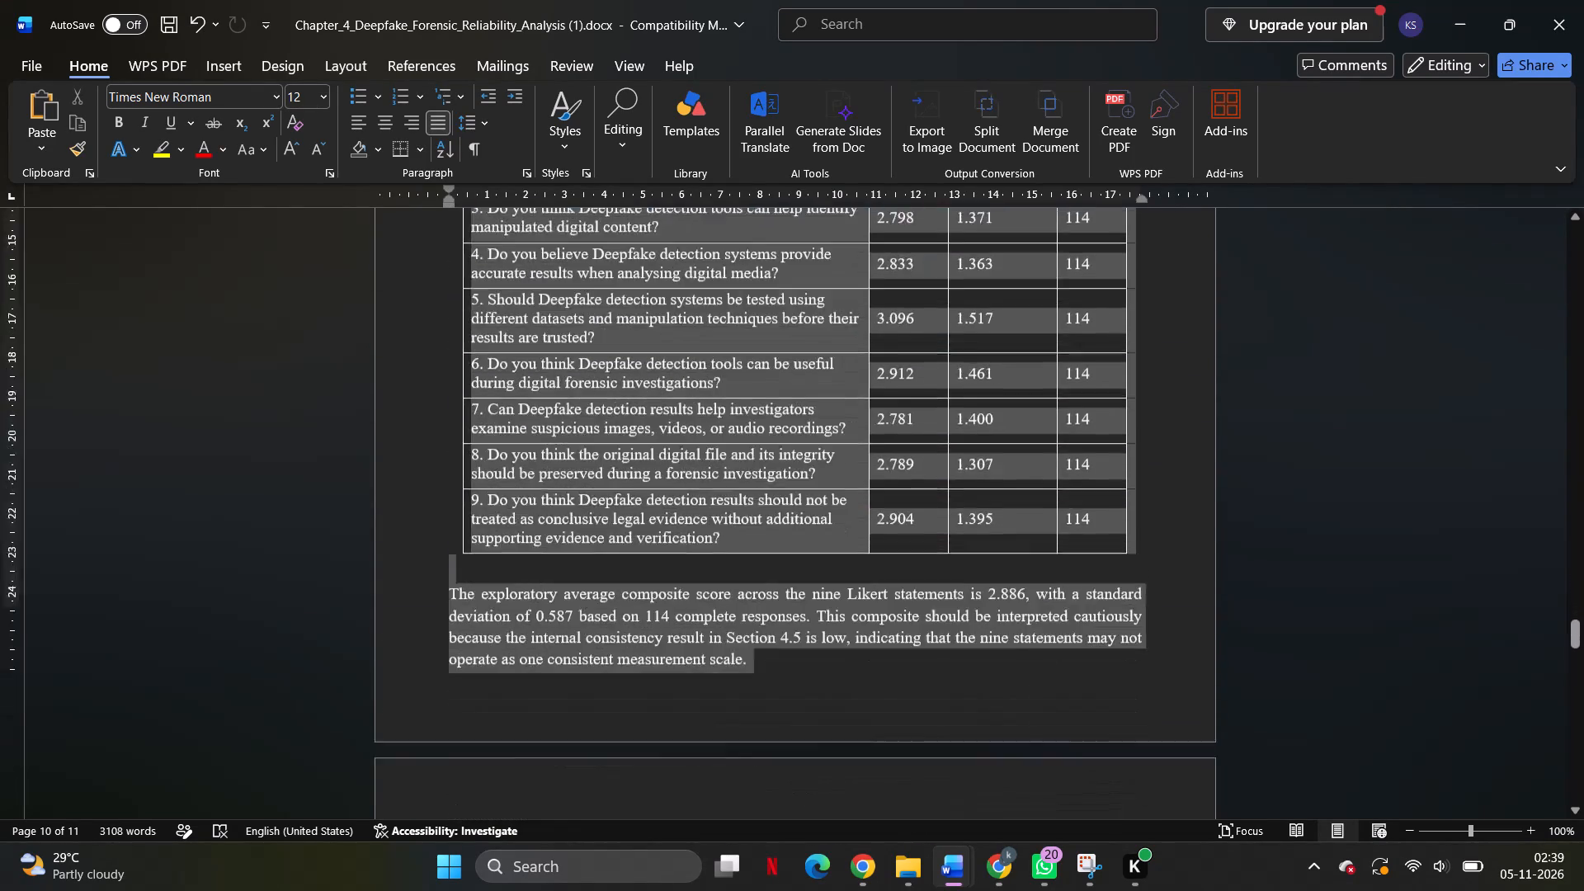
drag(888, 887, 888, 886)
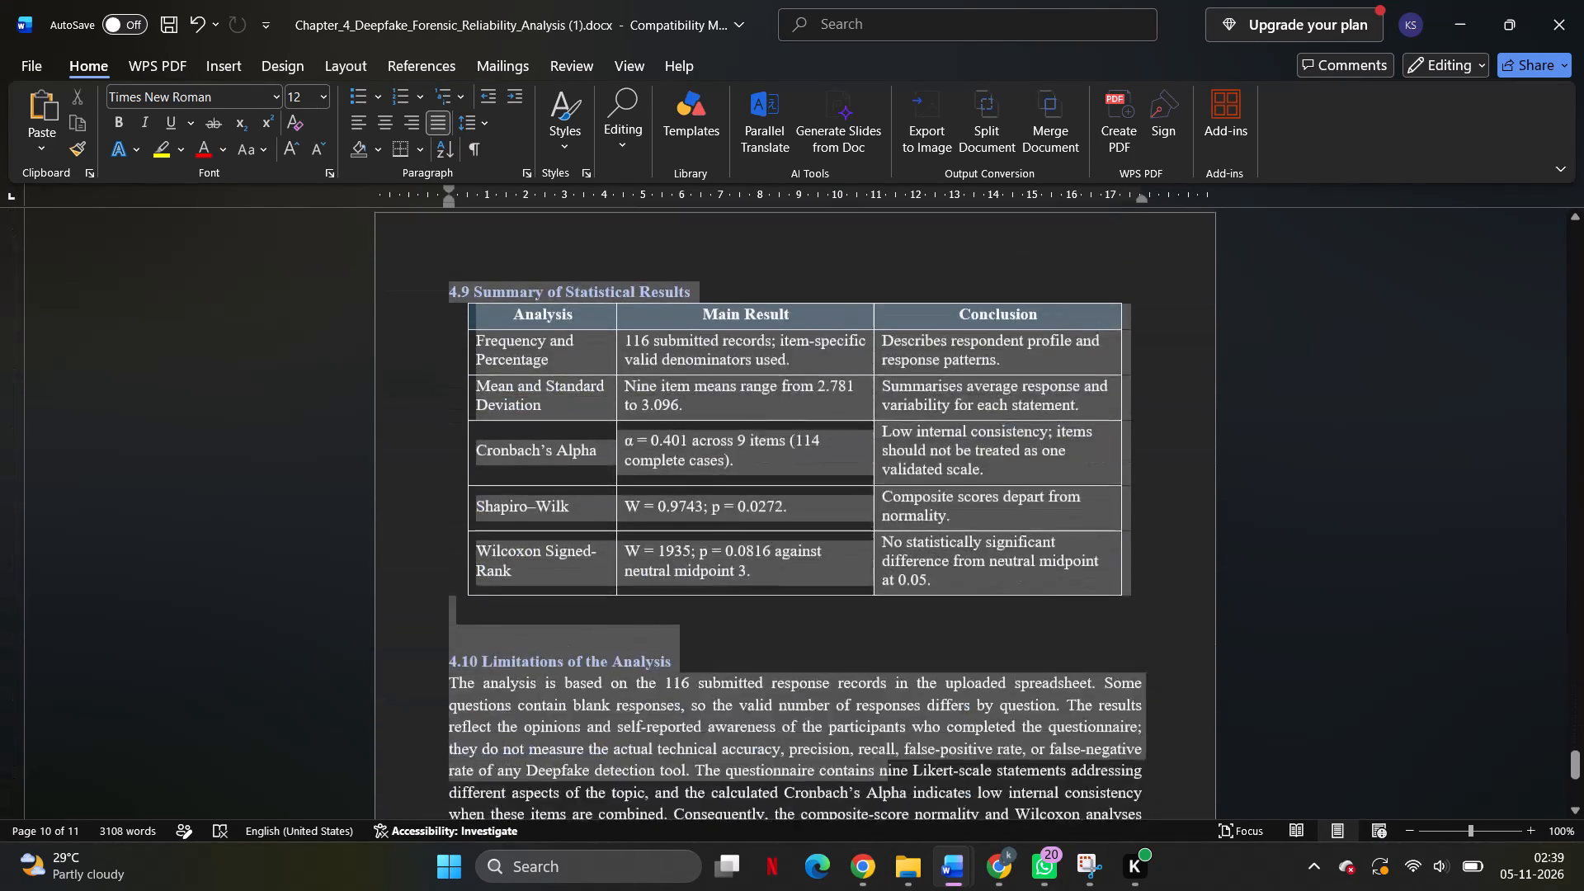
drag(888, 886, 985, 633)
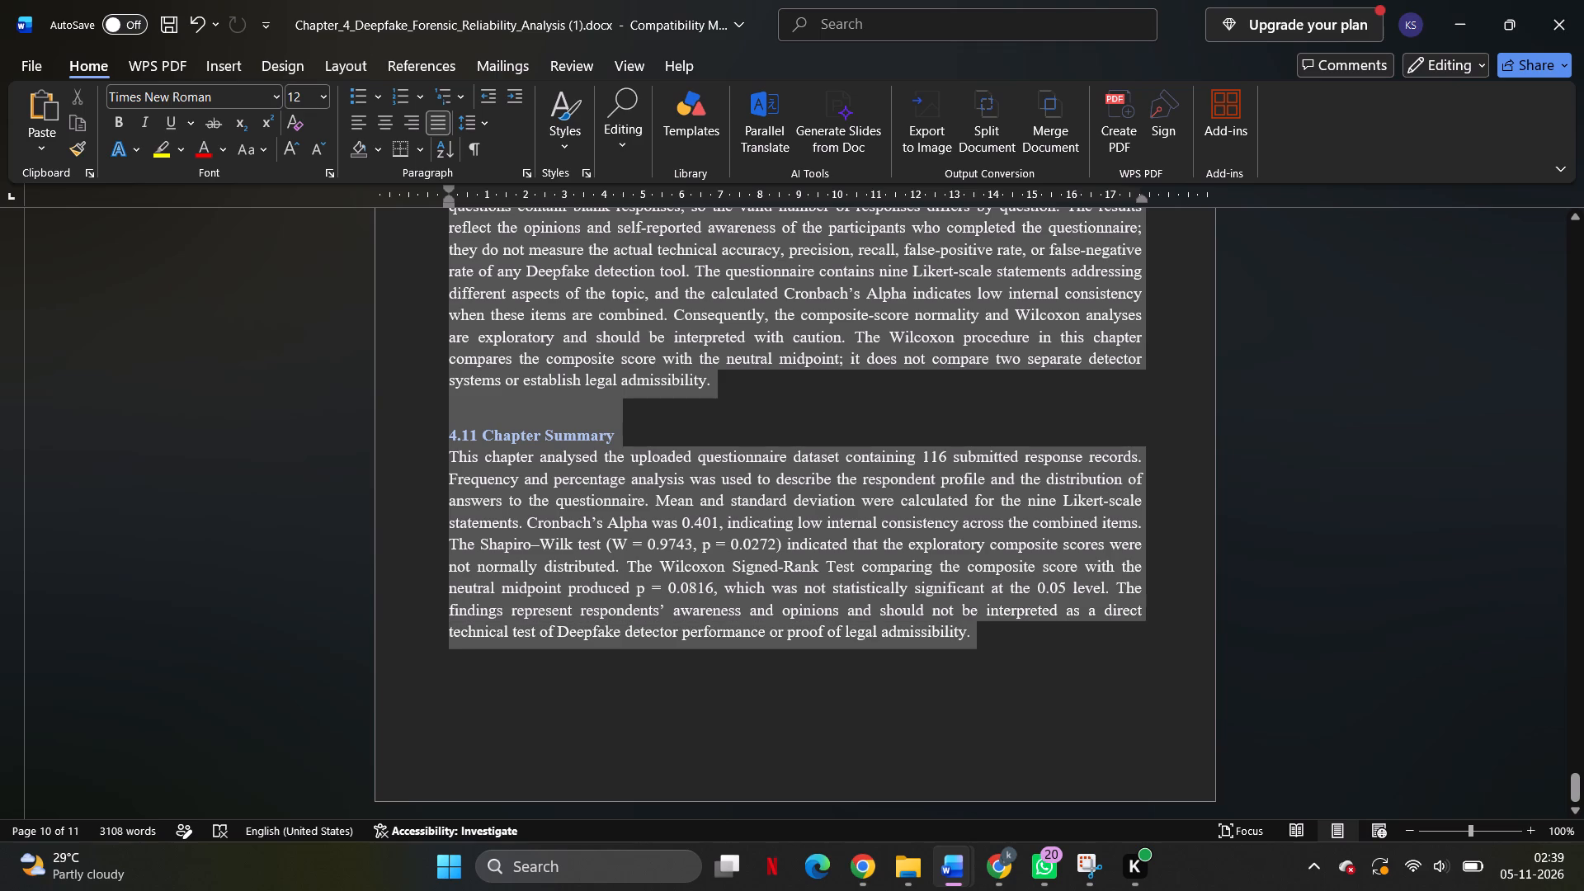
drag(985, 633, 989, 637)
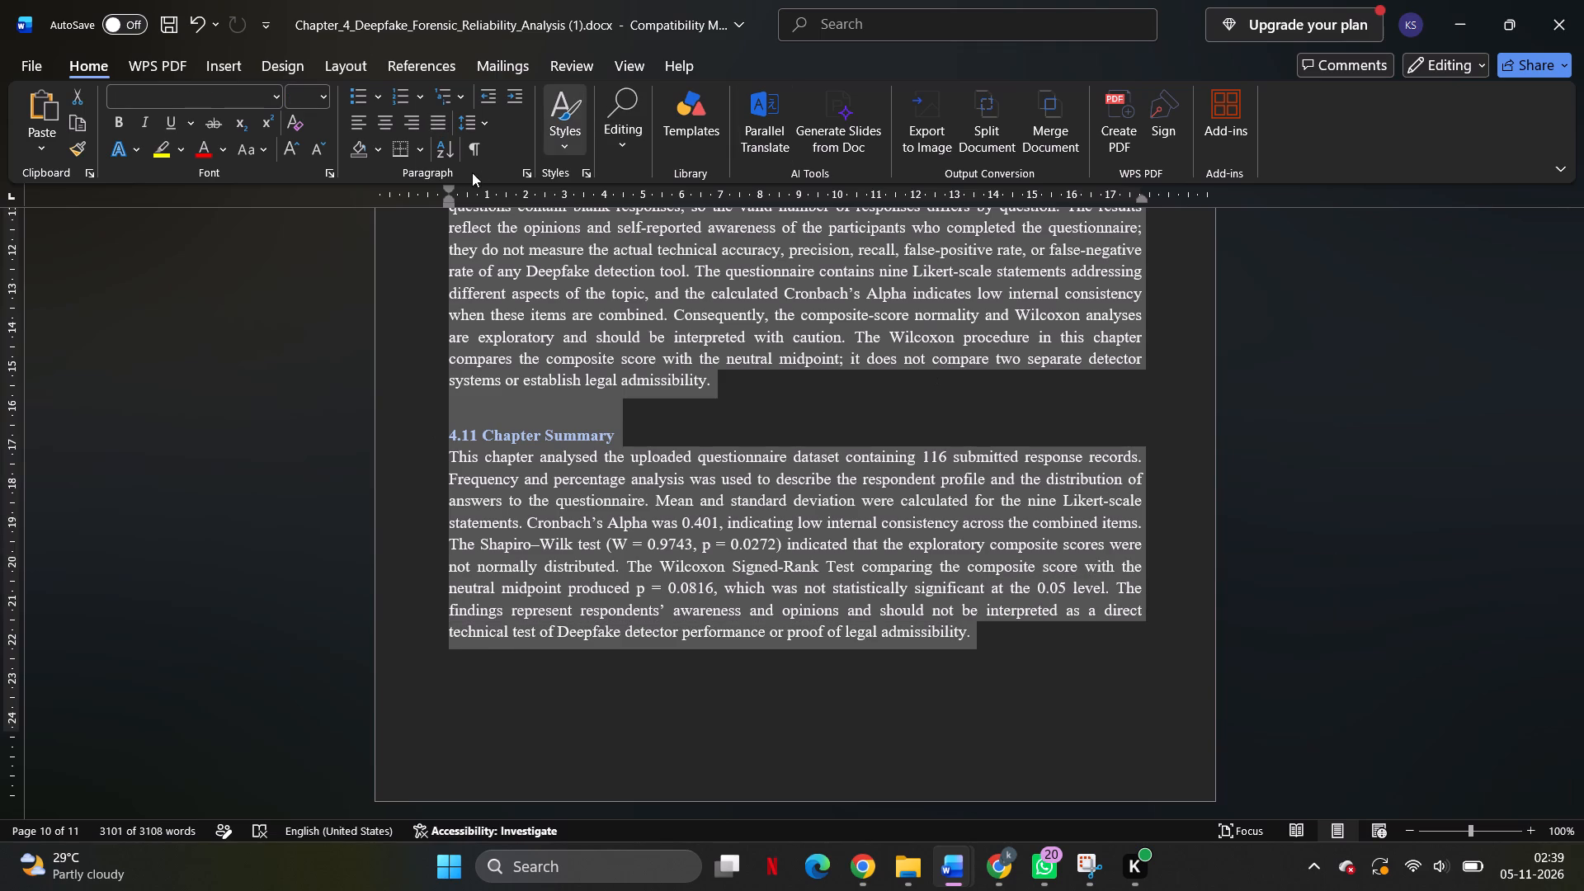
click(480, 115)
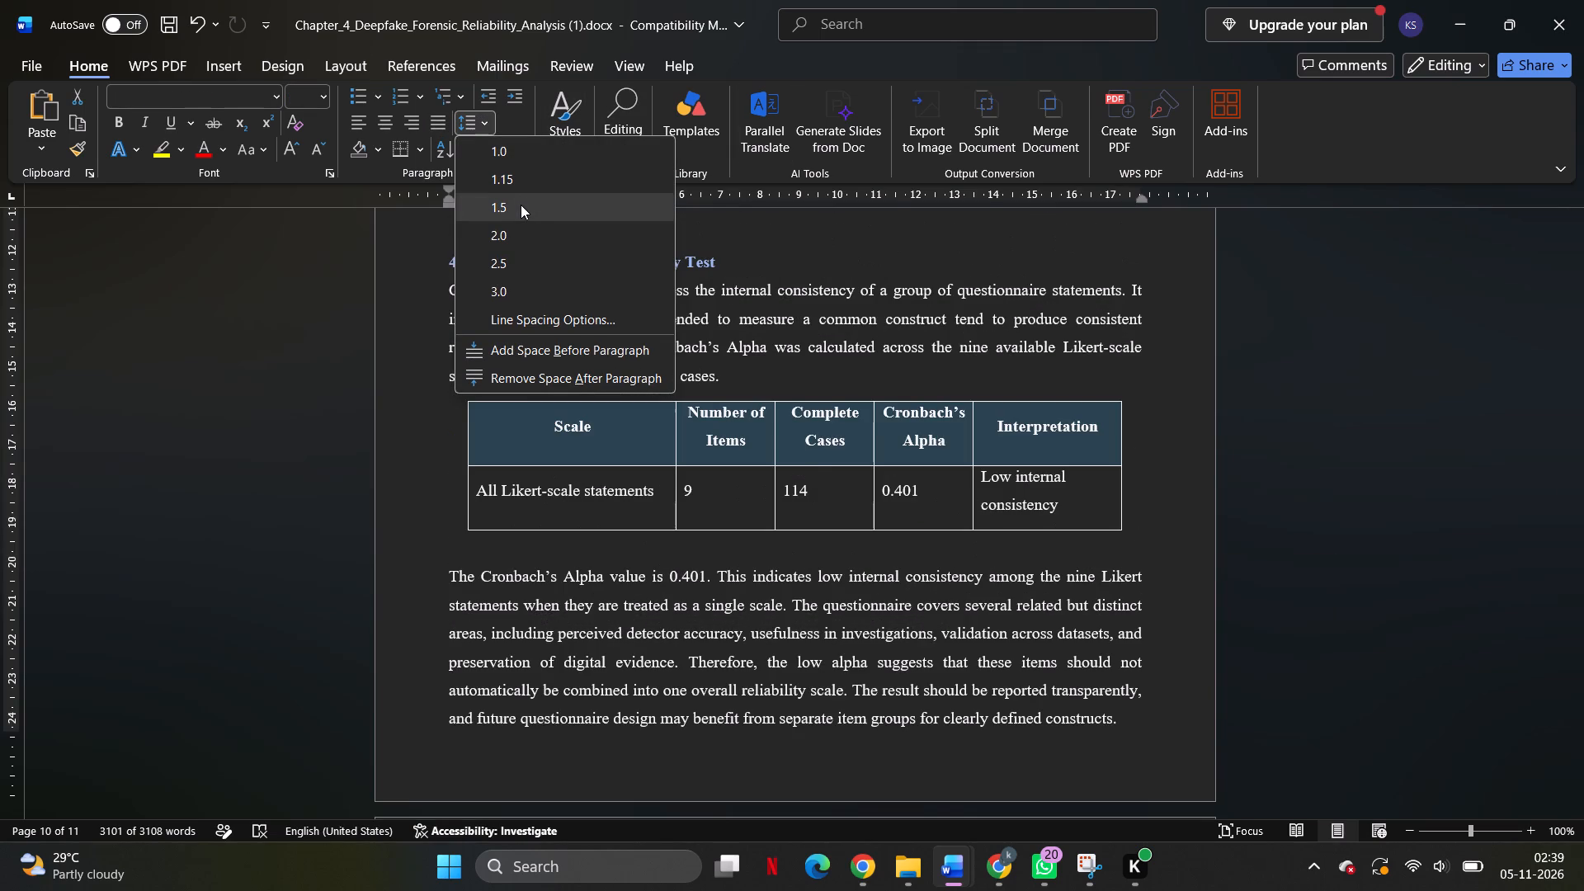
click(521, 205)
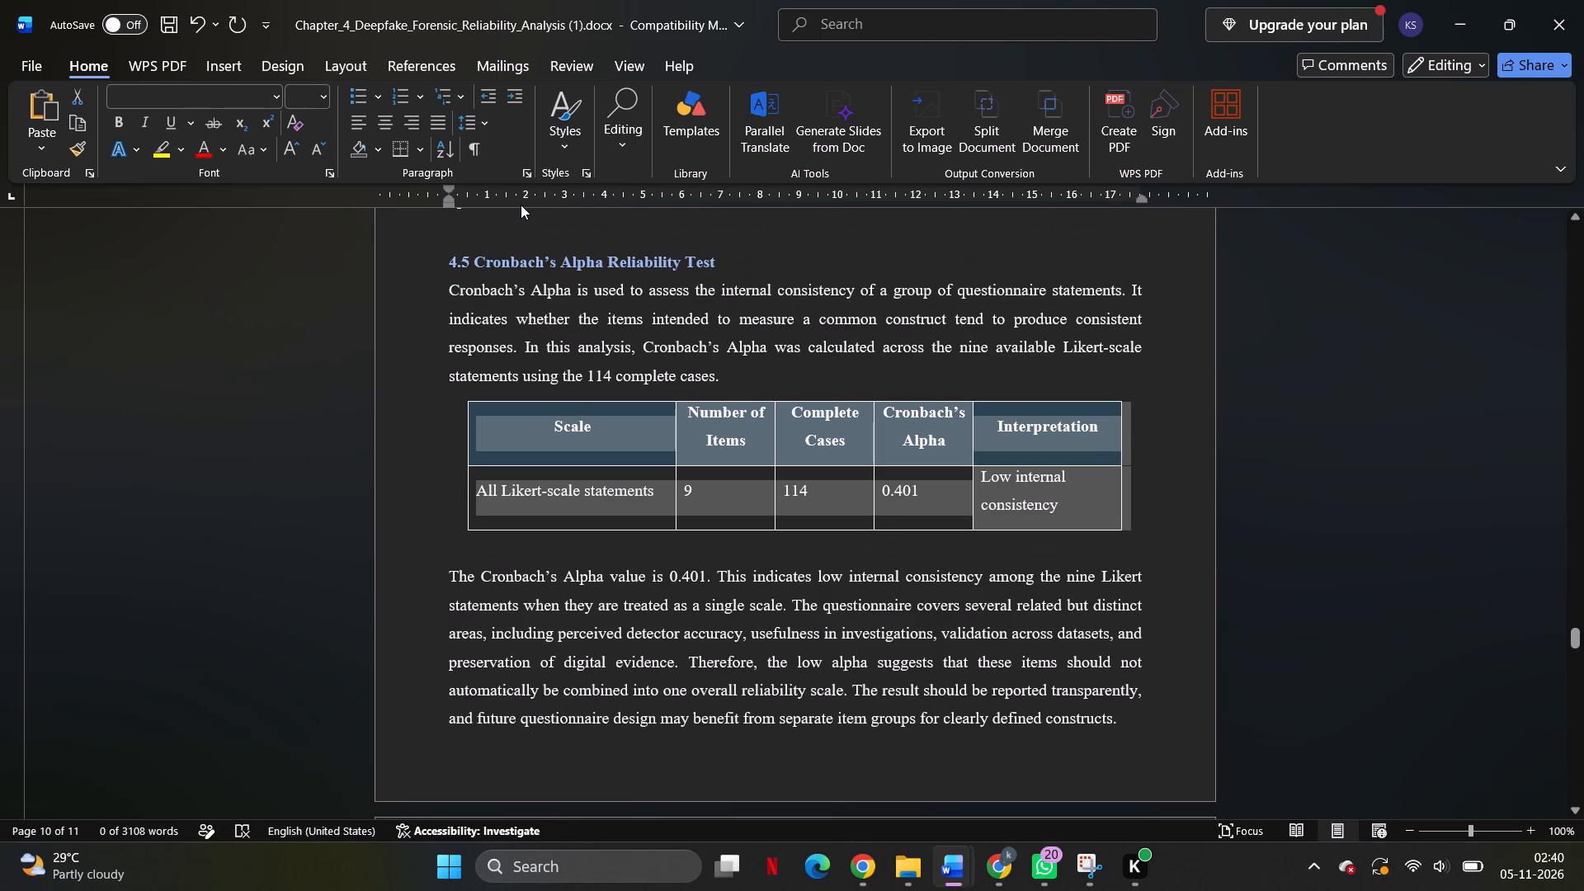
click(1402, 444)
Review the spacing and page layout of the tables and interpretations from section 4.5 back to the chapter's beginning.
scroll(1402, 444, up, 1)
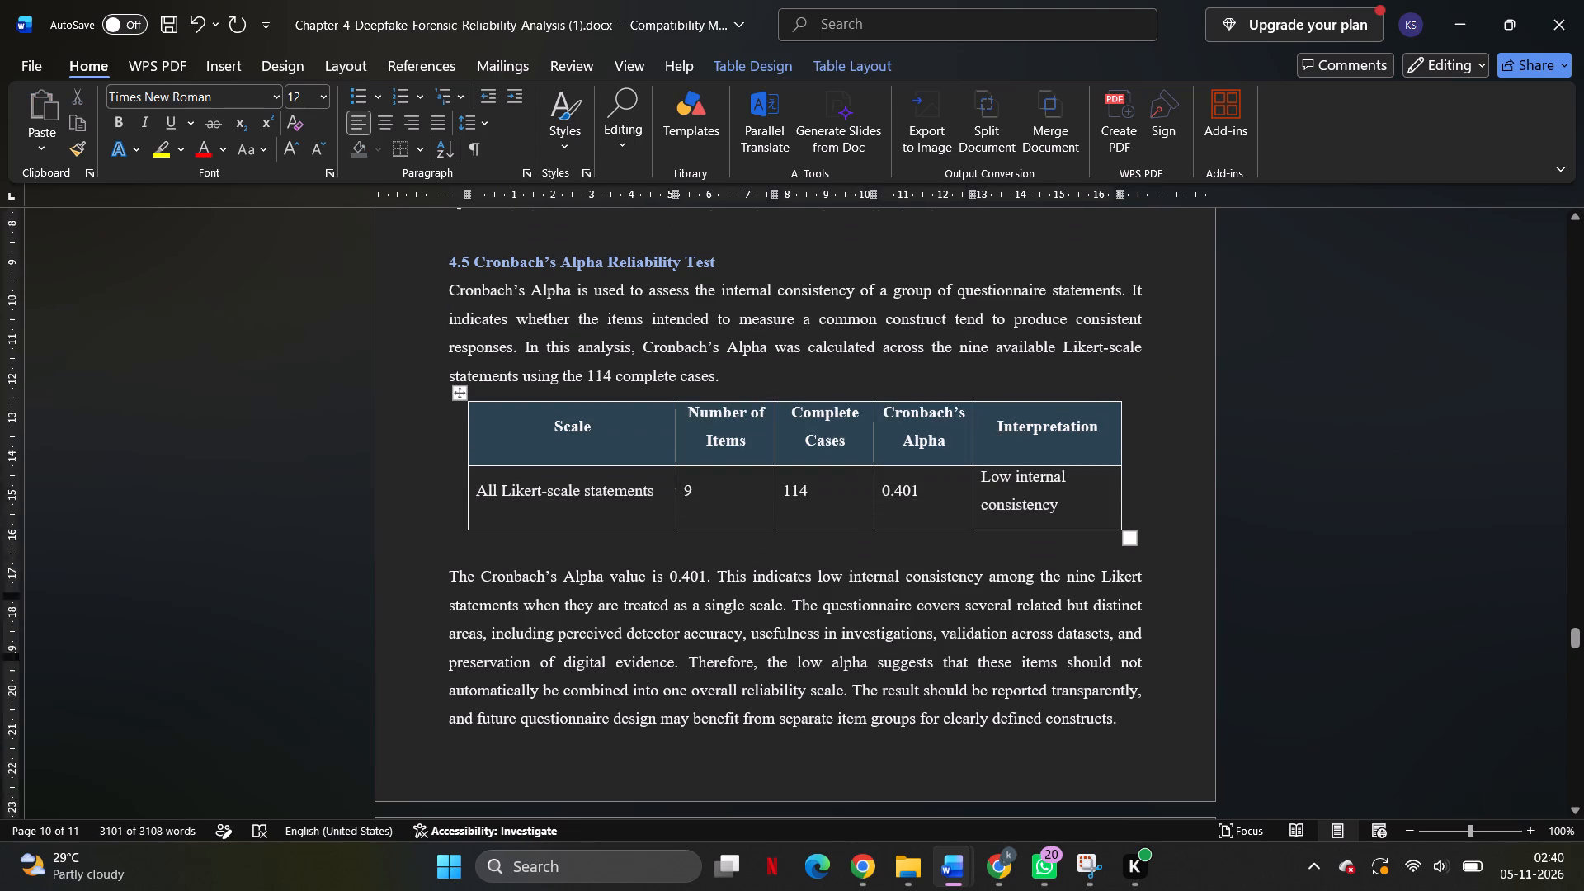
scroll(1402, 444, up, 6)
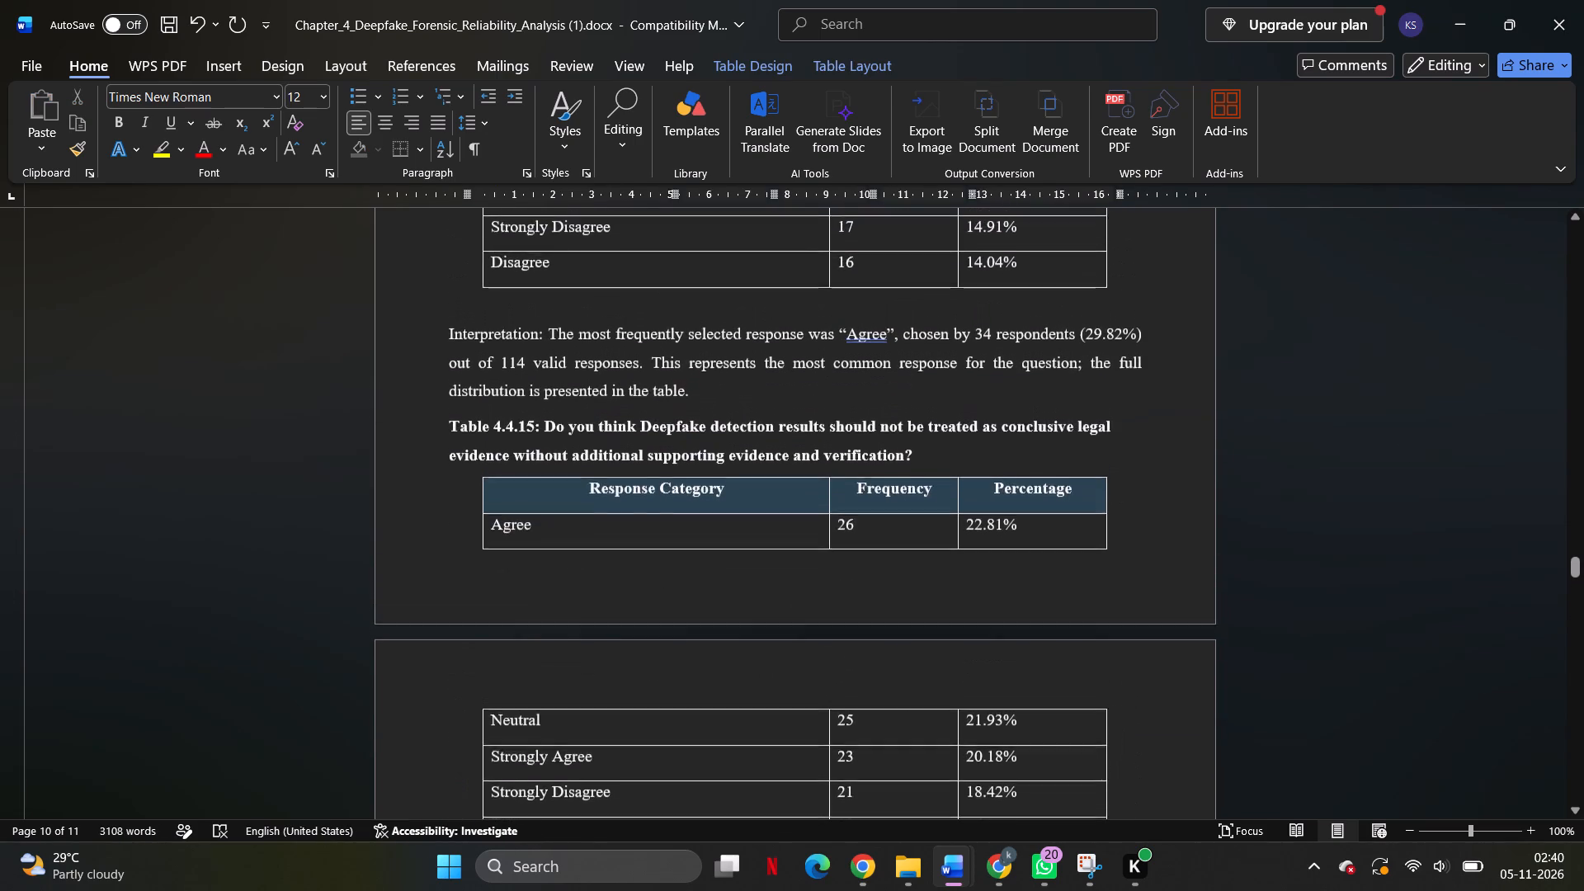
scroll(1402, 444, up, 3)
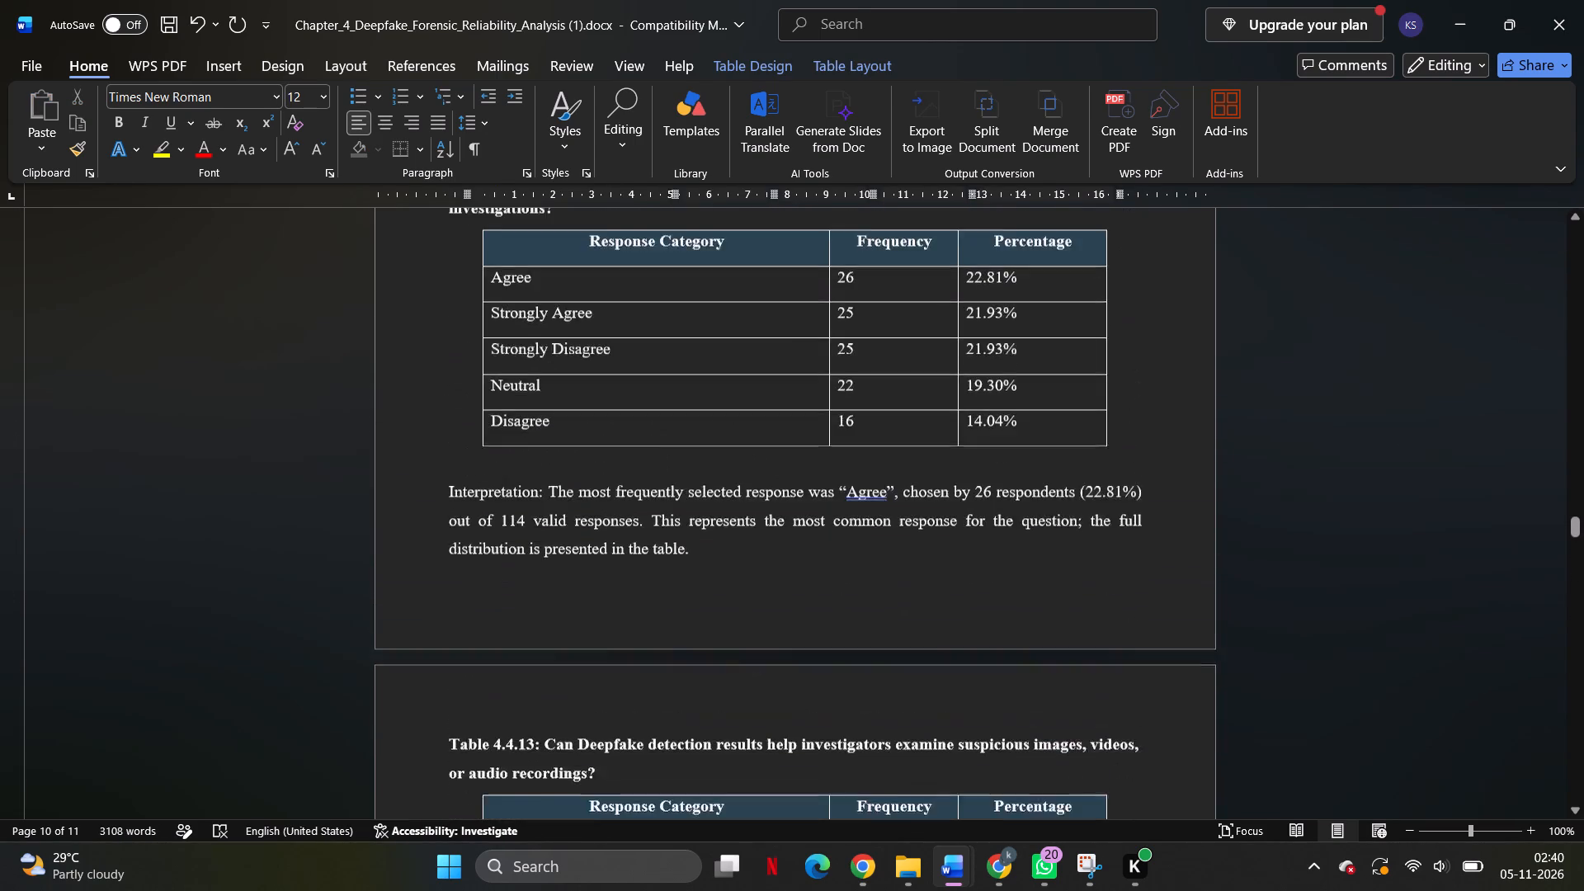
scroll(1402, 444, up, 3)
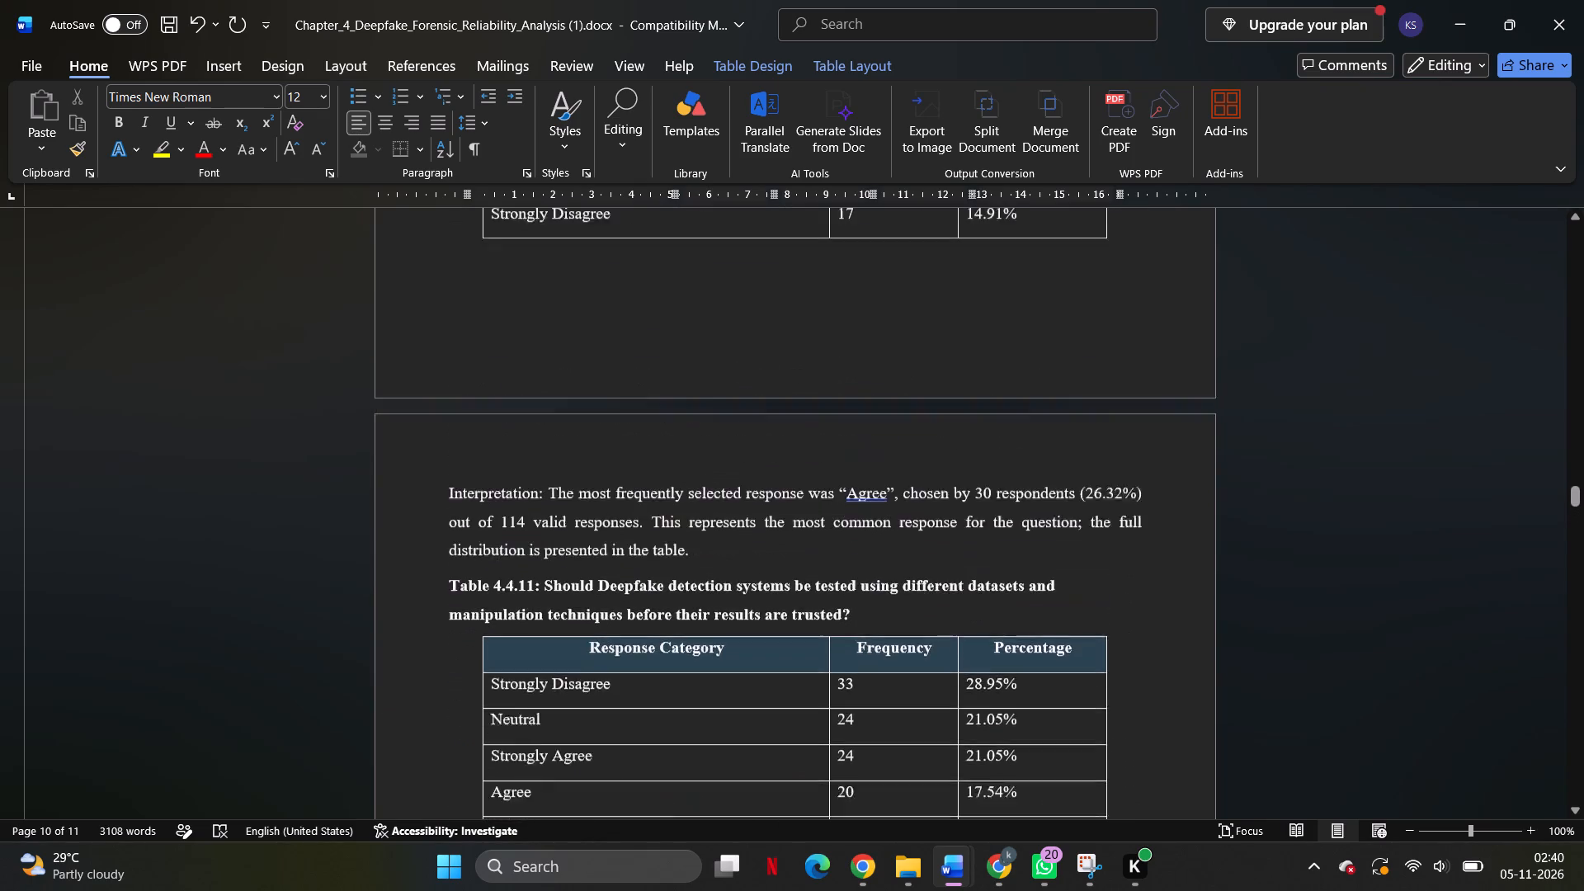
scroll(1402, 444, up, 5)
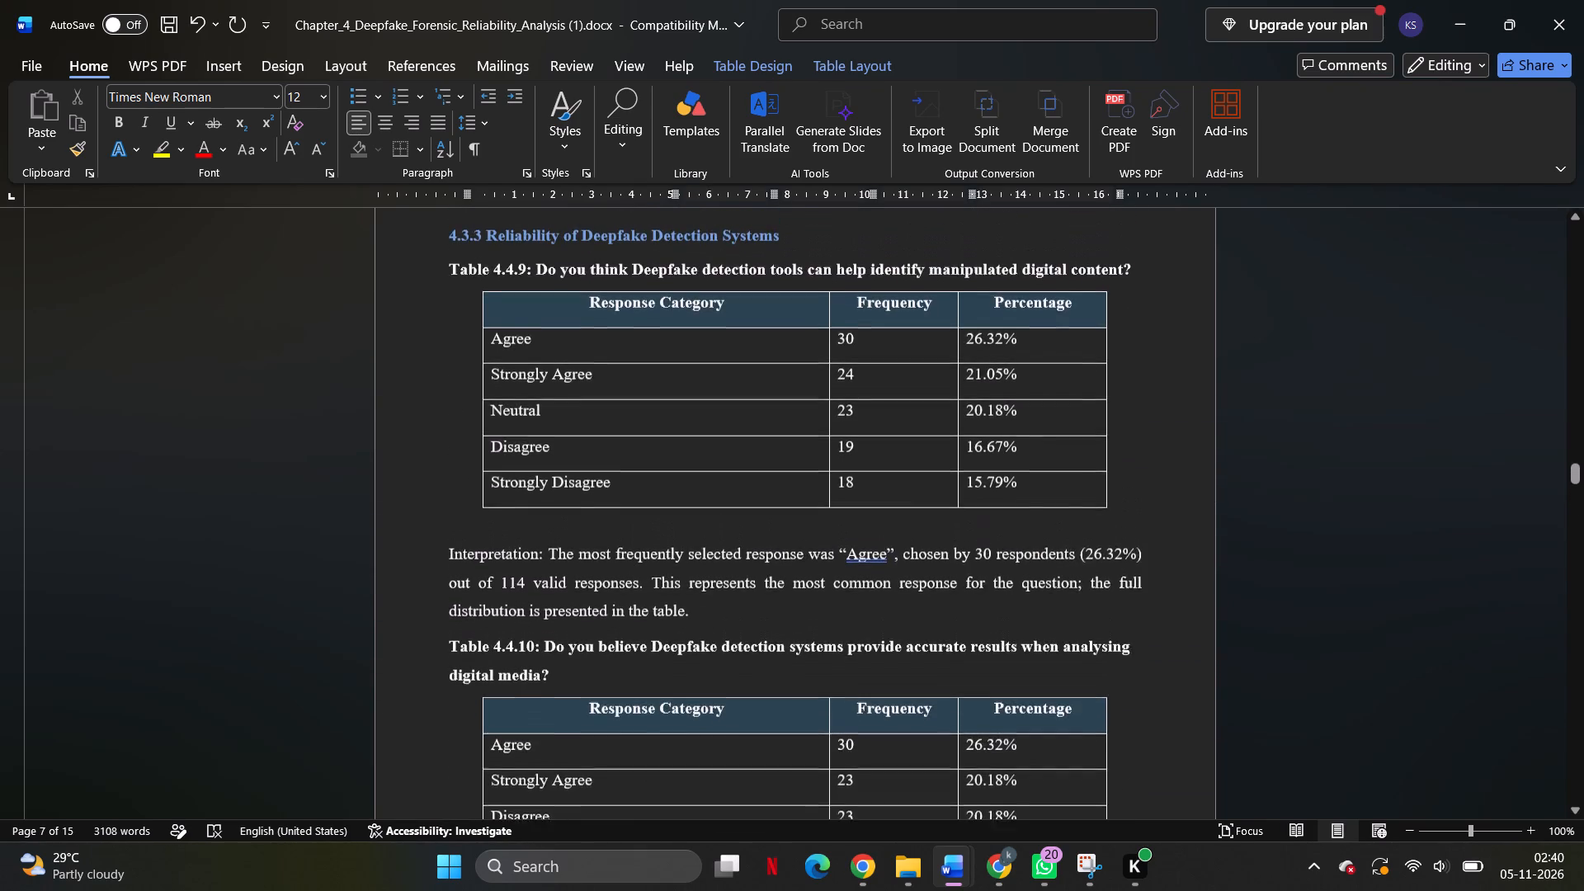
scroll(1402, 444, up, 20)
scroll(1402, 444, up, 8)
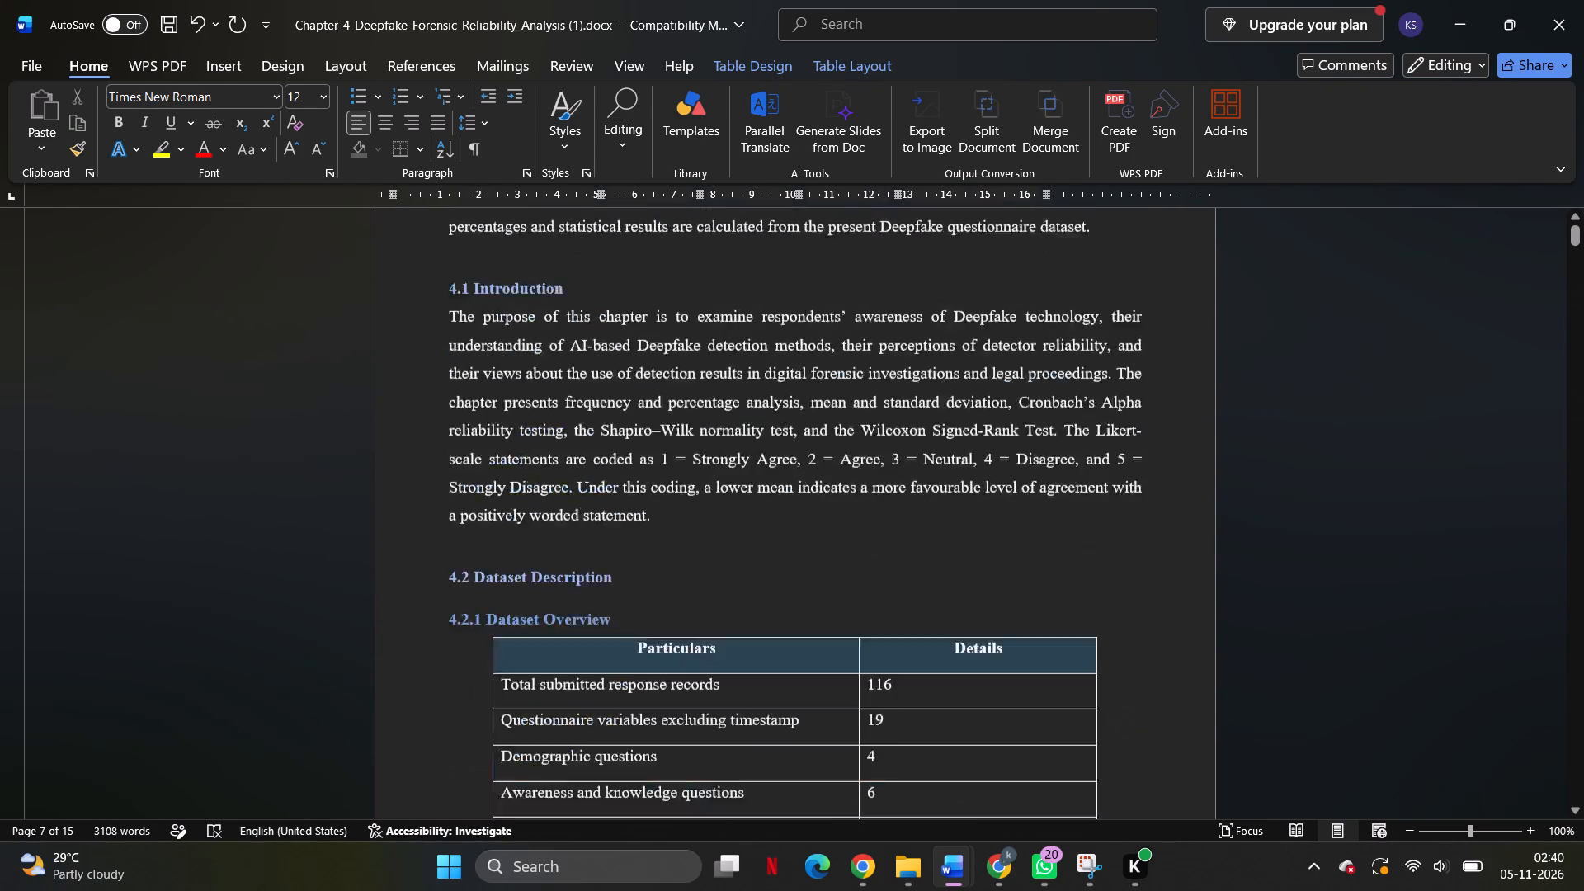
Set the two title lines, "CHAPTER 4" and "DATA ANALYSIS, RESULTS AND INTERPRETATION", to font size 14.
scroll(1402, 444, up, 1)
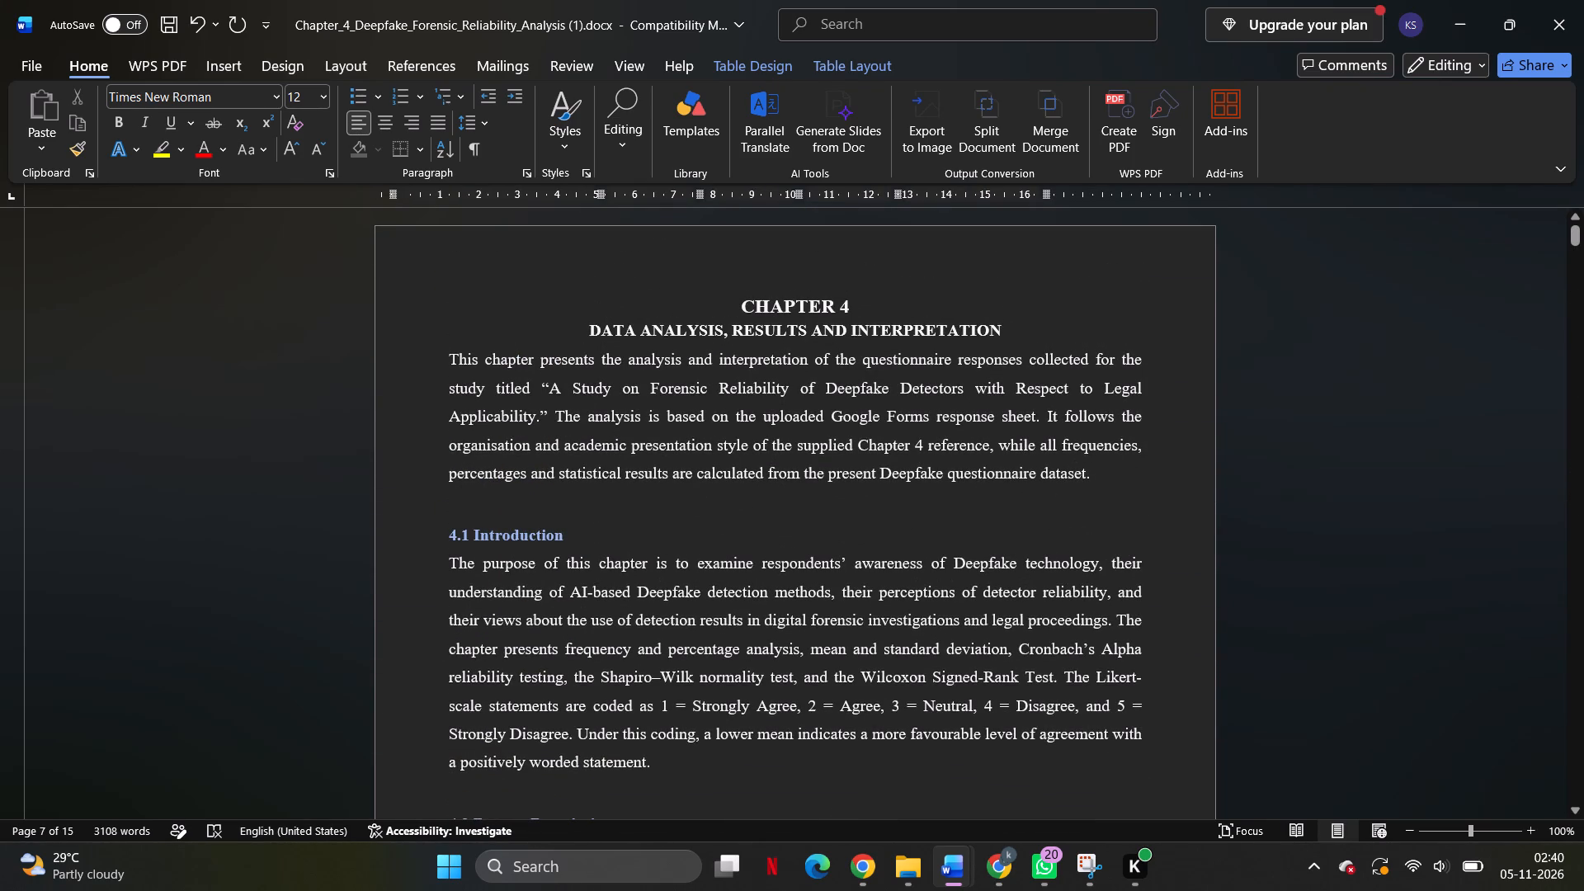
drag(1015, 329, 721, 303)
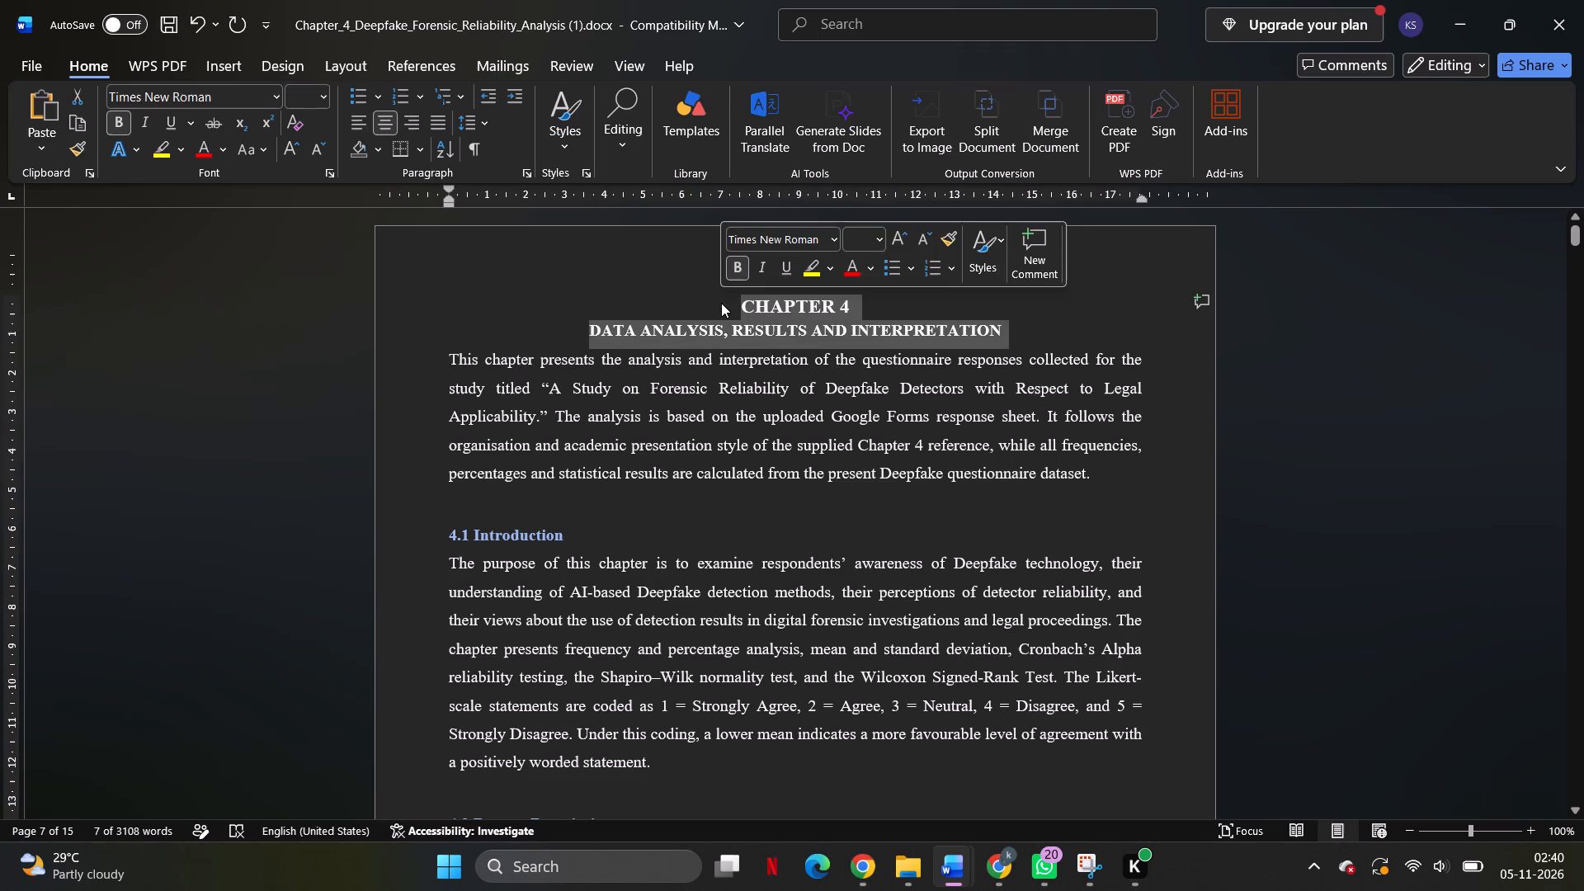
click(879, 238)
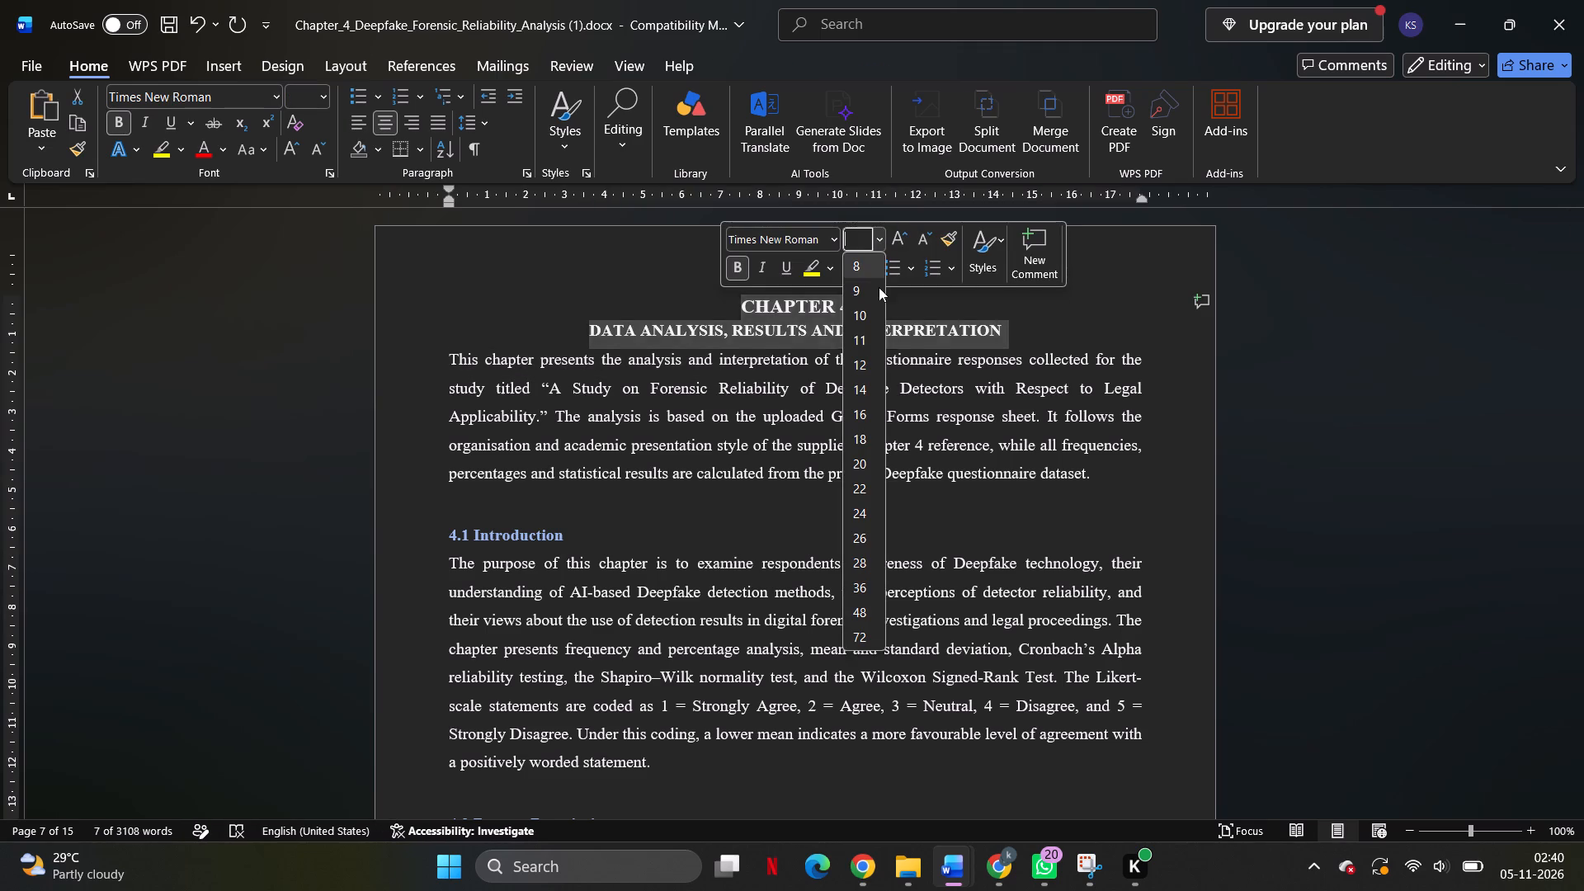
click(863, 389)
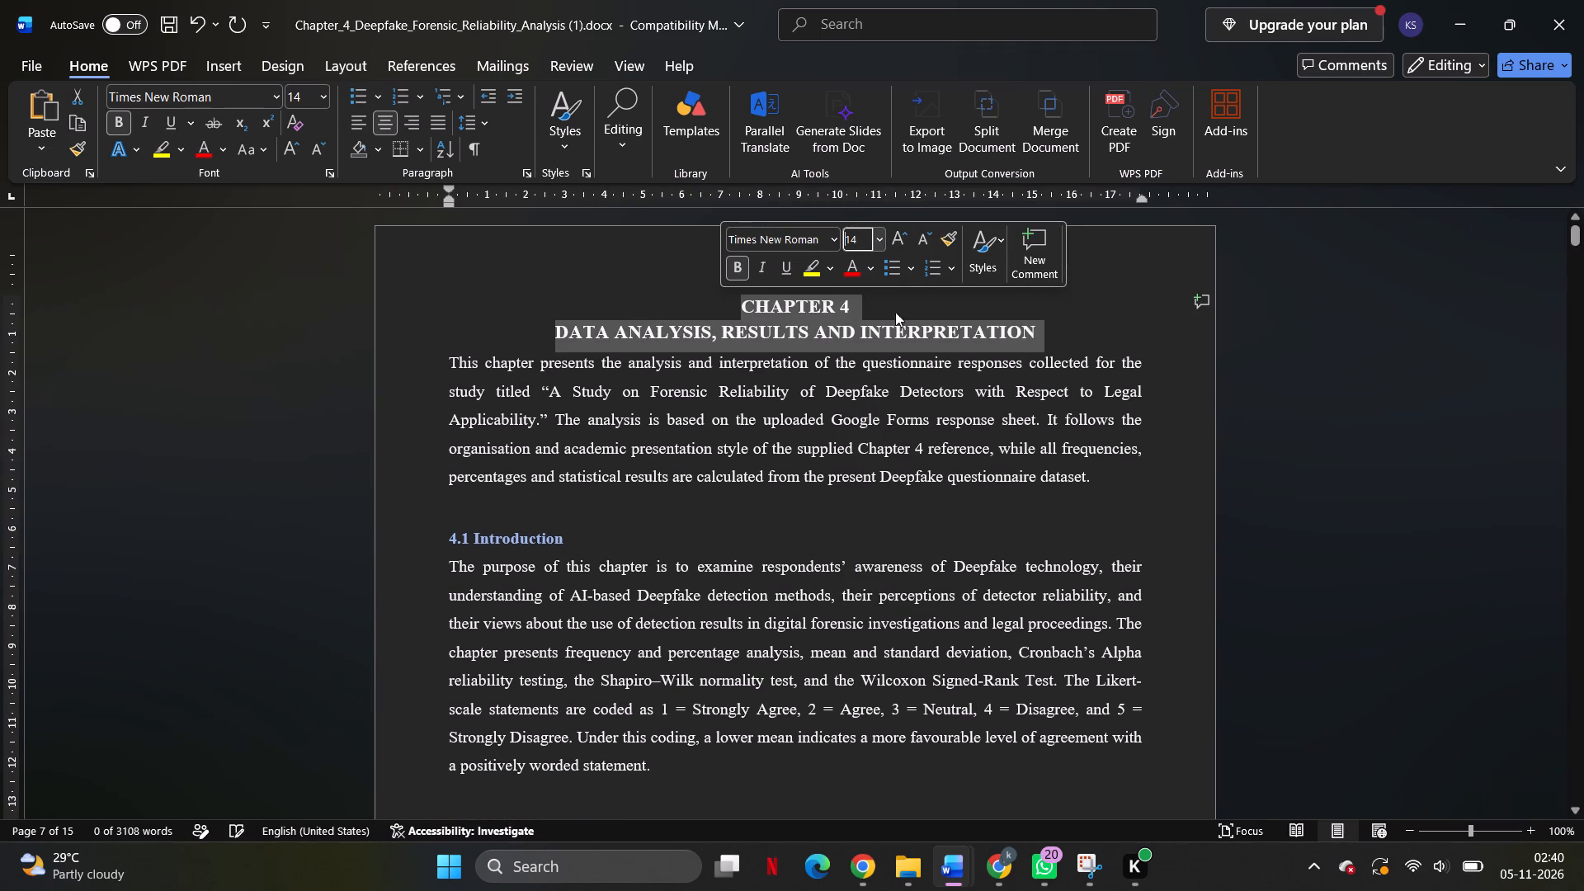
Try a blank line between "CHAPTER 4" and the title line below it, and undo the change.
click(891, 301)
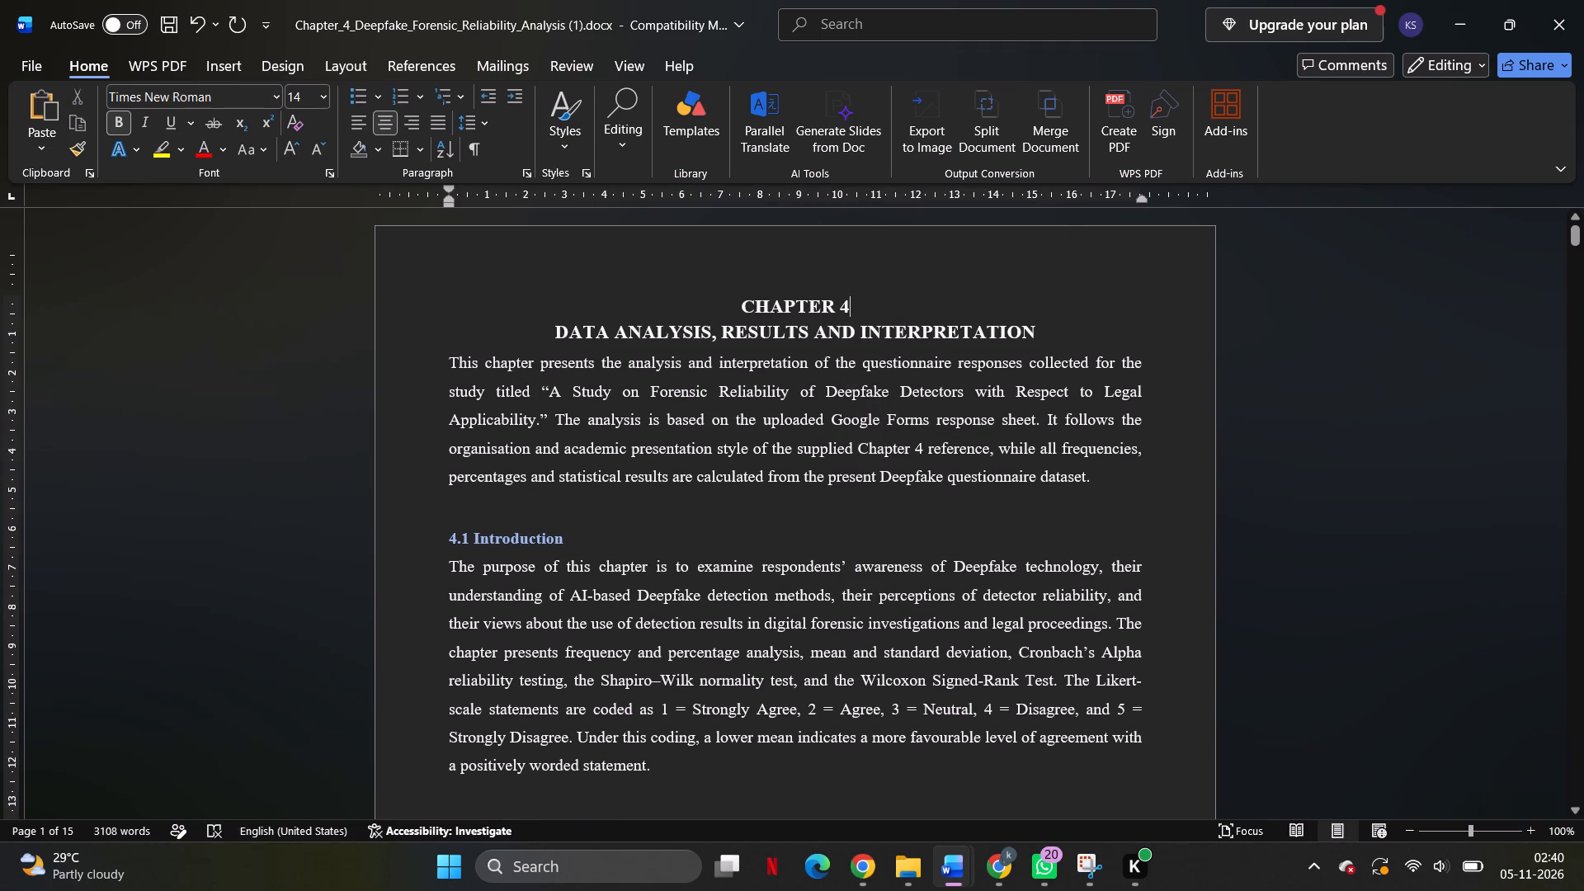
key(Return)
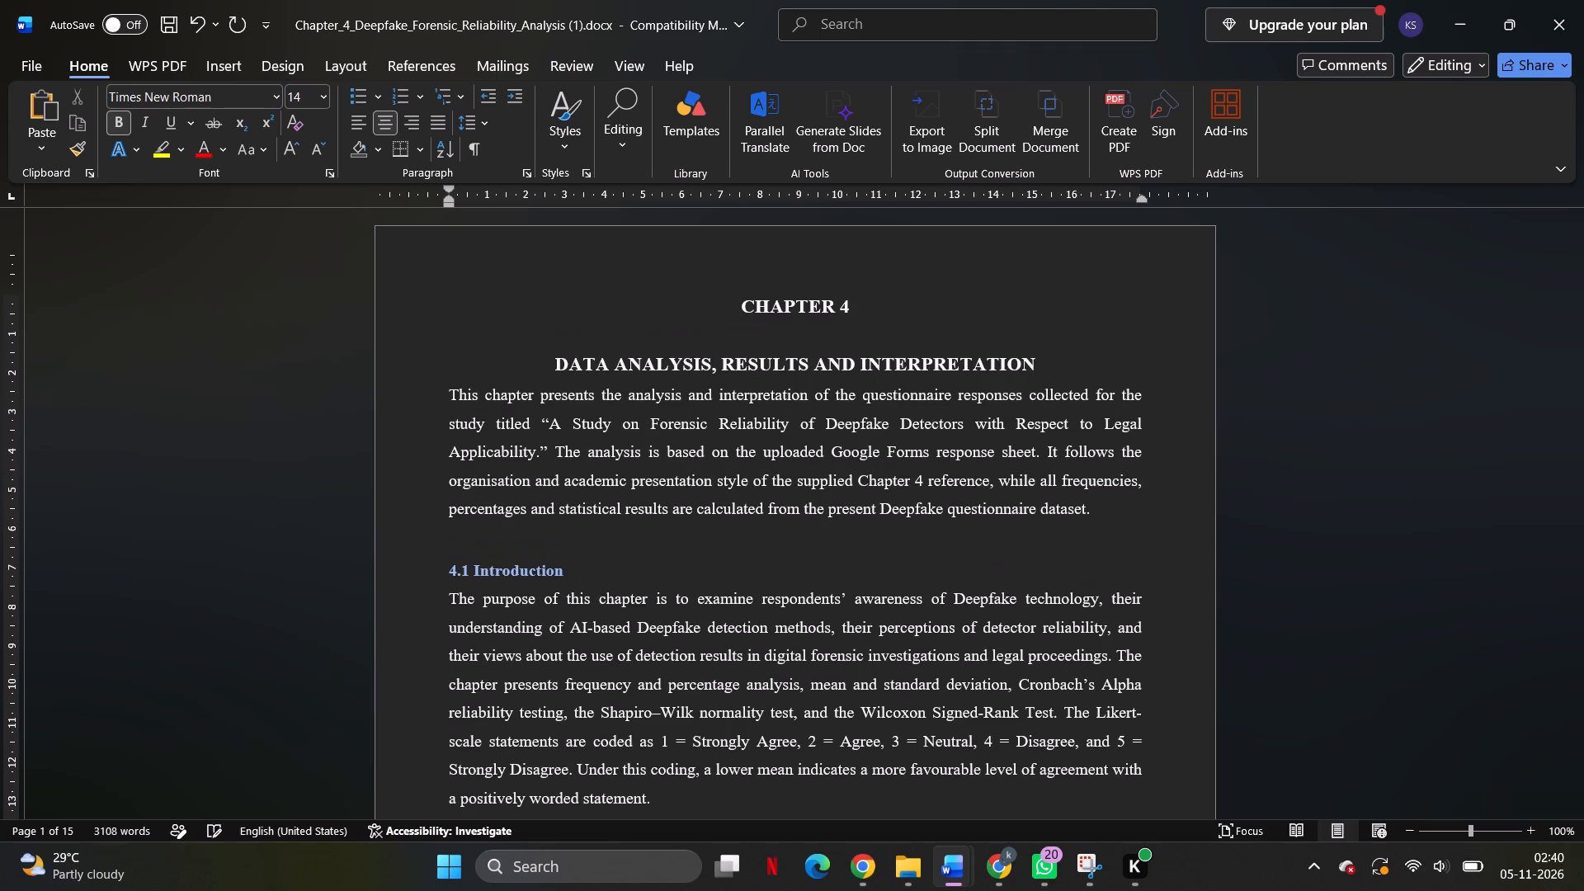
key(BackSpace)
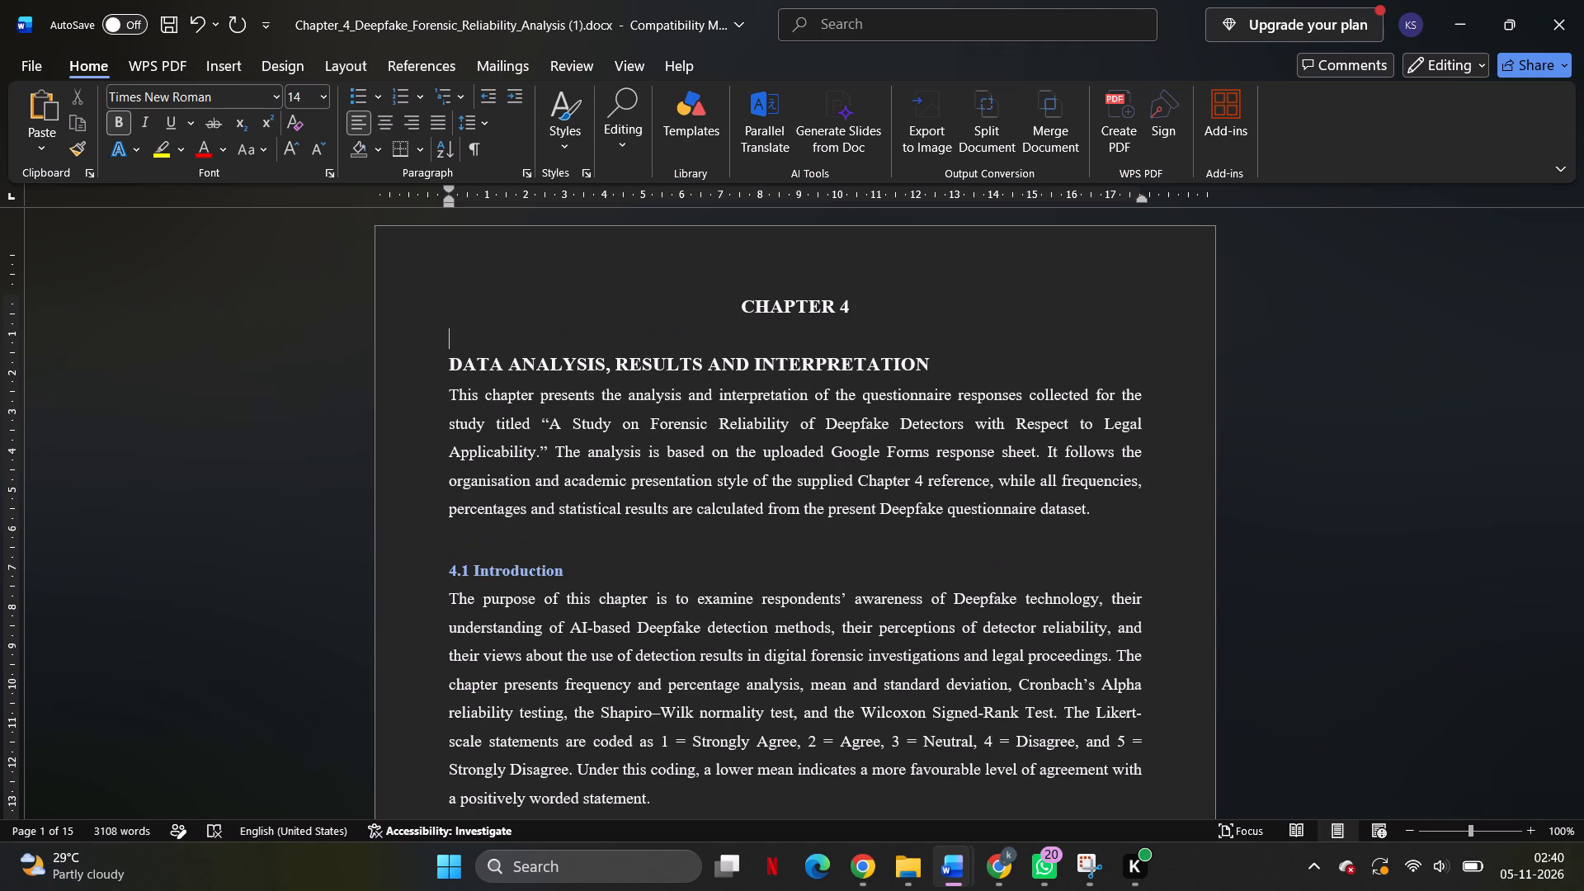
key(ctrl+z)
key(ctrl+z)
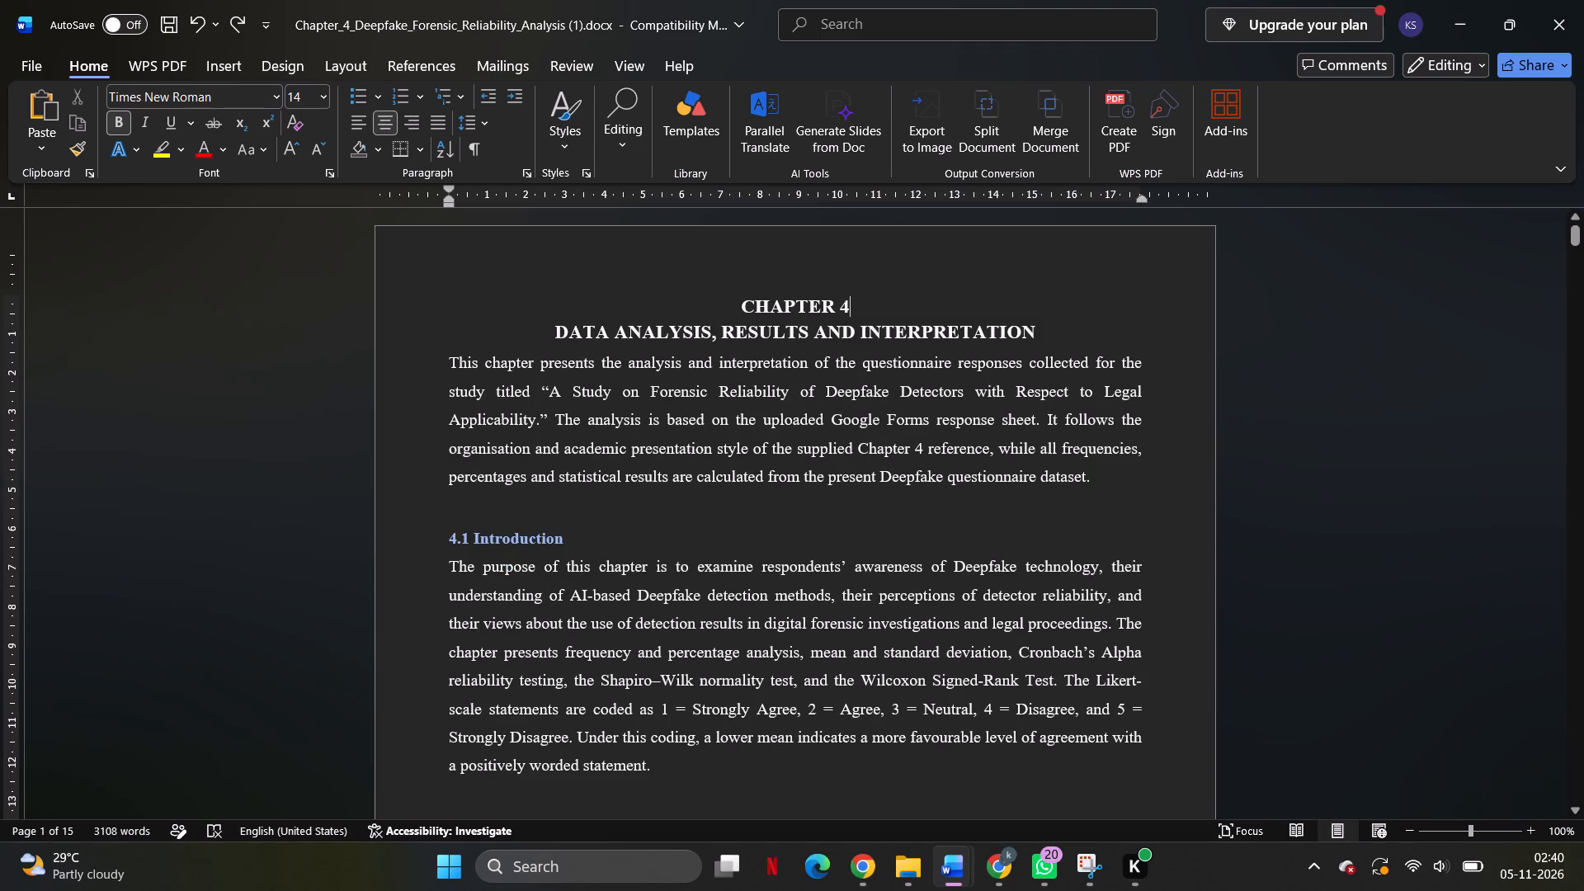
Insert a blank line between the title "DATA ANALYSIS, RESULTS AND INTERPRETATION" and the opening paragraph.
click(1050, 336)
key(Return)
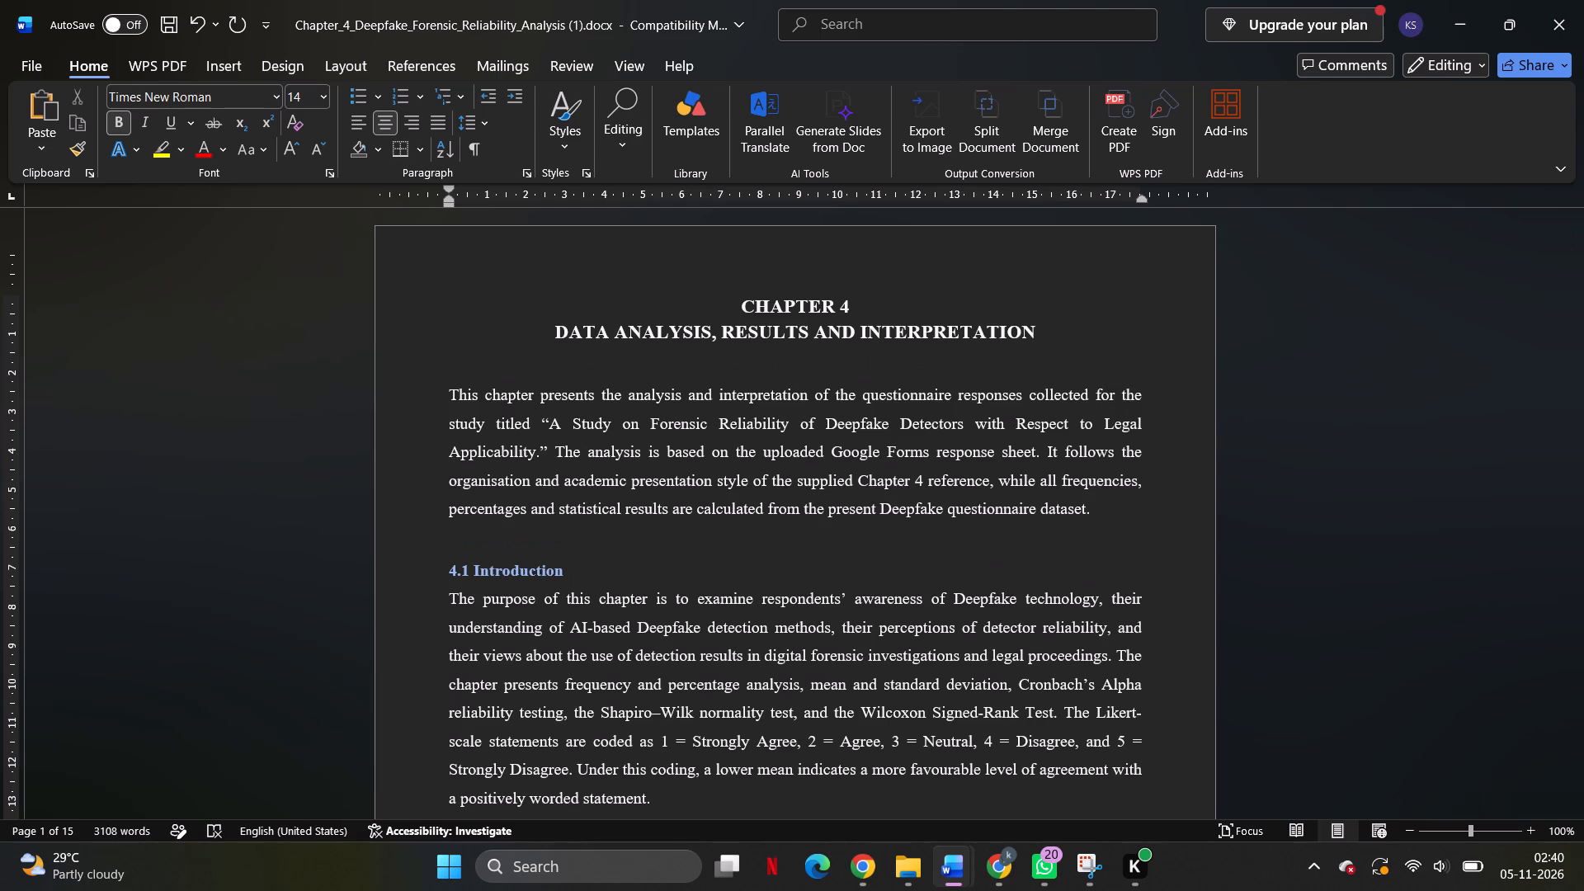
Review the layout of the tables, headings and interpretations across the chapter, including where tables break over pages.
scroll(1050, 336, down, 15)
scroll(1050, 336, down, 16)
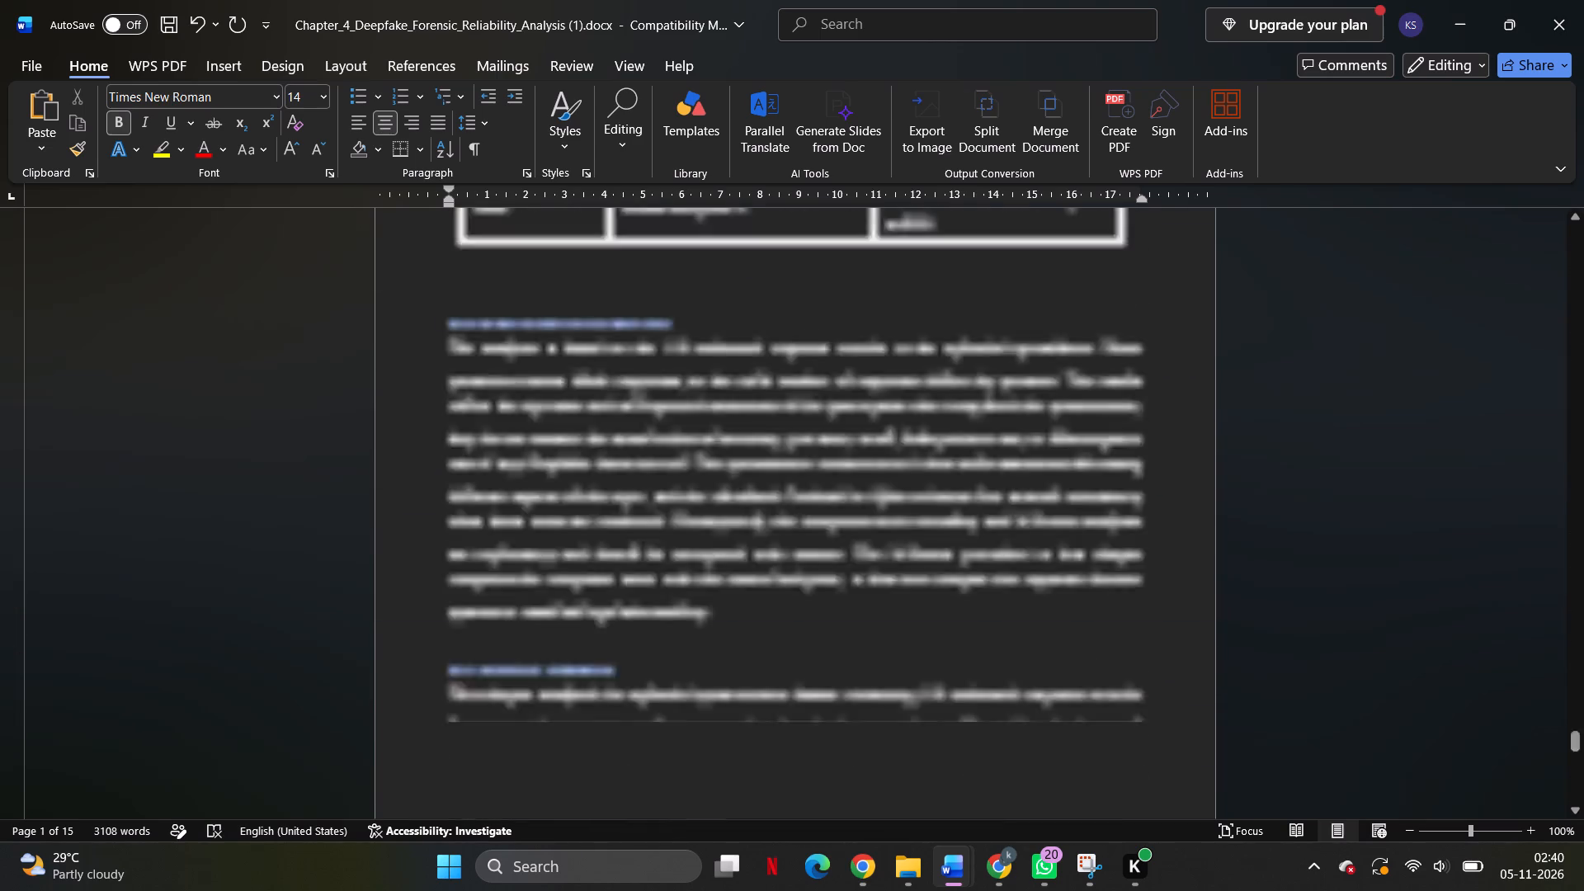
scroll(1050, 336, down, 7)
scroll(1050, 336, up, 20)
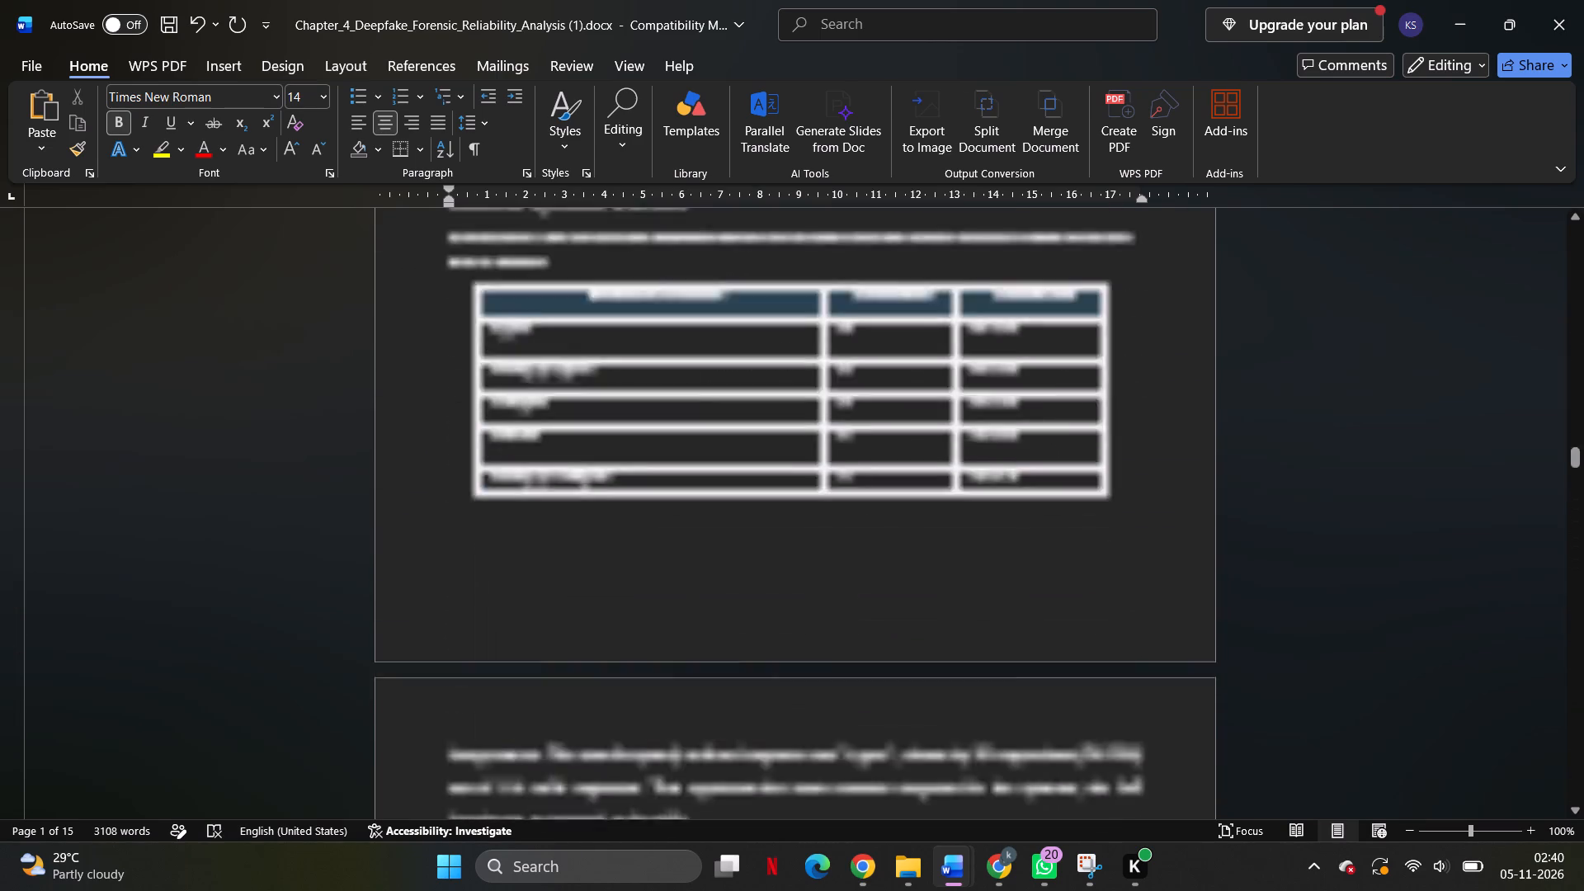
scroll(1050, 336, up, 2)
scroll(1050, 336, down, 5)
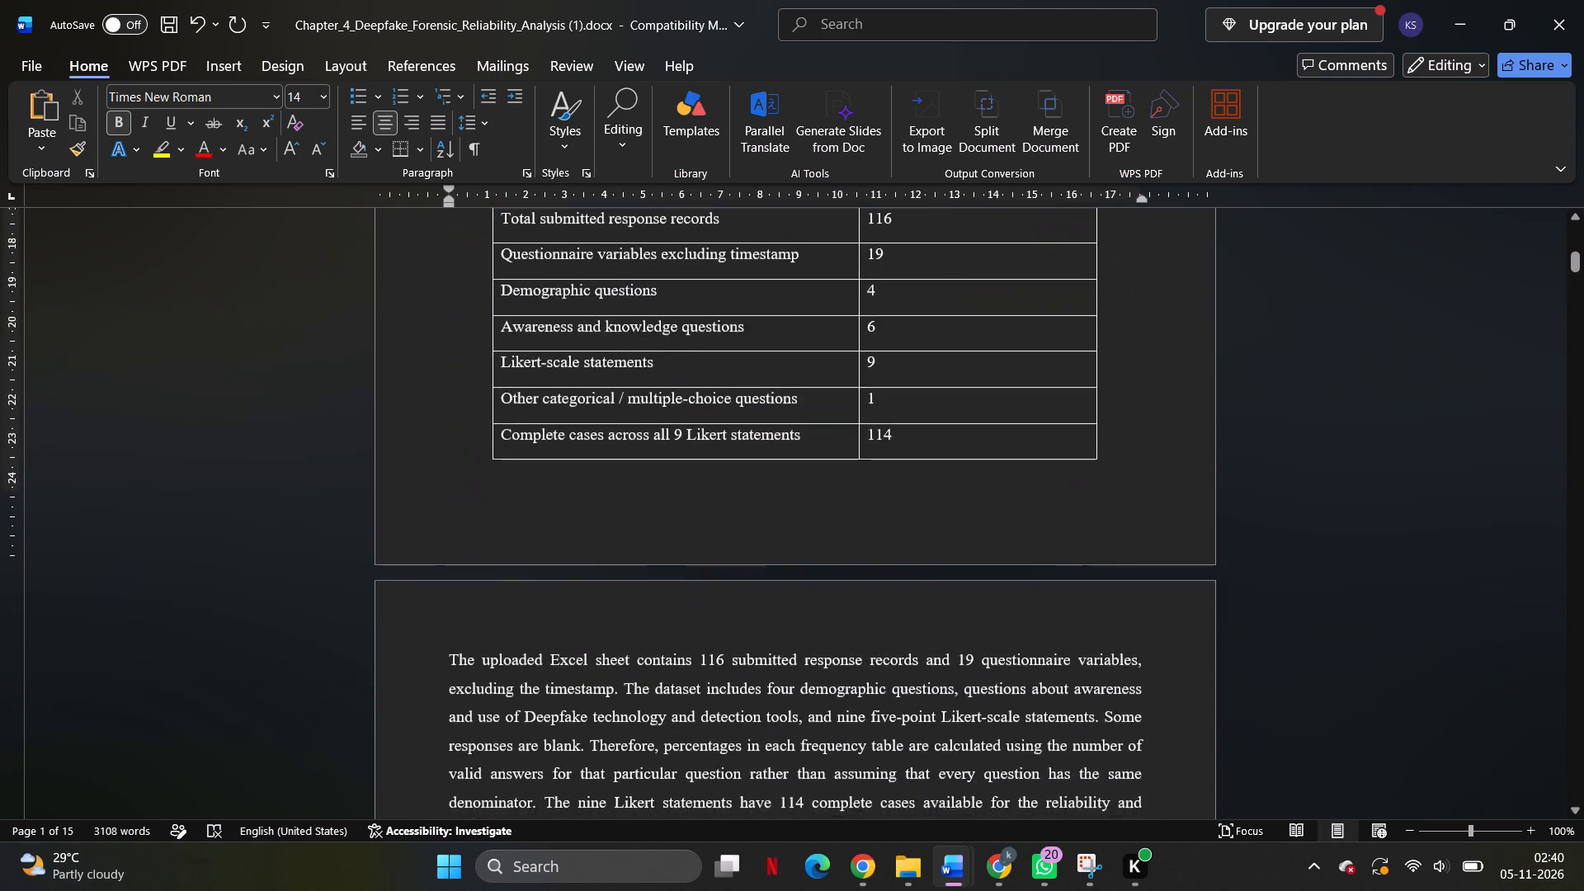
scroll(1050, 336, down, 3)
scroll(1050, 336, right, 1)
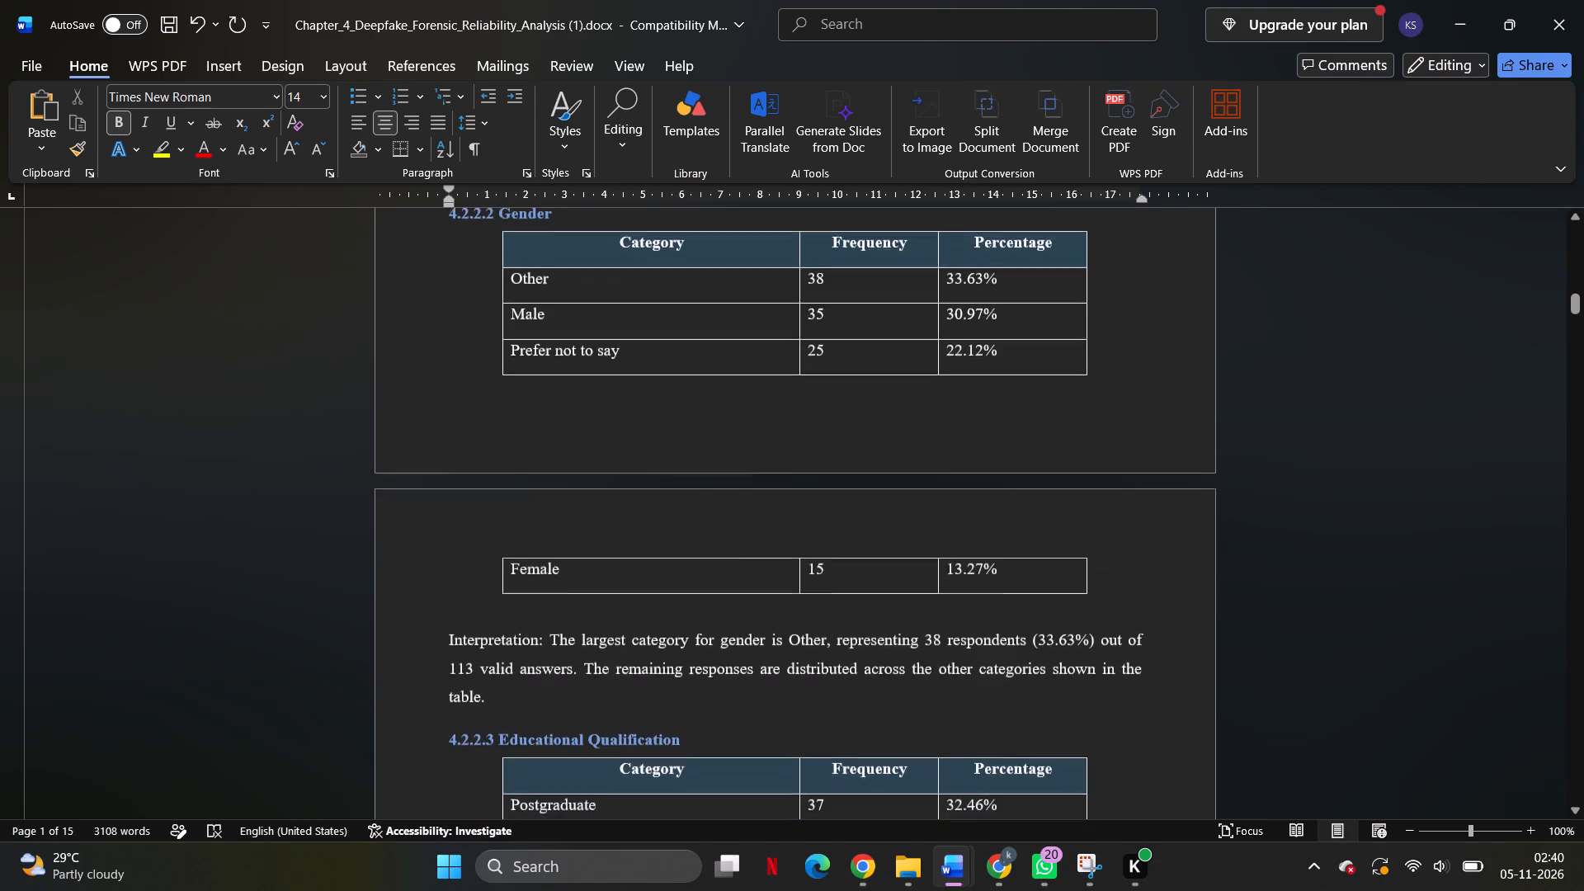
scroll(1050, 336, right, 3)
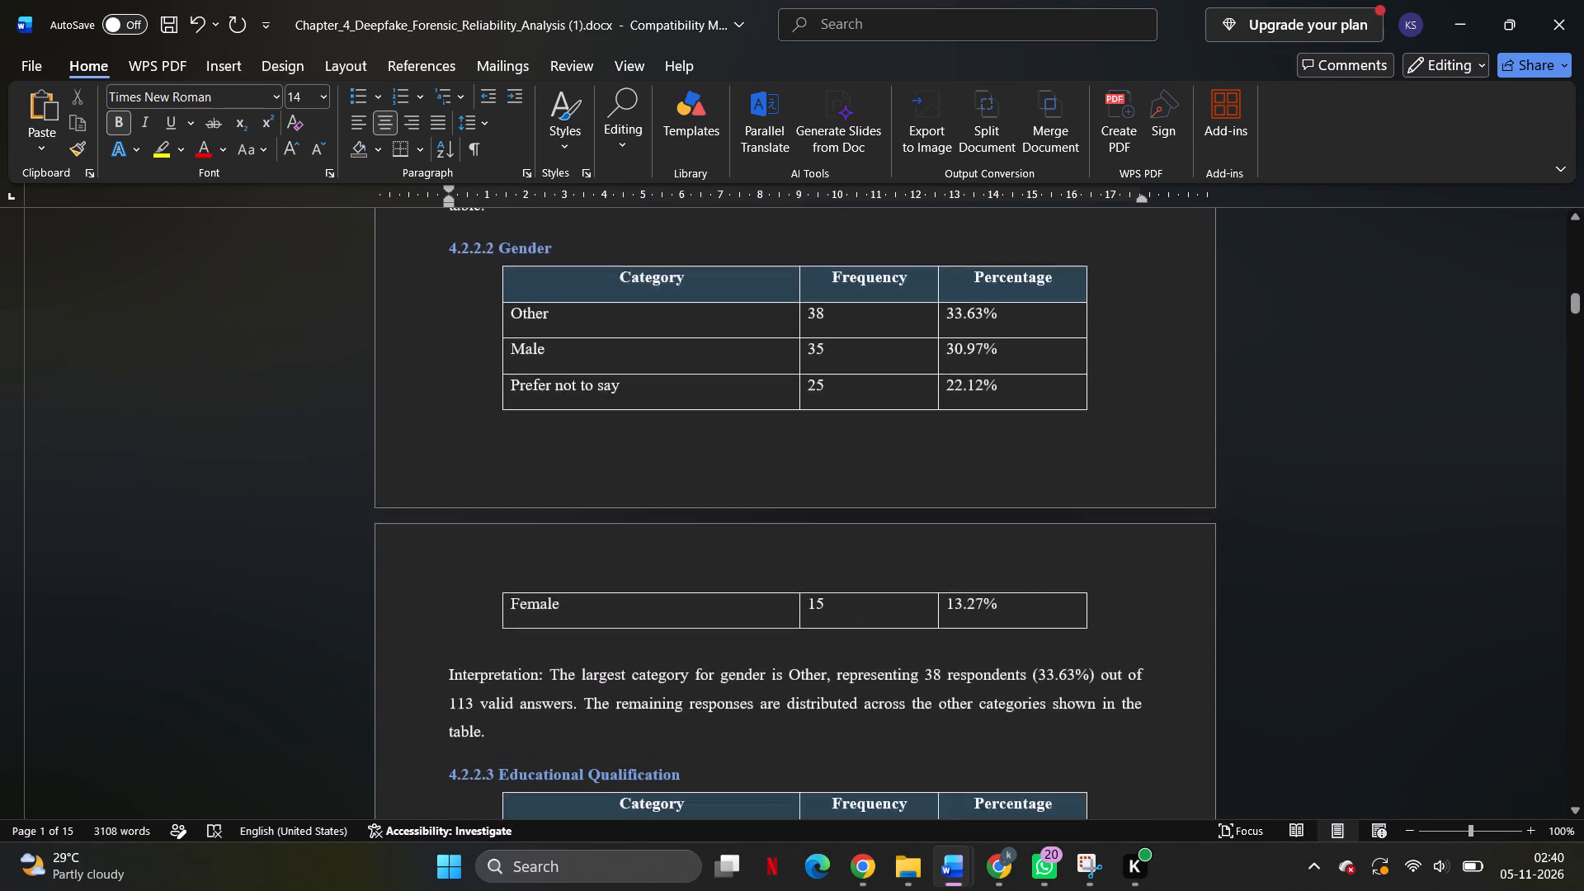
scroll(1050, 336, right, 2)
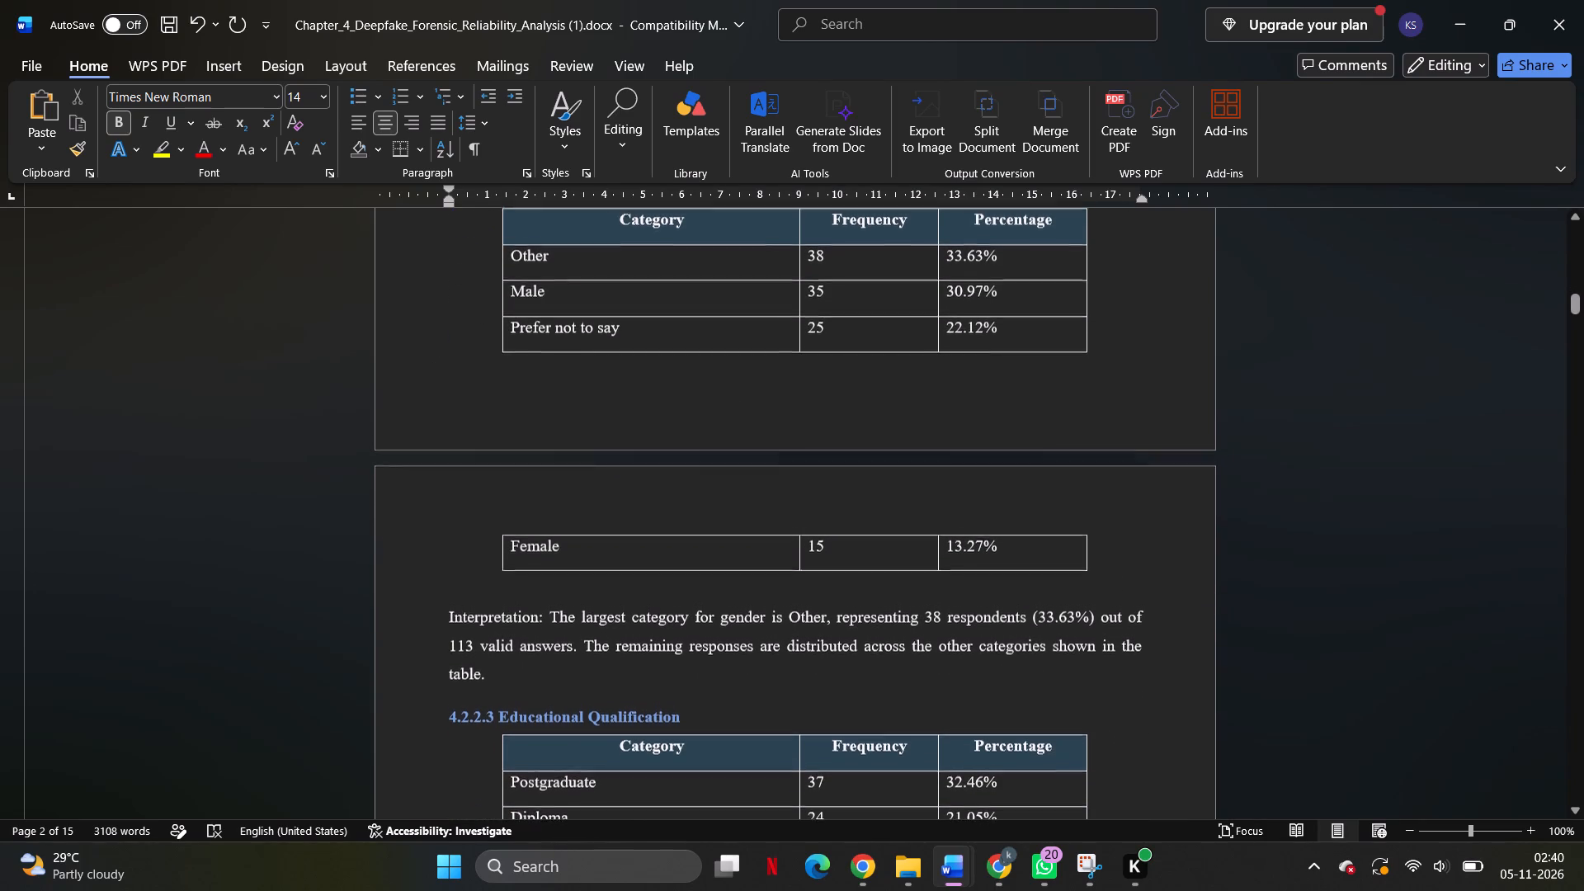
scroll(1050, 336, right, 1)
scroll(1050, 336, down, 3)
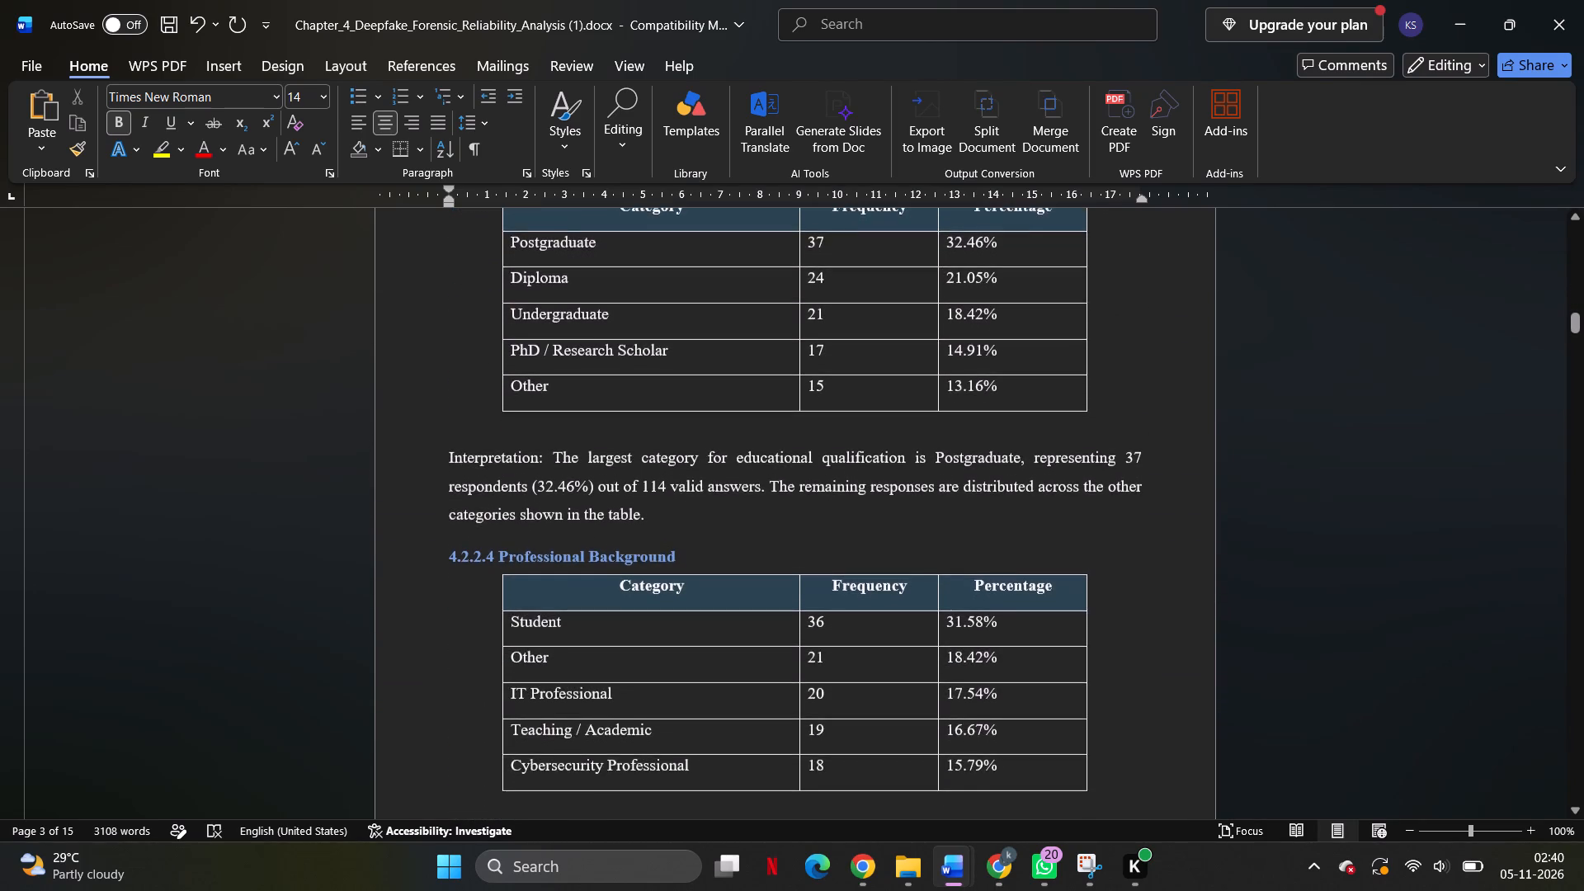
scroll(1050, 336, down, 3)
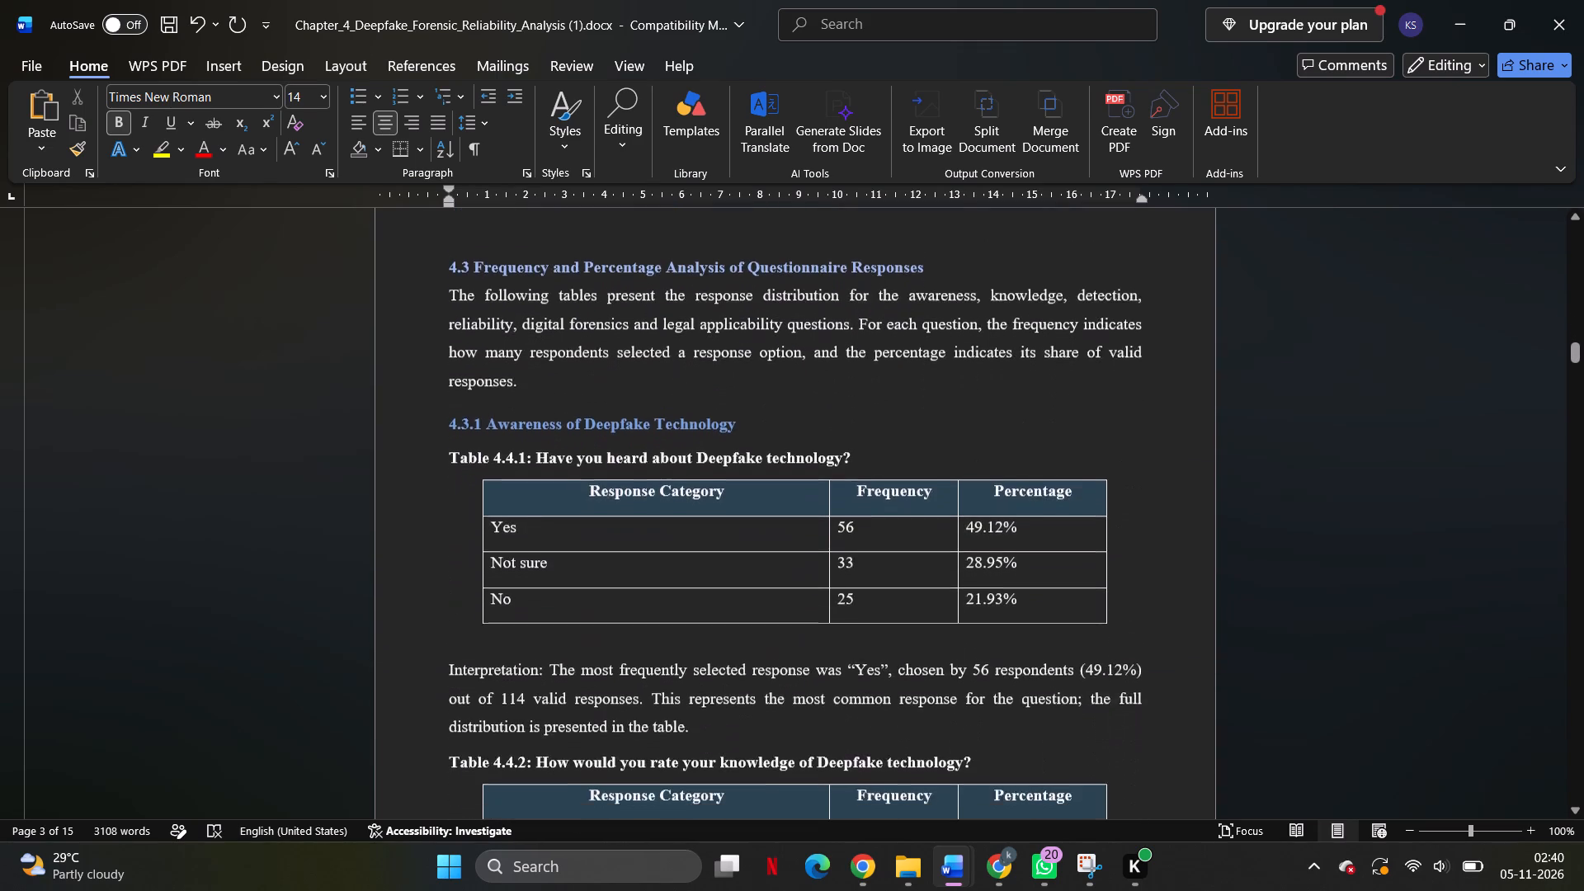
scroll(1050, 336, down, 7)
scroll(1050, 336, down, 16)
scroll(1050, 336, left, 1)
scroll(1050, 336, down, 6)
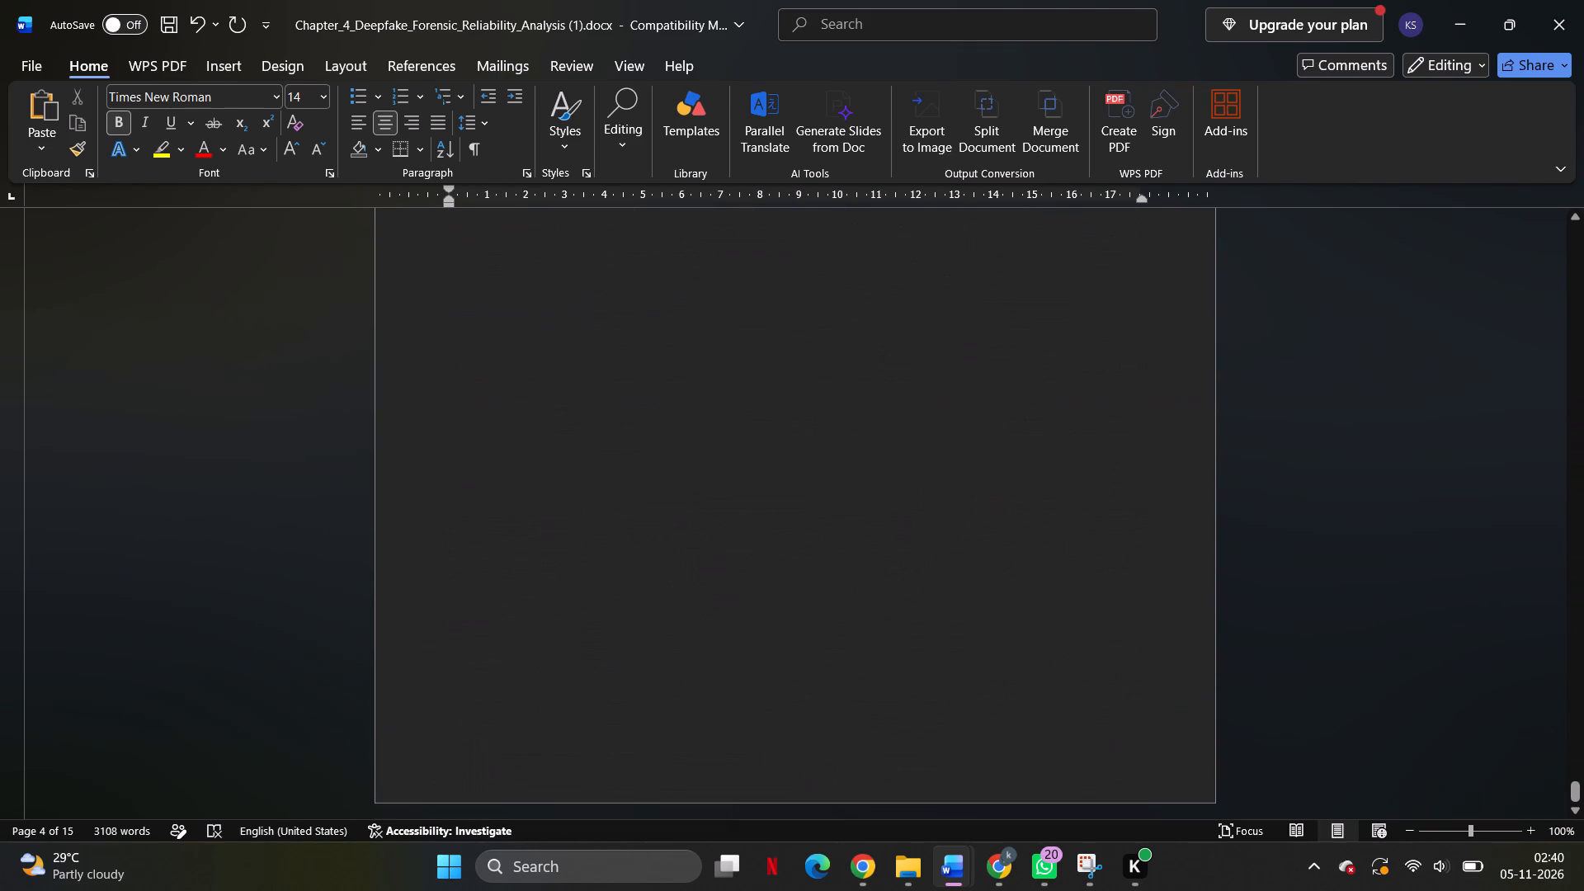
scroll(1050, 336, up, 20)
scroll(1050, 336, up, 18)
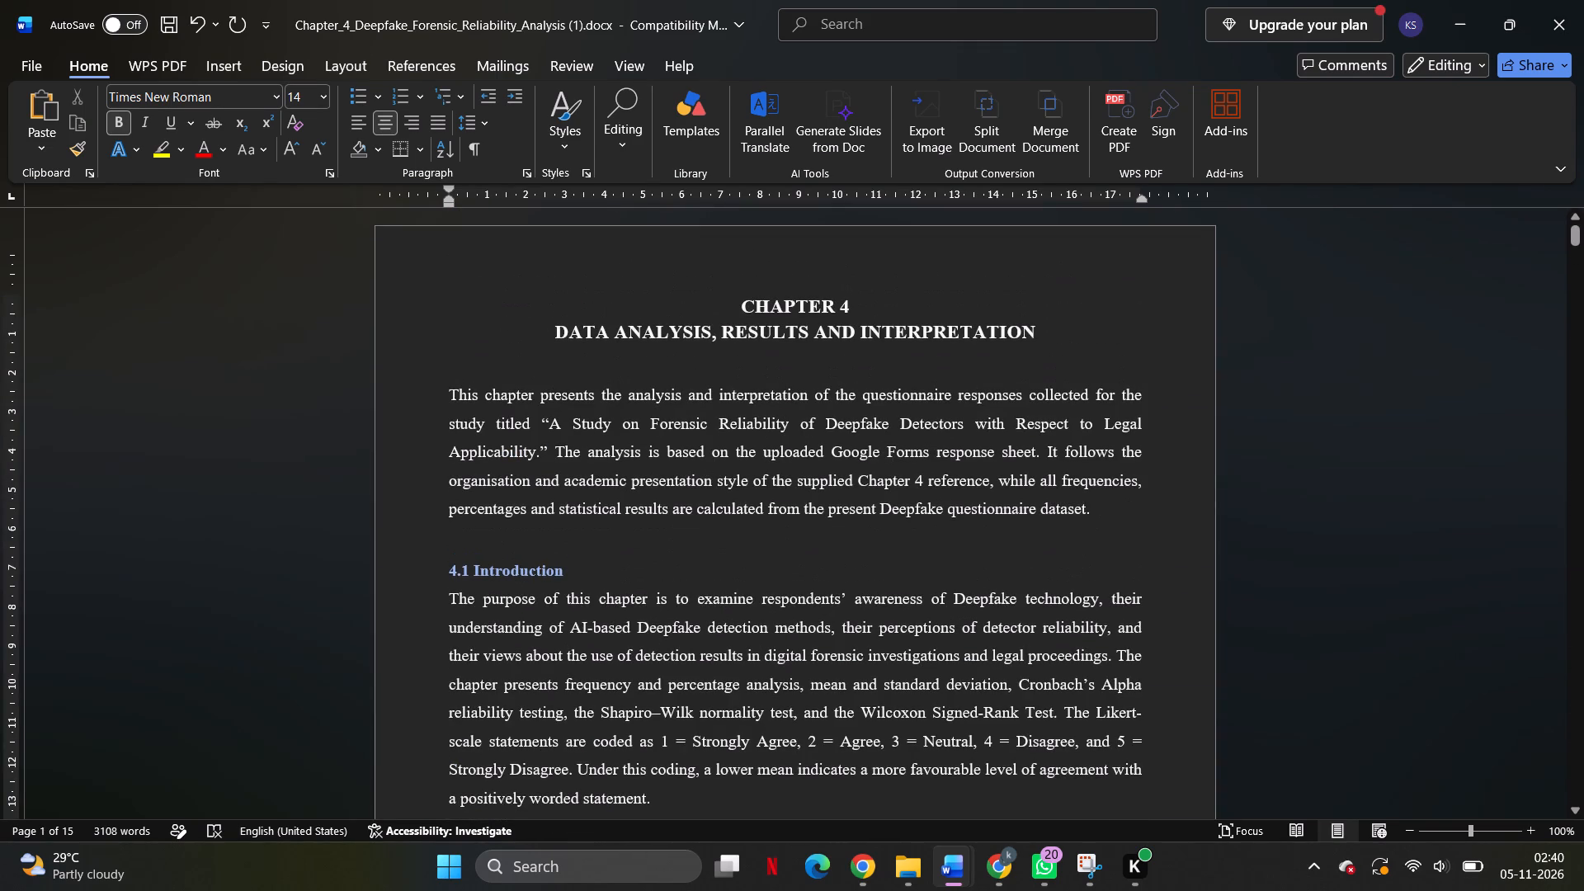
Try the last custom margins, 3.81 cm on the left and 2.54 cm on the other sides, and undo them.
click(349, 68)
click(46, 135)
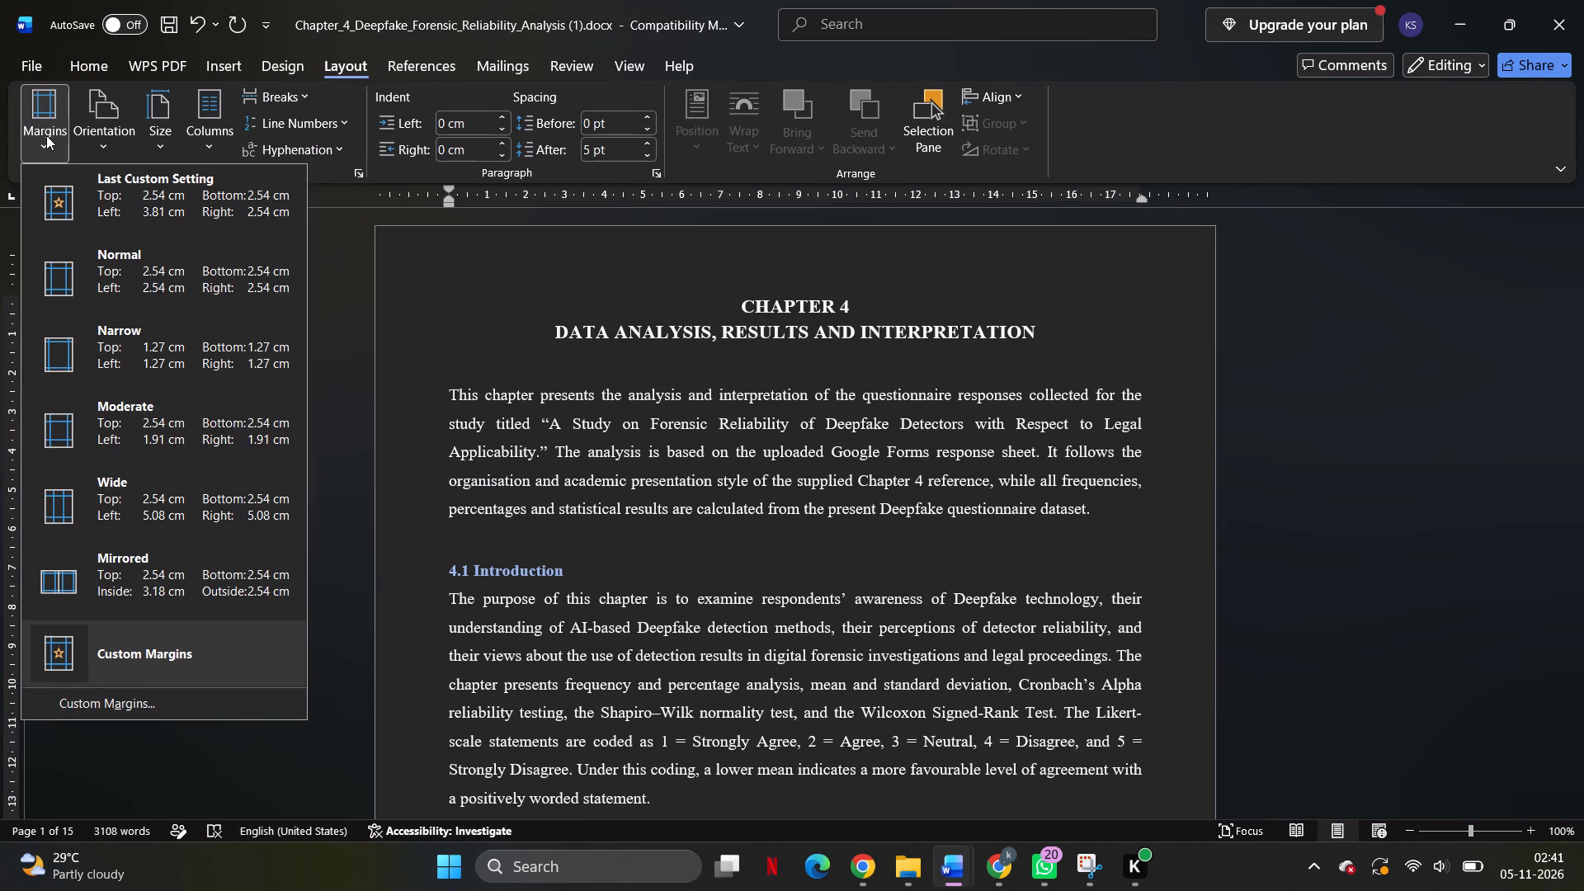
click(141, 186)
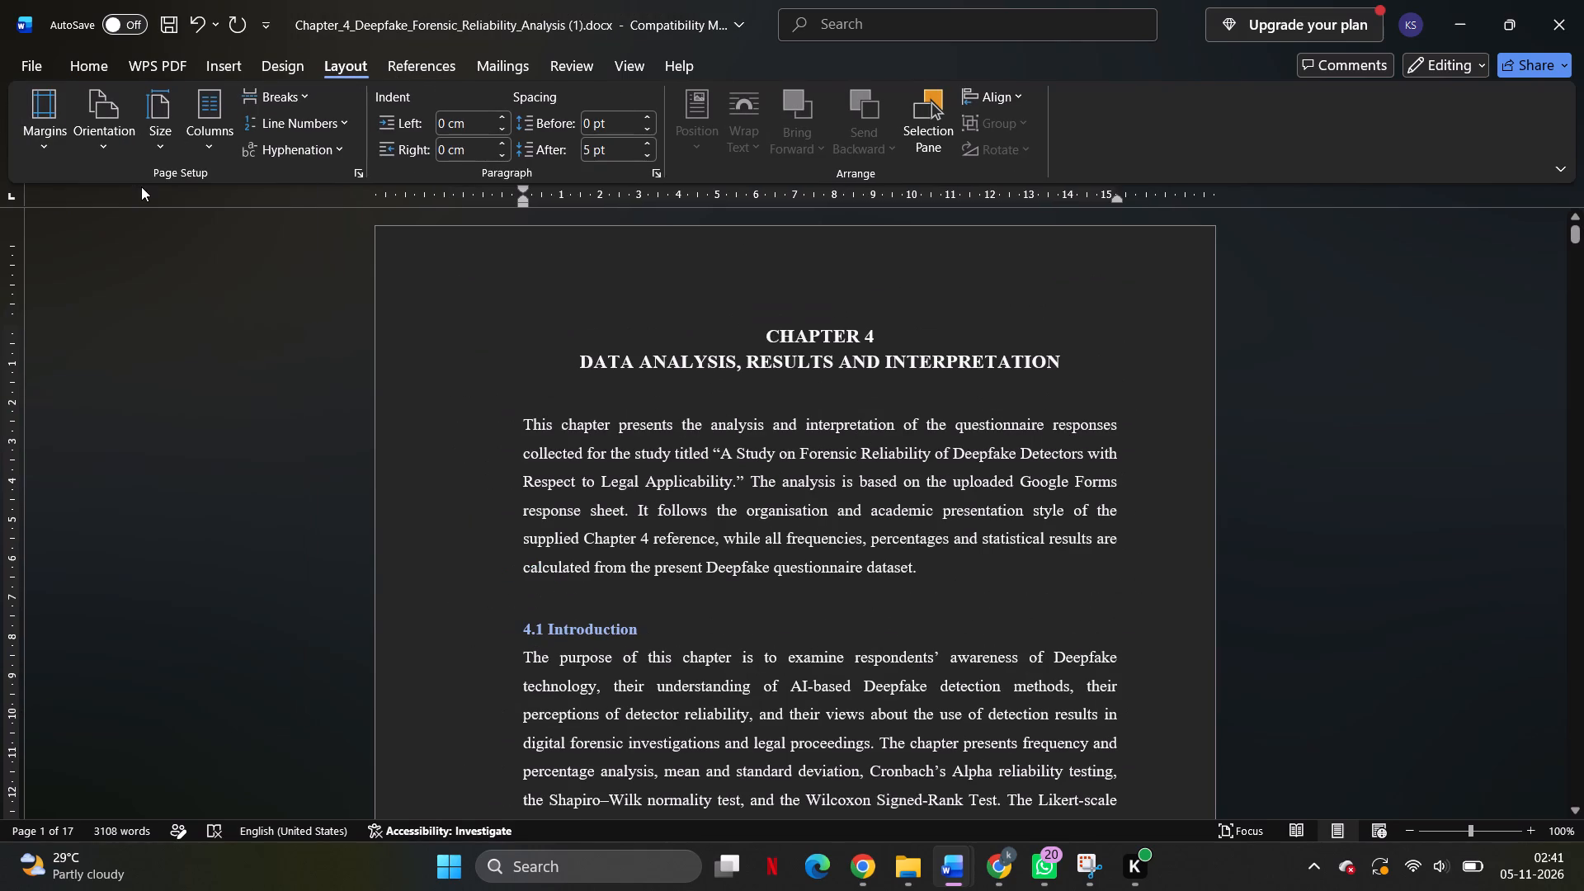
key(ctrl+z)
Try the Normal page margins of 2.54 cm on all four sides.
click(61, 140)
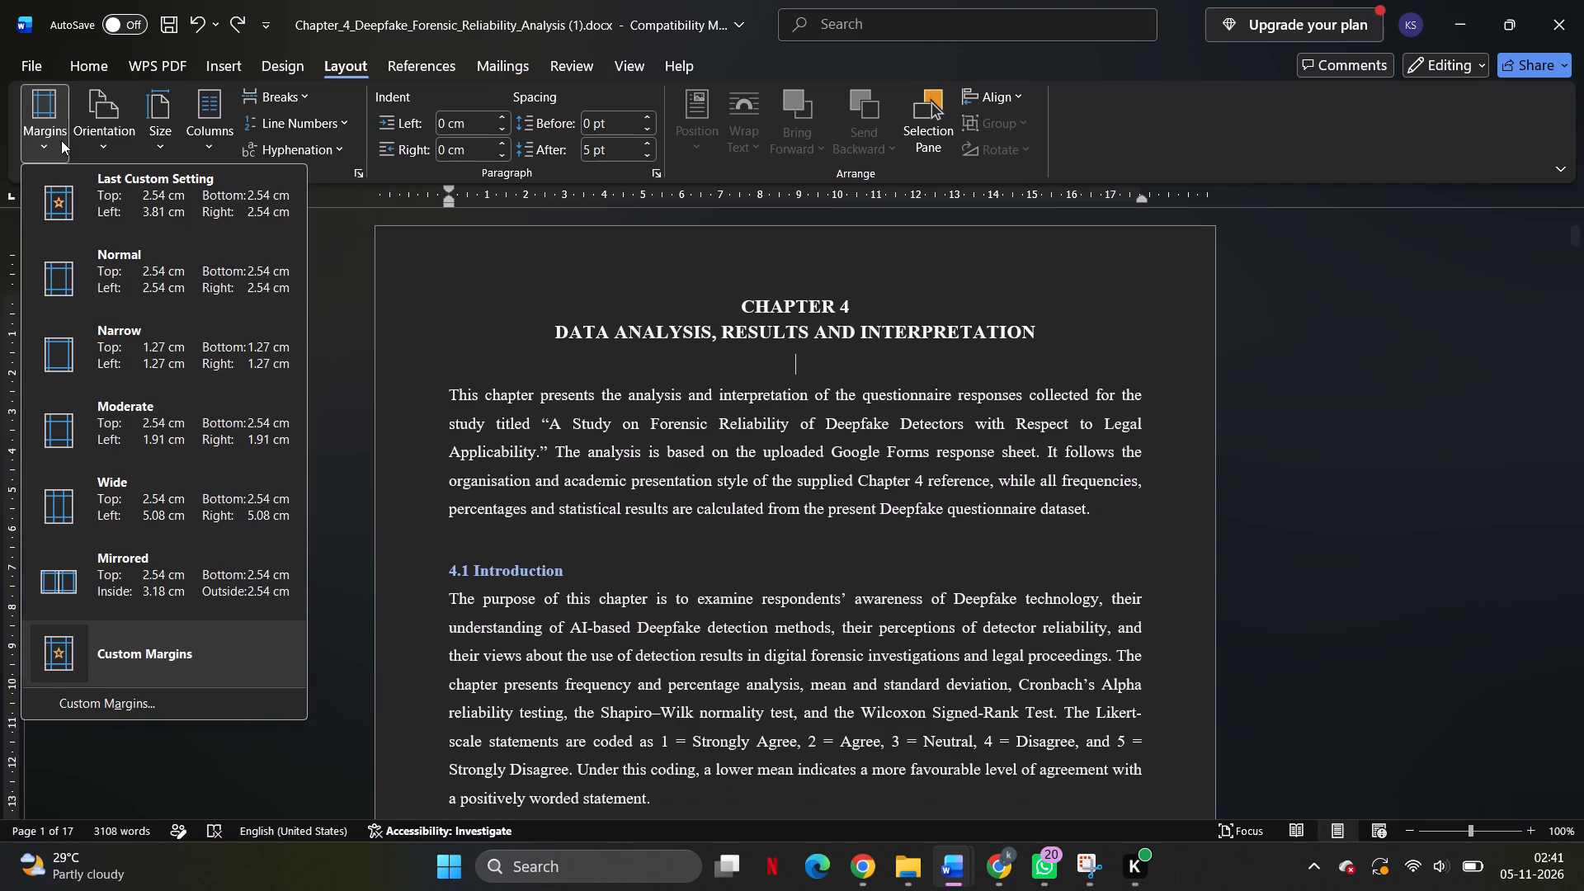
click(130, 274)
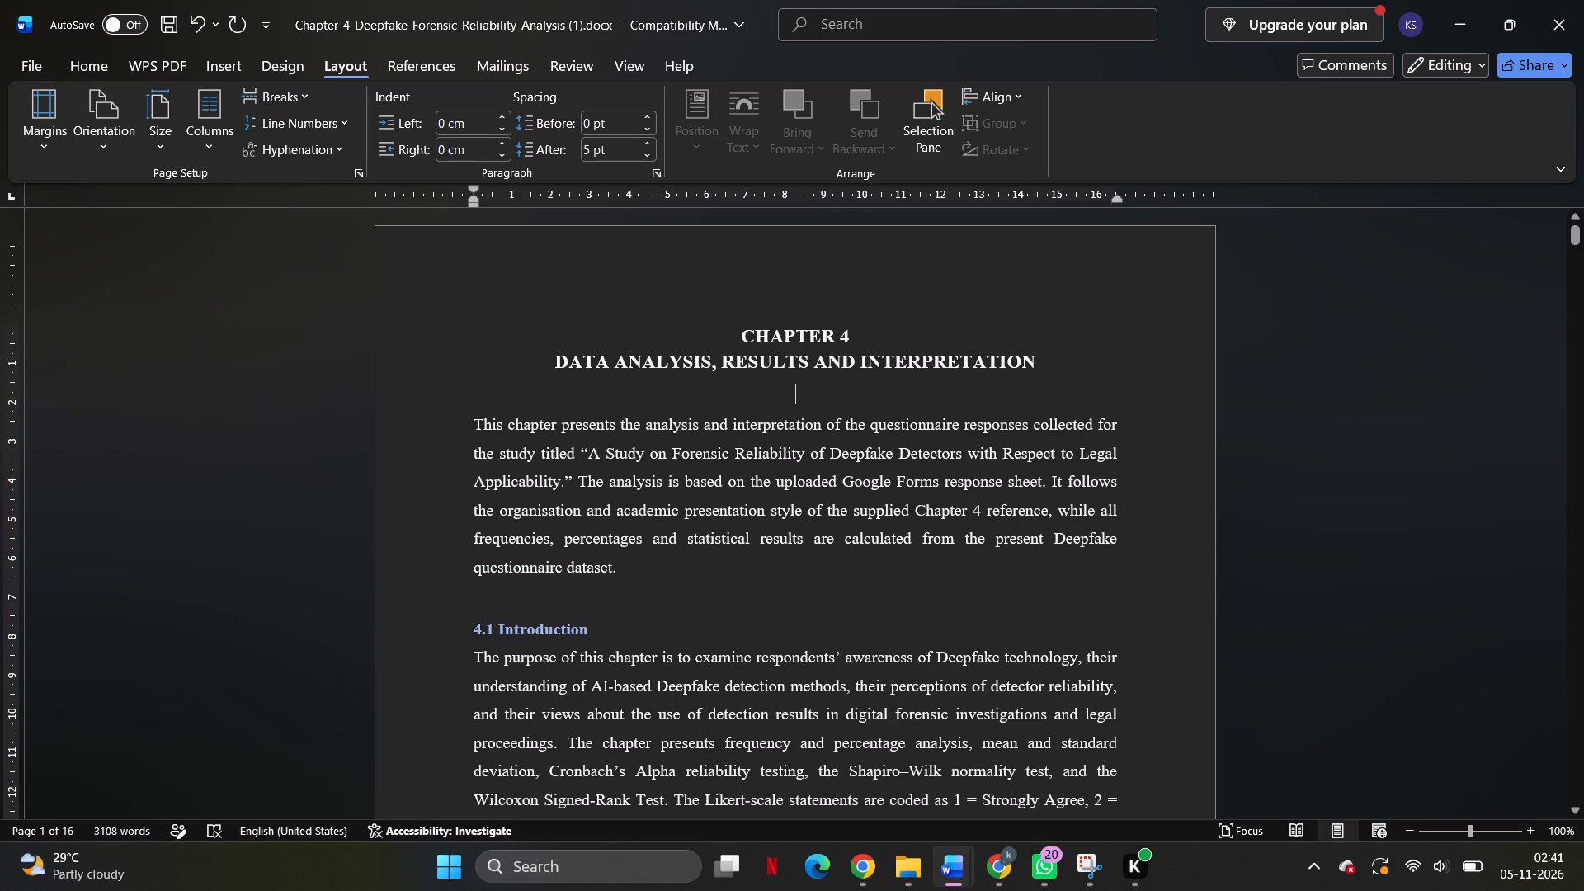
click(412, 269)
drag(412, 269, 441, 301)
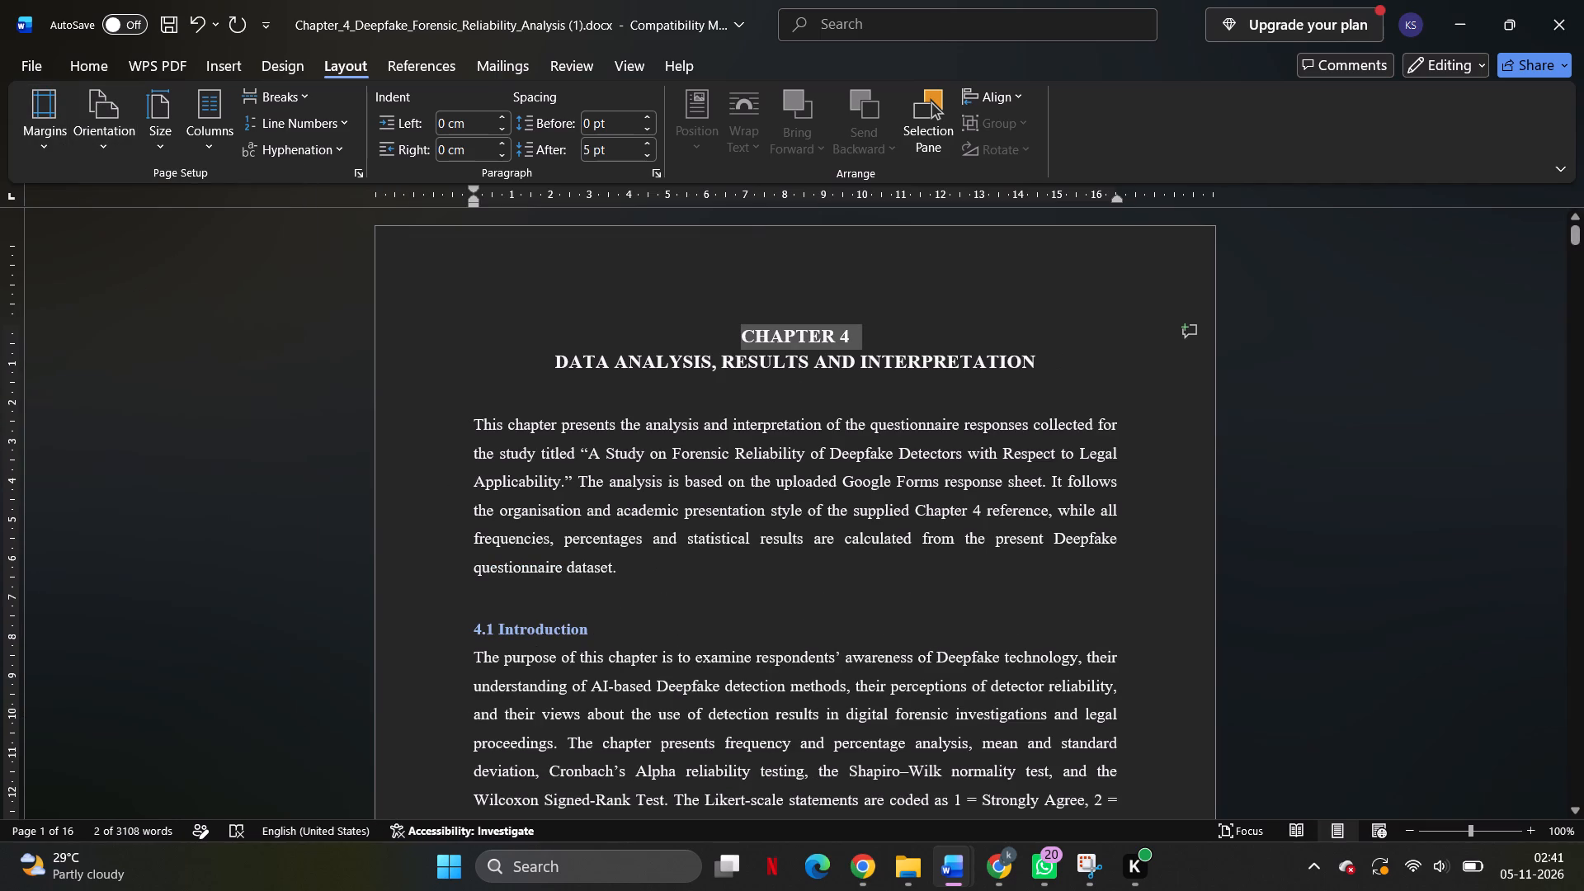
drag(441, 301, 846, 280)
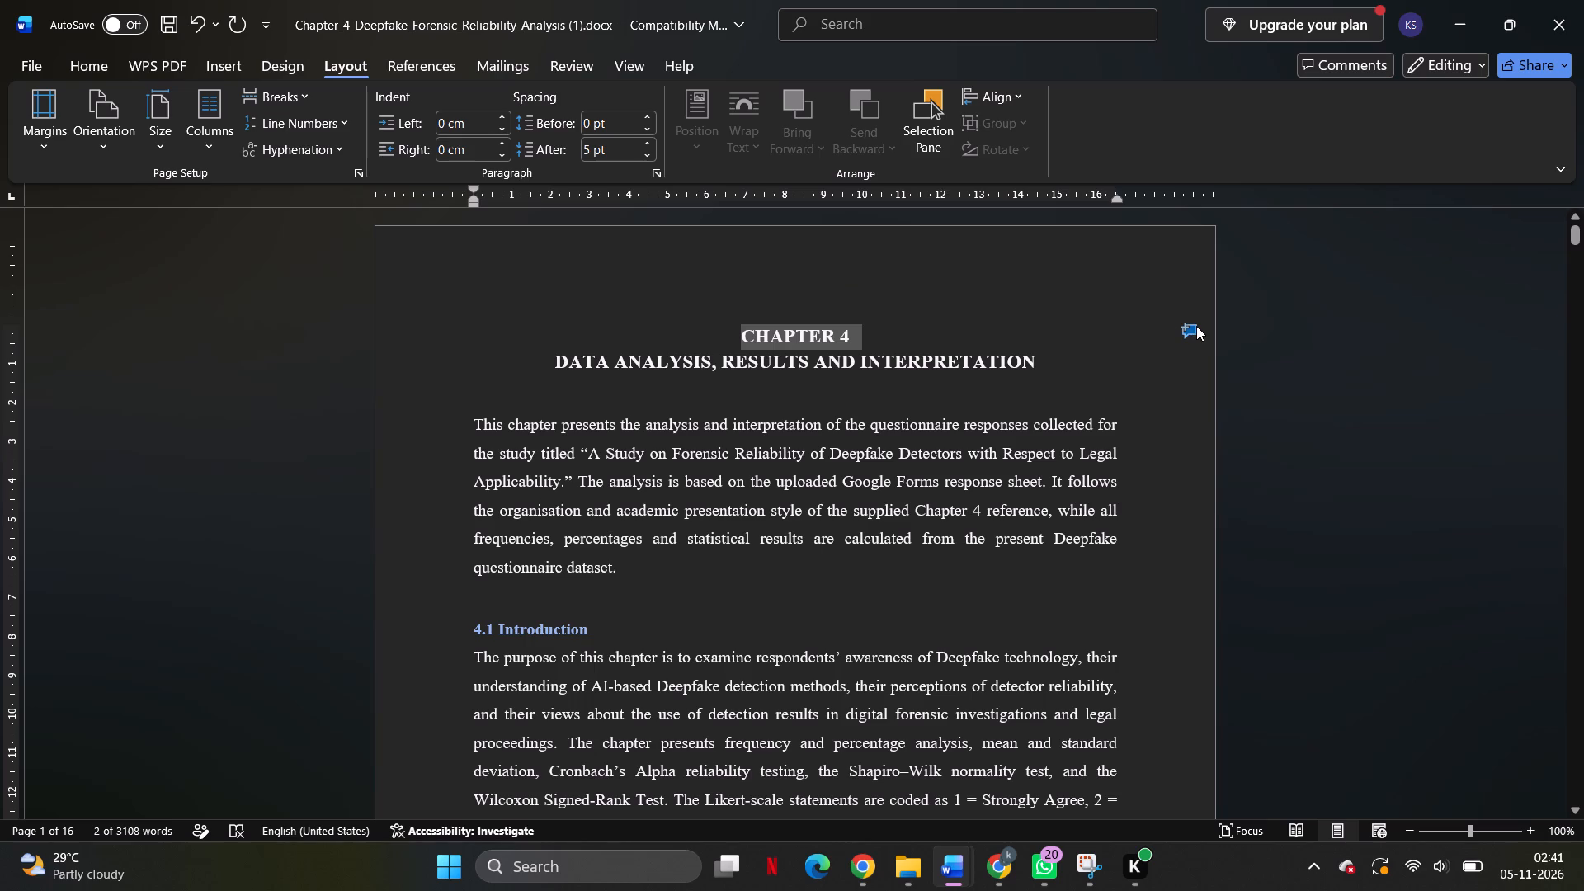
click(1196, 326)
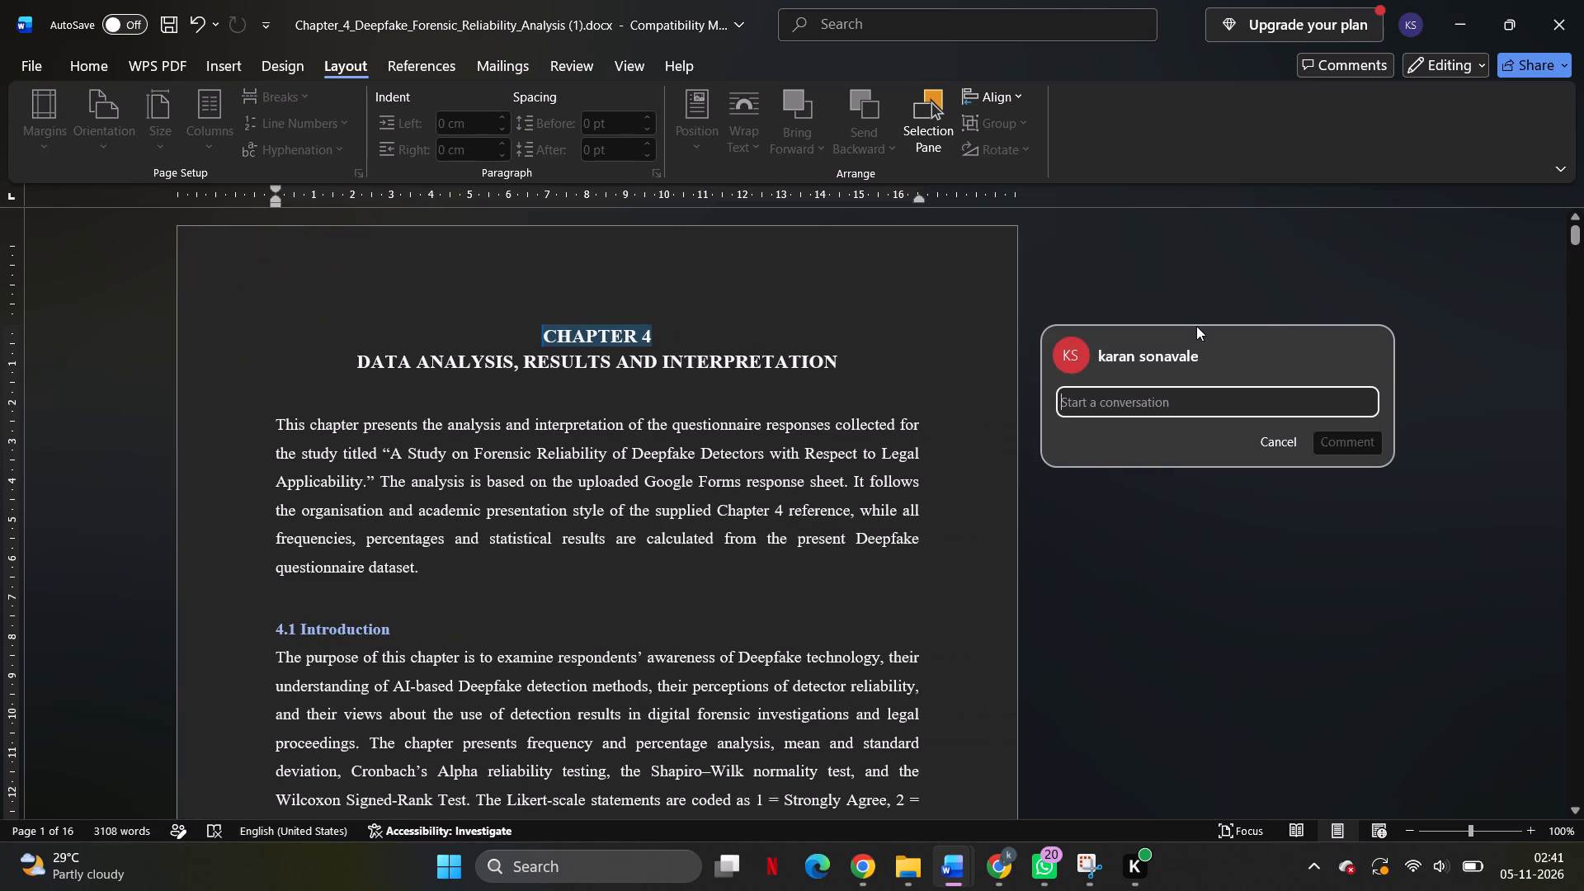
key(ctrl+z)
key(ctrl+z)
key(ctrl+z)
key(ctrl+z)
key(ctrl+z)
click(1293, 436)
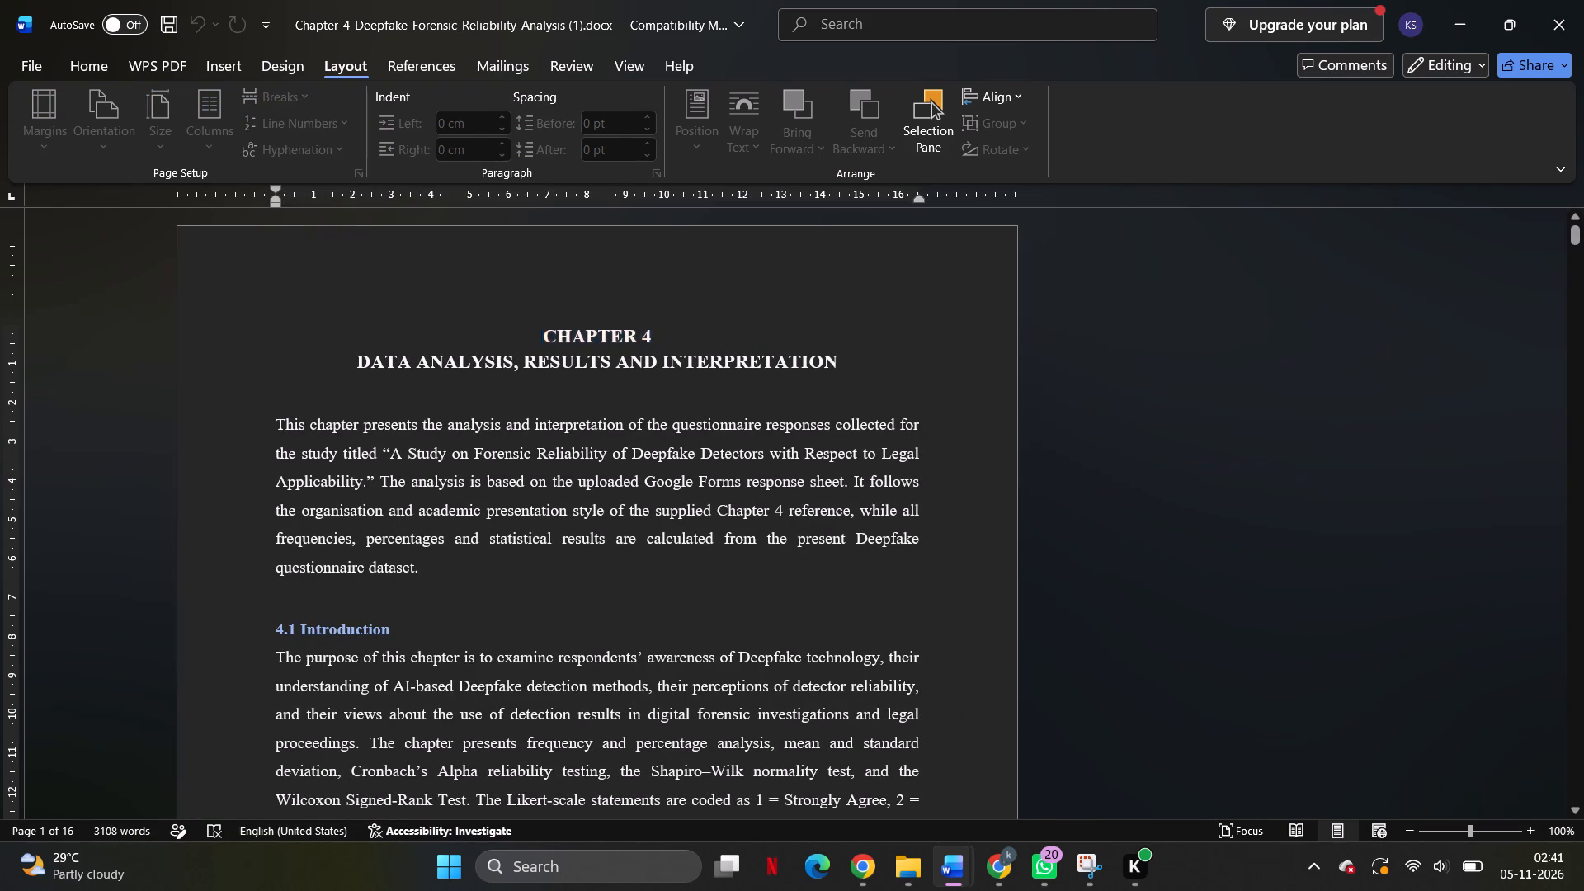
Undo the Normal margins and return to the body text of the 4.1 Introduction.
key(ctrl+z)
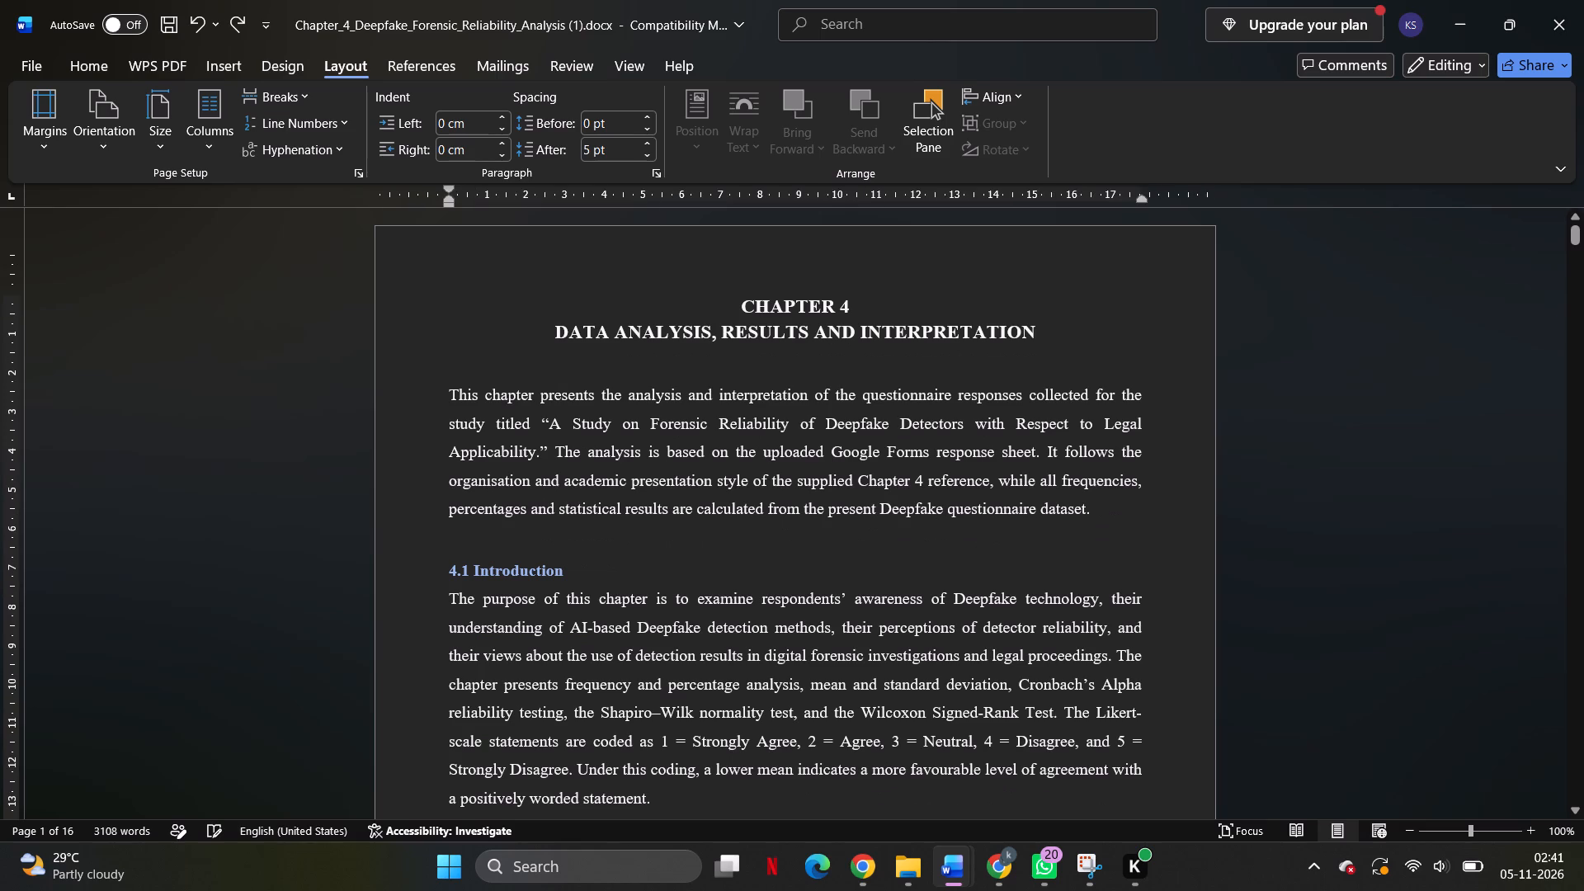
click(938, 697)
Check the line spacing applied to the opening lines of the 4.1 Introduction paragraph.
drag(441, 601, 699, 652)
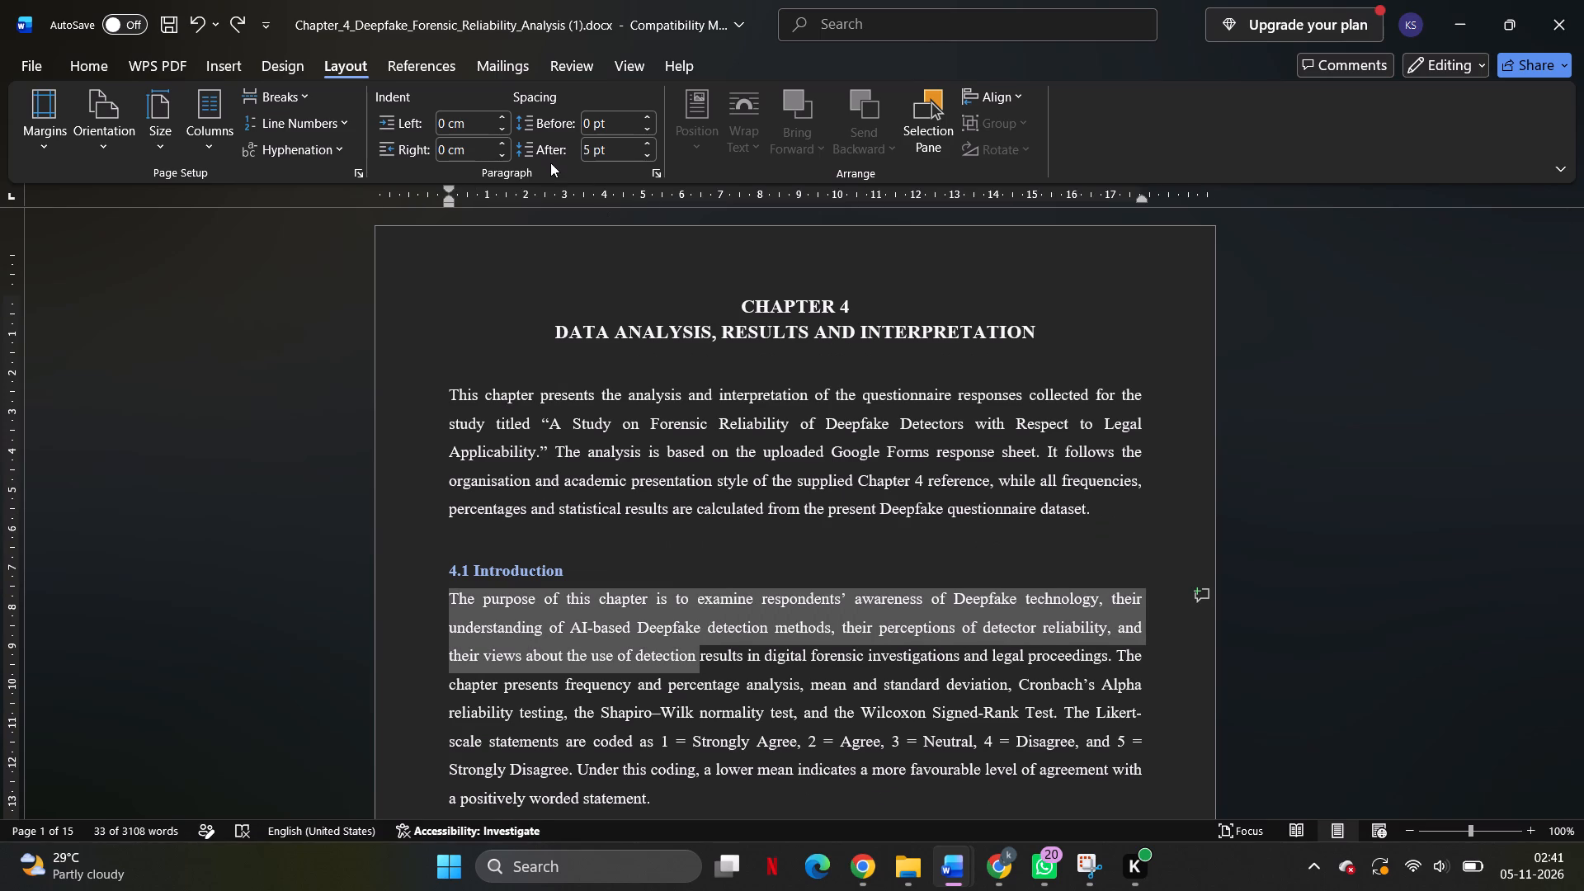
click(87, 68)
click(487, 123)
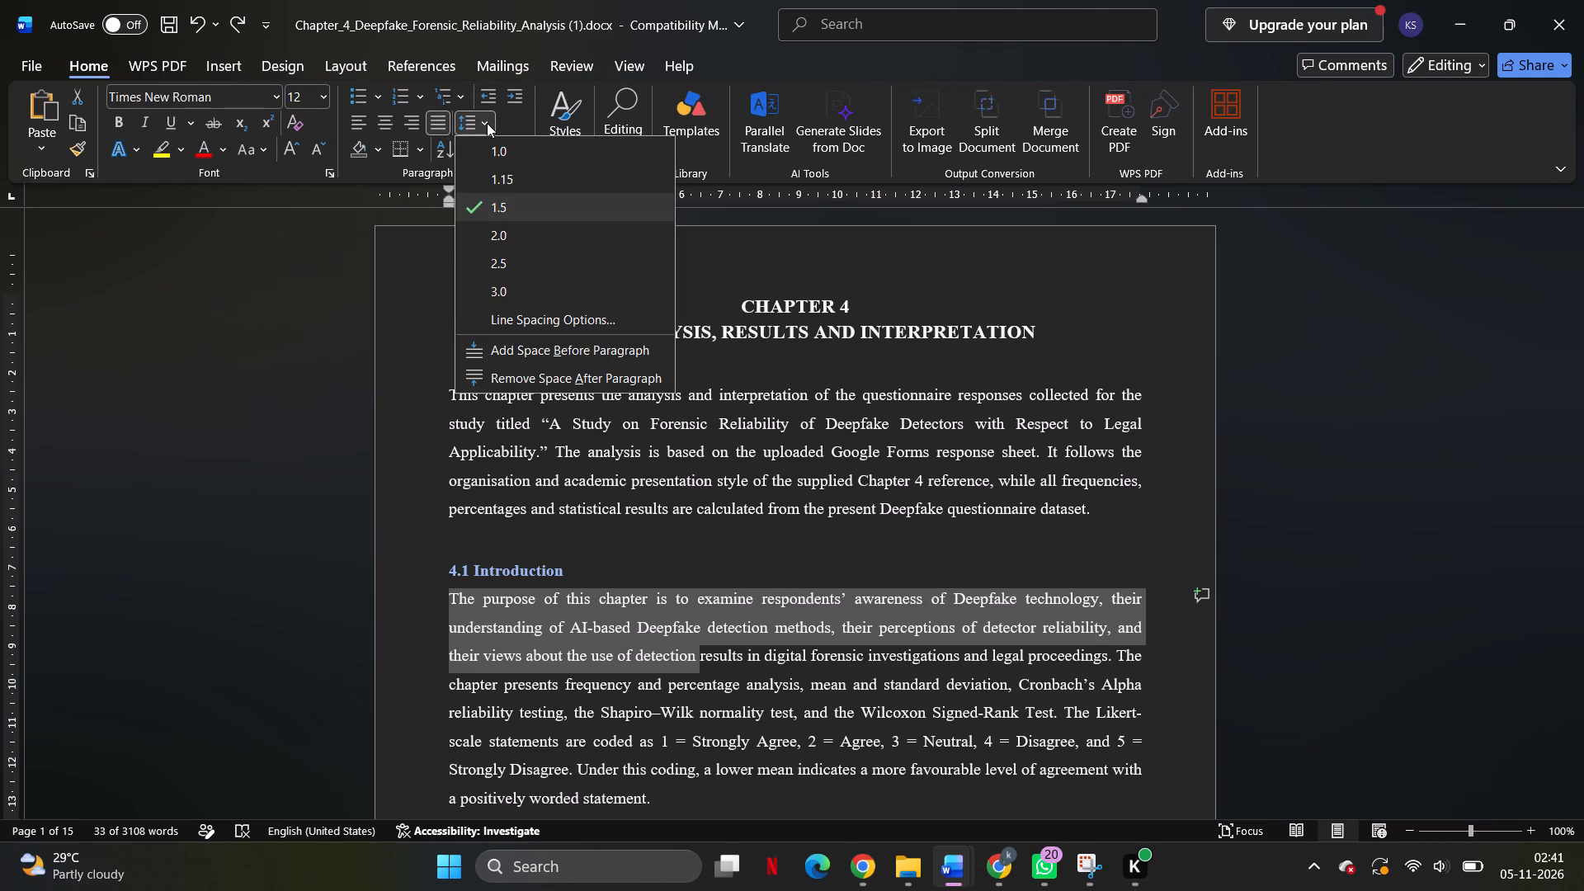
click(286, 448)
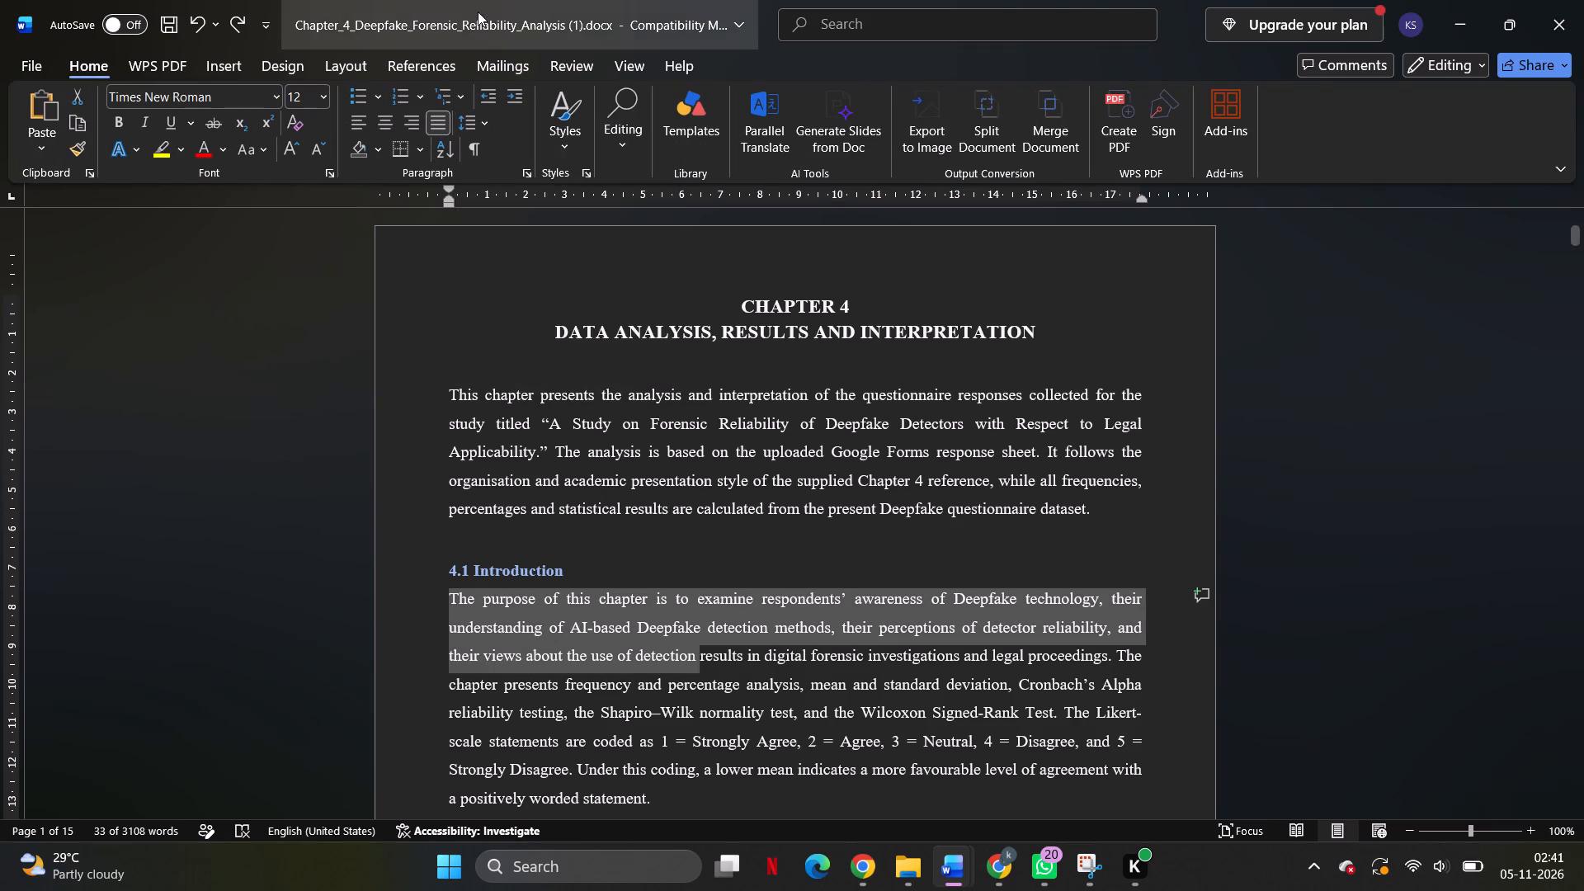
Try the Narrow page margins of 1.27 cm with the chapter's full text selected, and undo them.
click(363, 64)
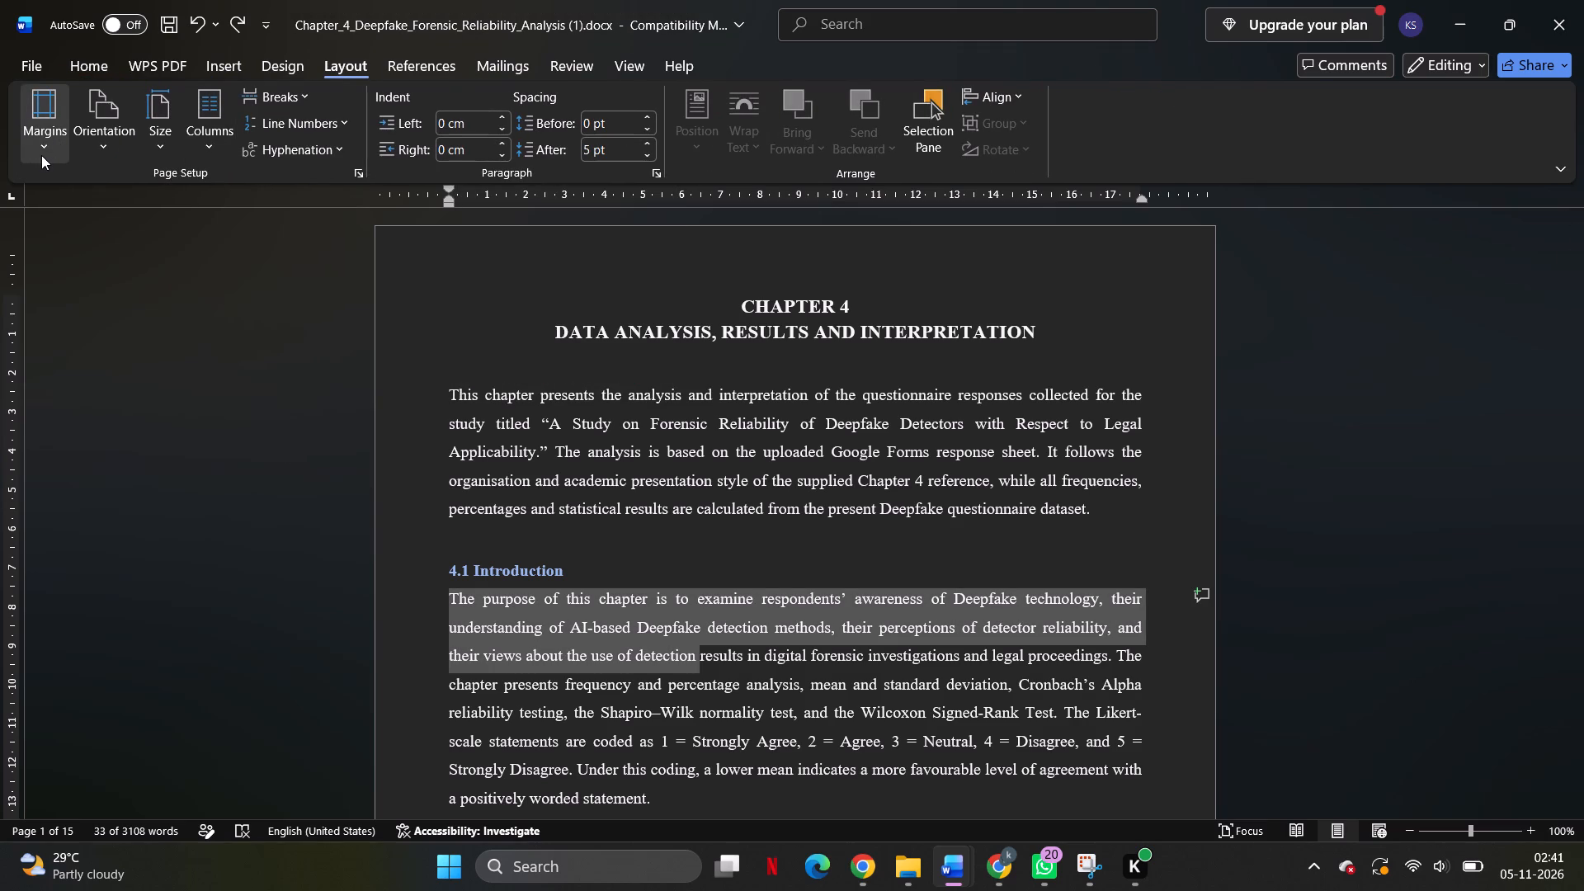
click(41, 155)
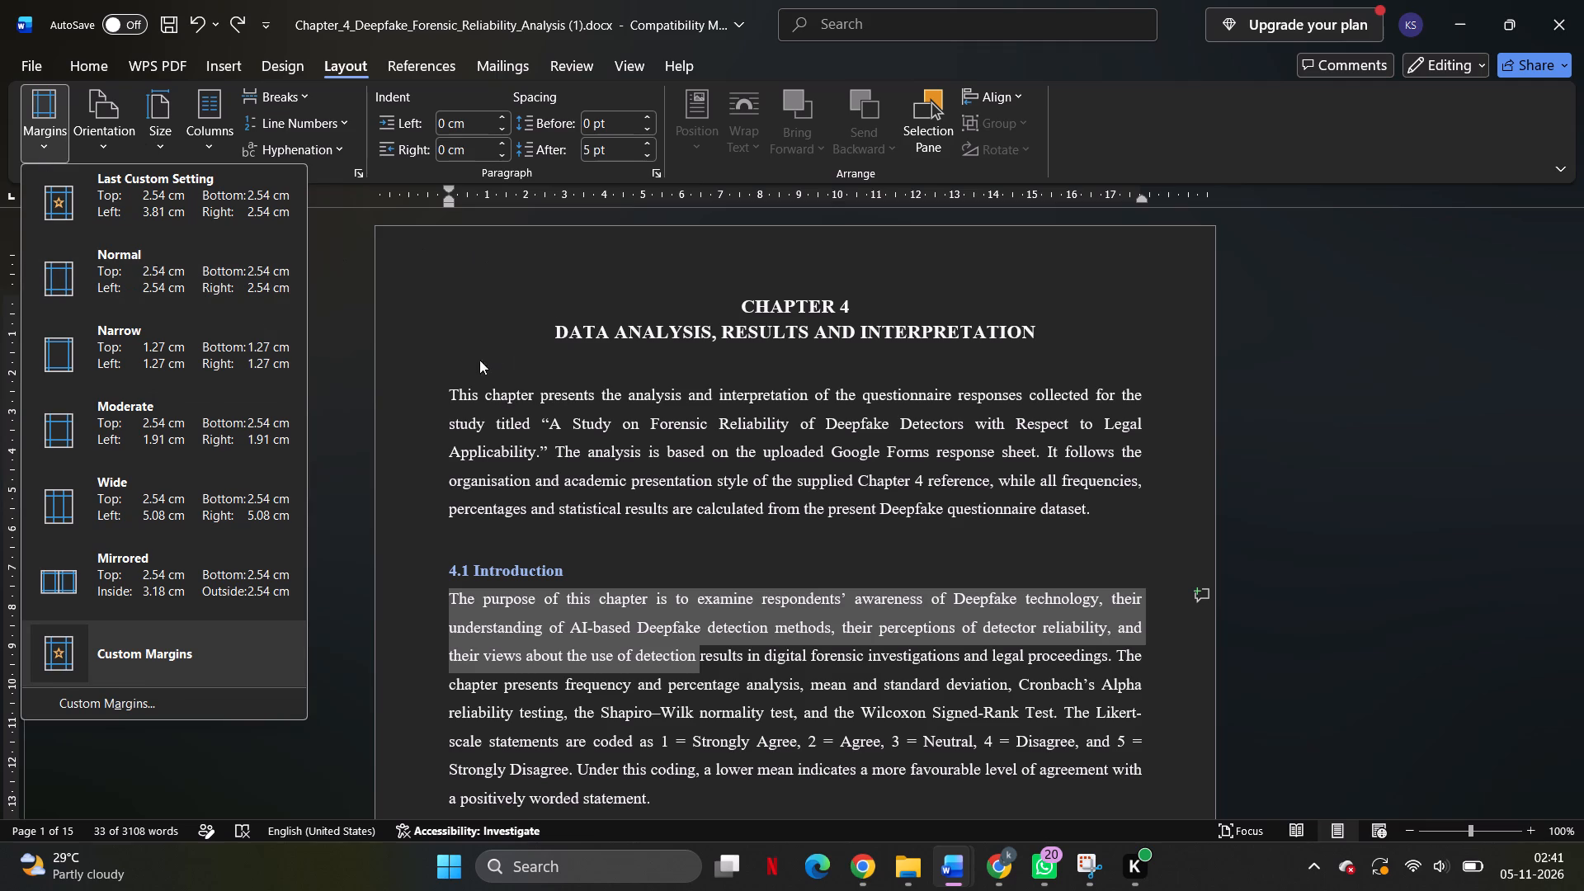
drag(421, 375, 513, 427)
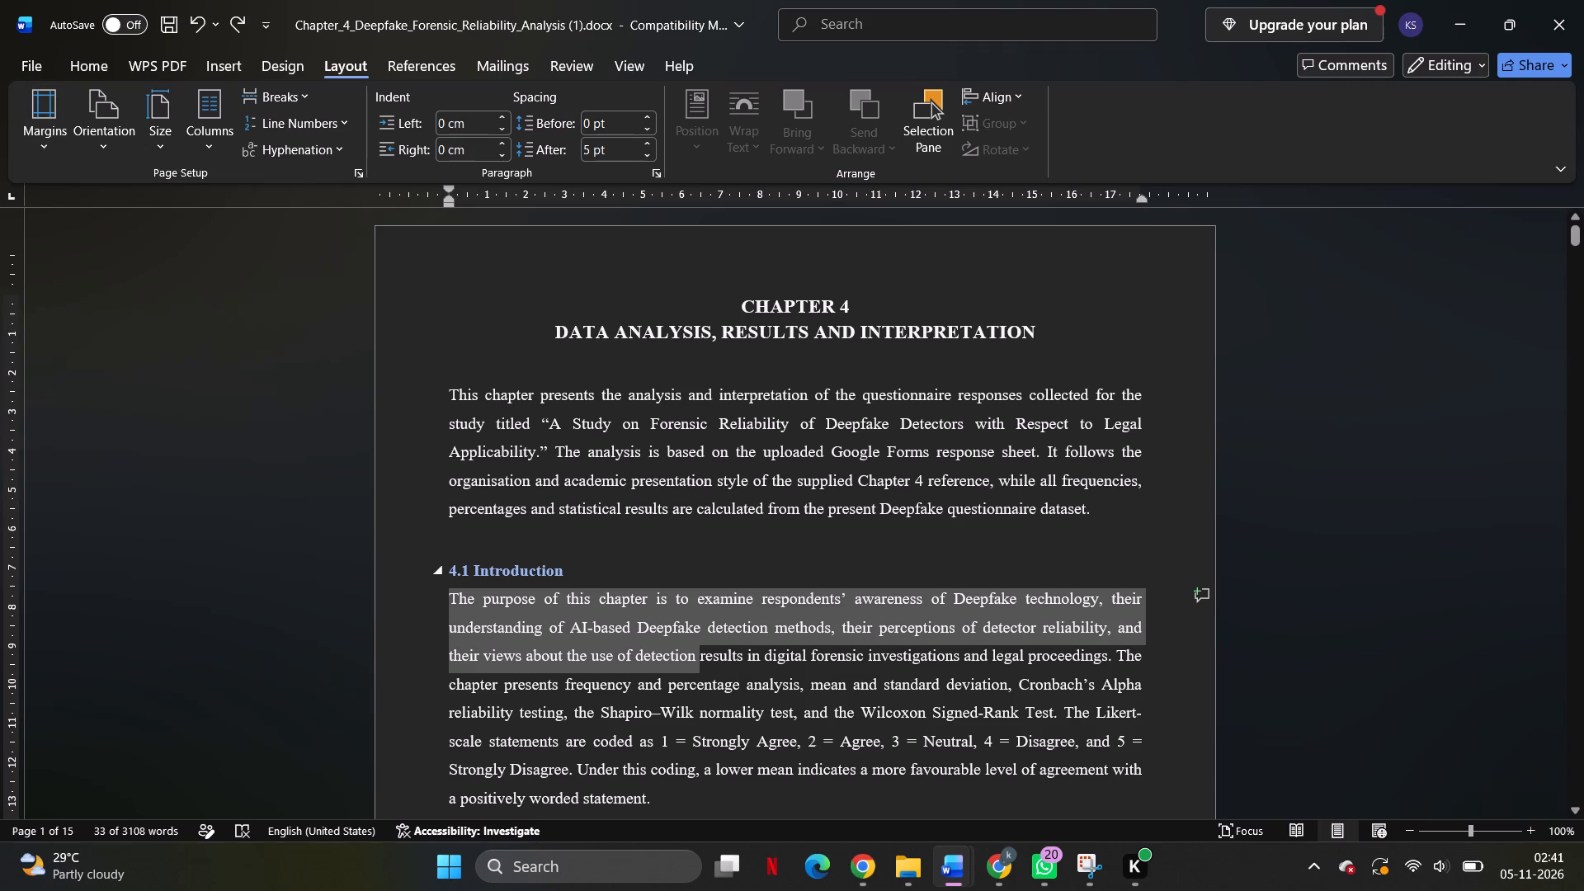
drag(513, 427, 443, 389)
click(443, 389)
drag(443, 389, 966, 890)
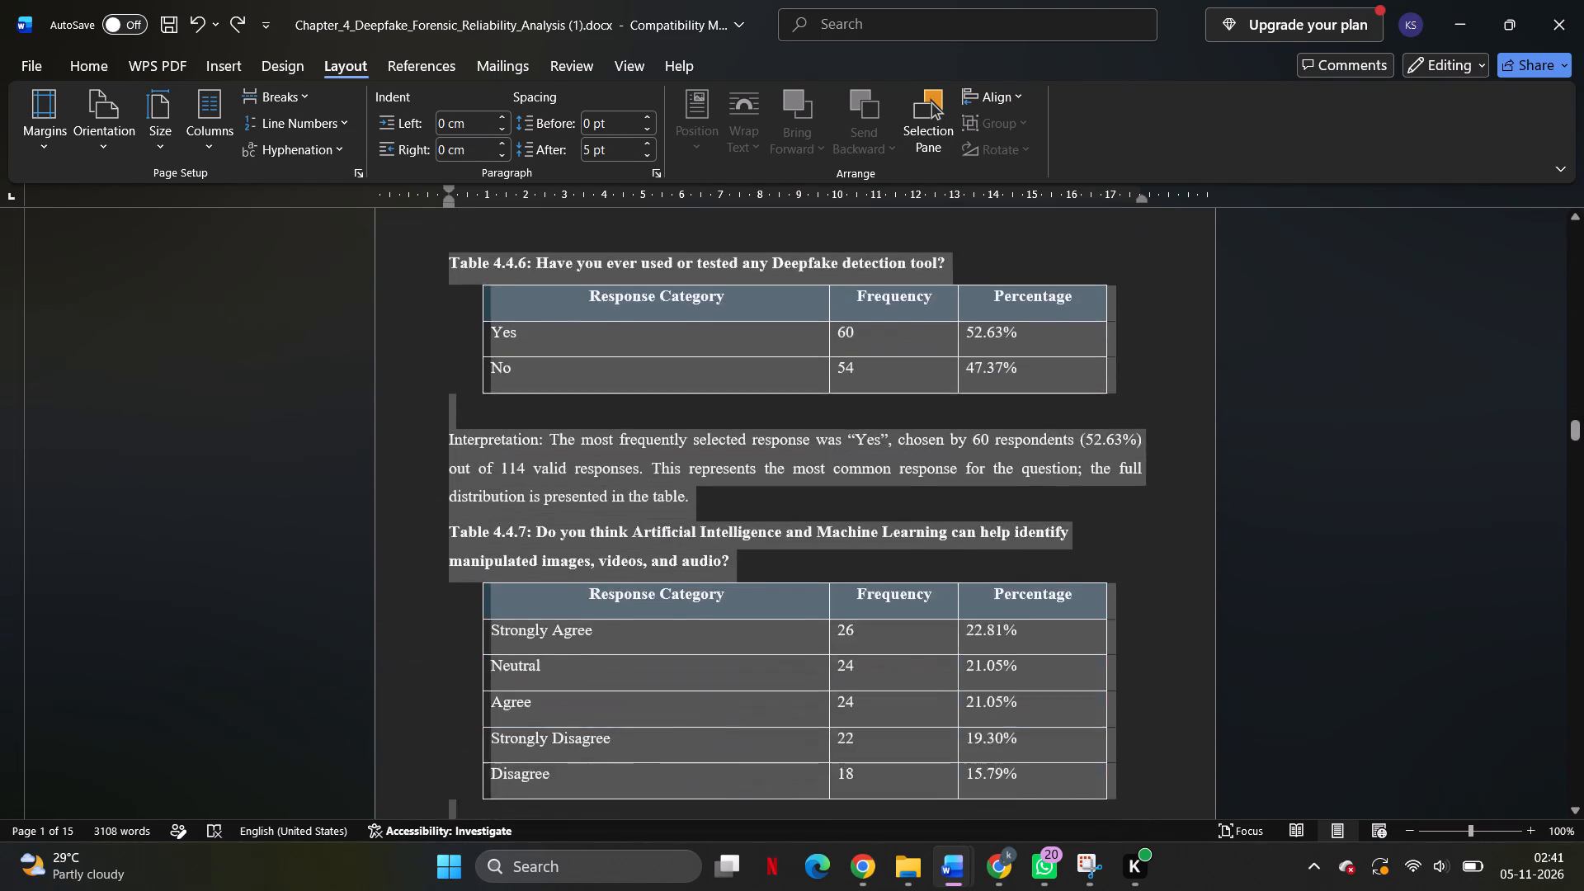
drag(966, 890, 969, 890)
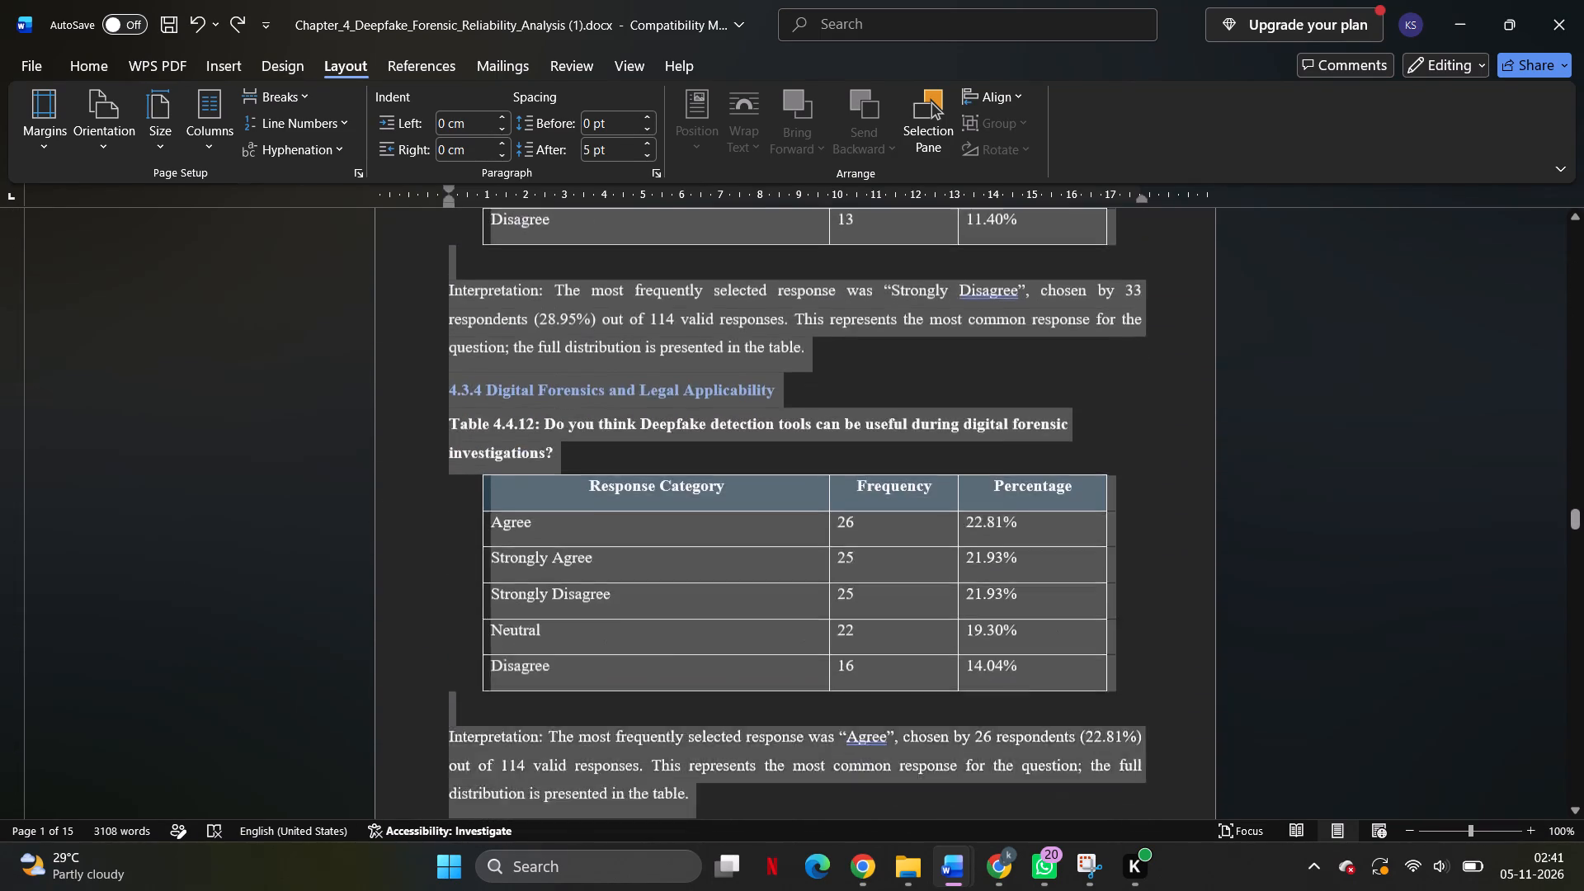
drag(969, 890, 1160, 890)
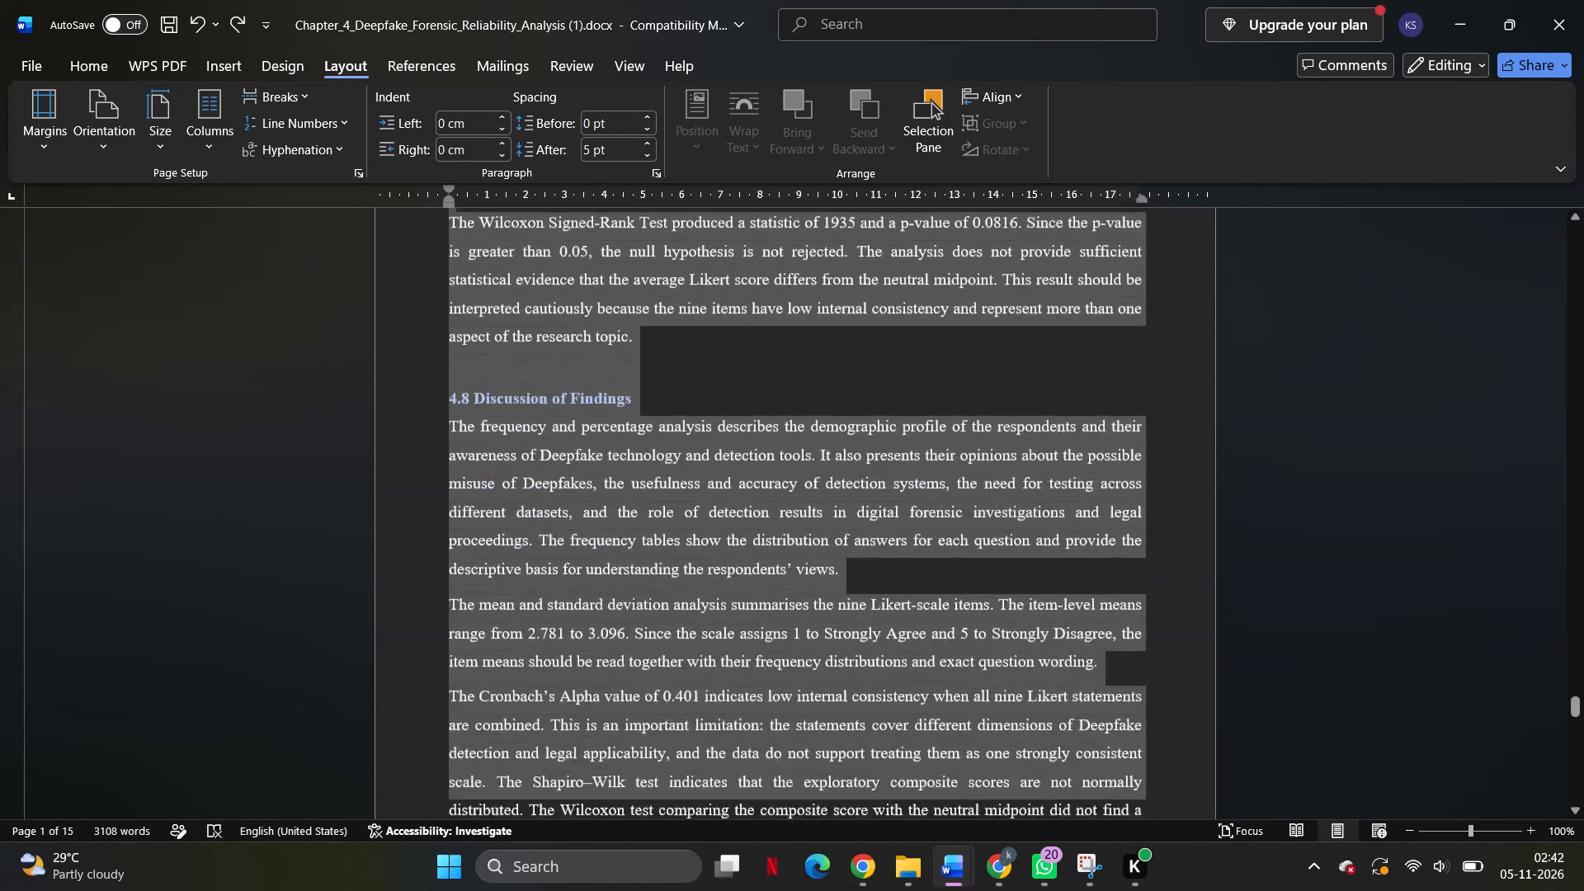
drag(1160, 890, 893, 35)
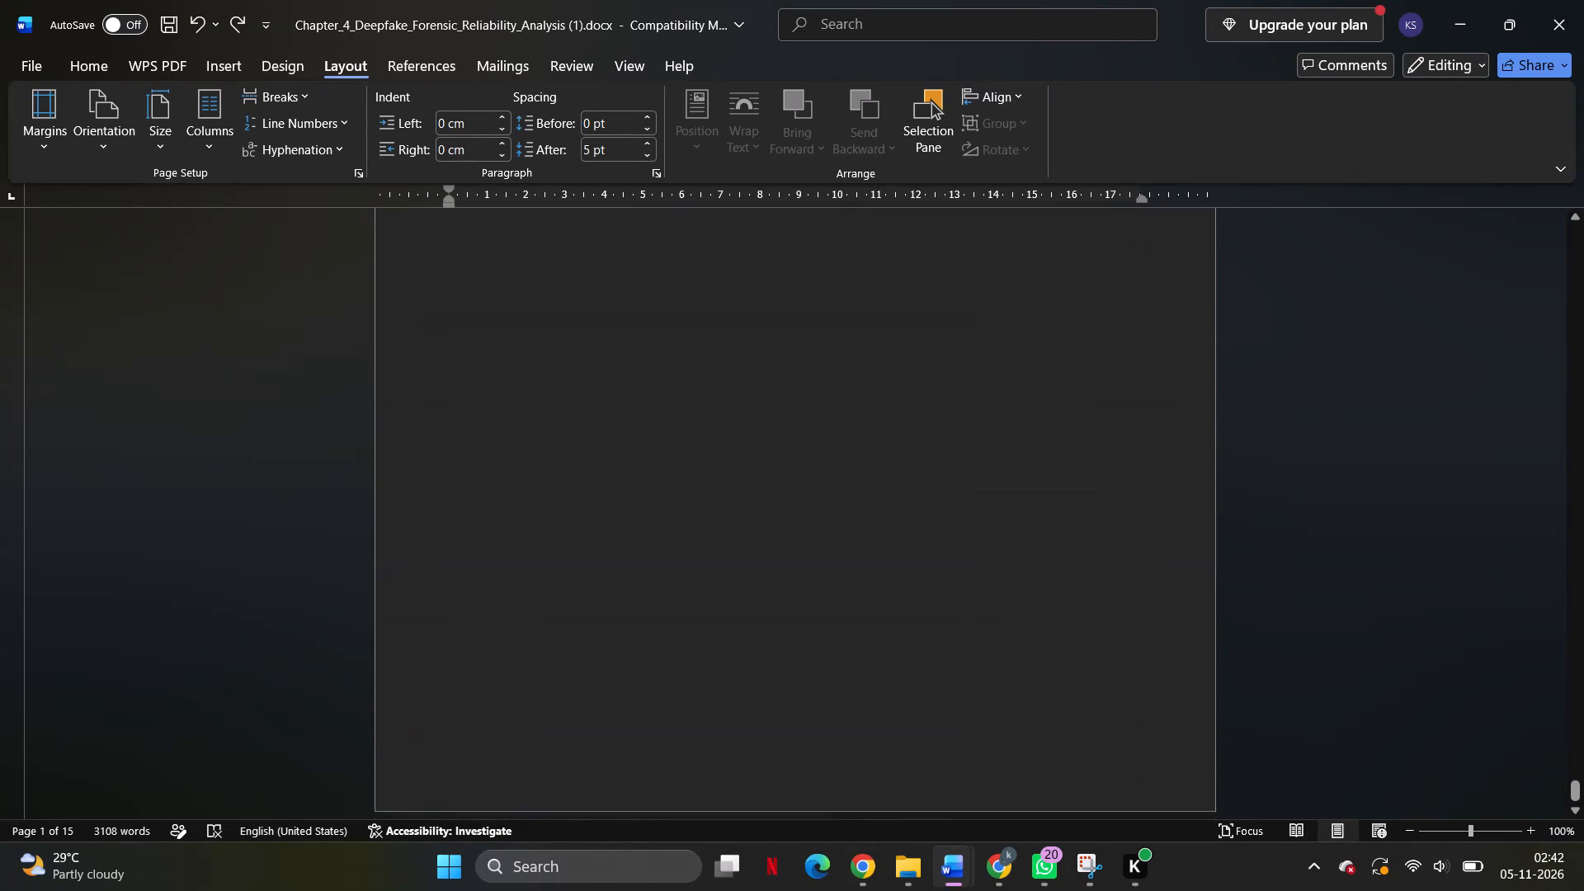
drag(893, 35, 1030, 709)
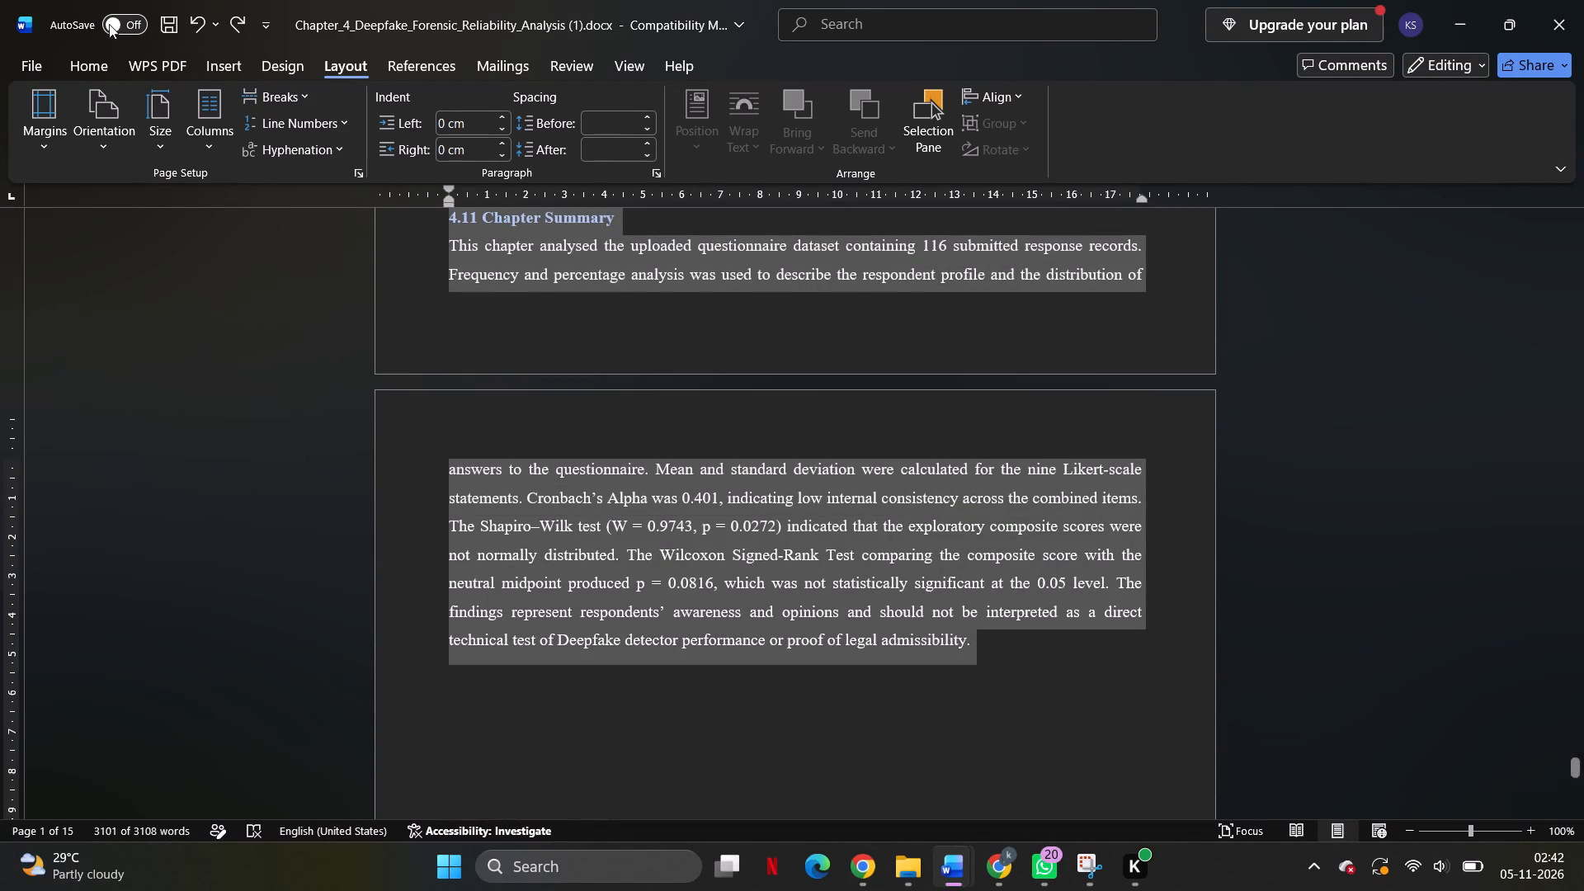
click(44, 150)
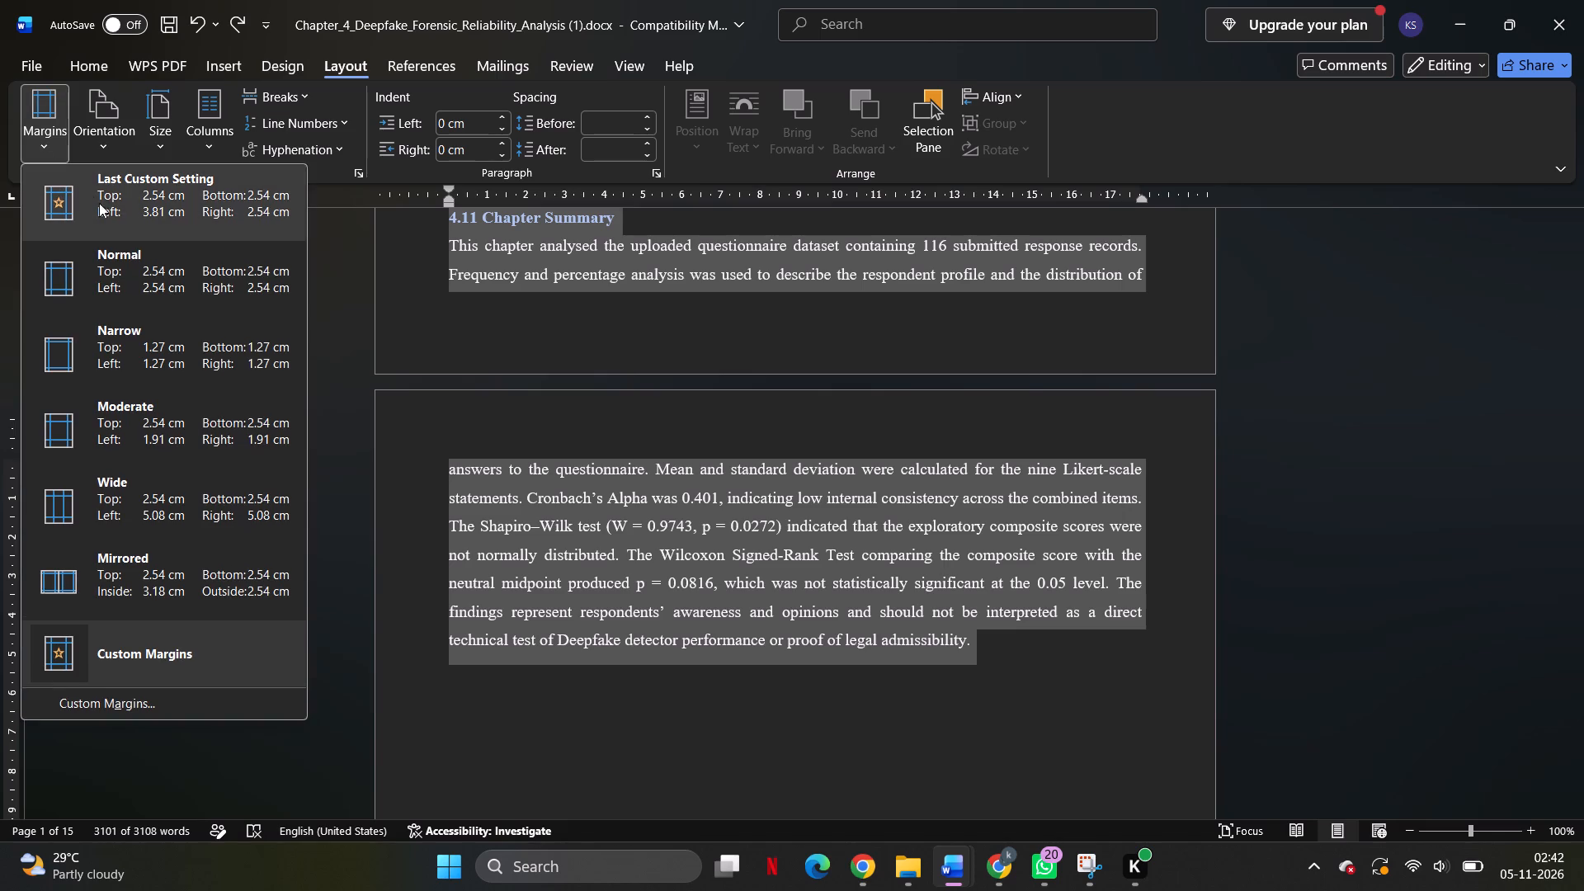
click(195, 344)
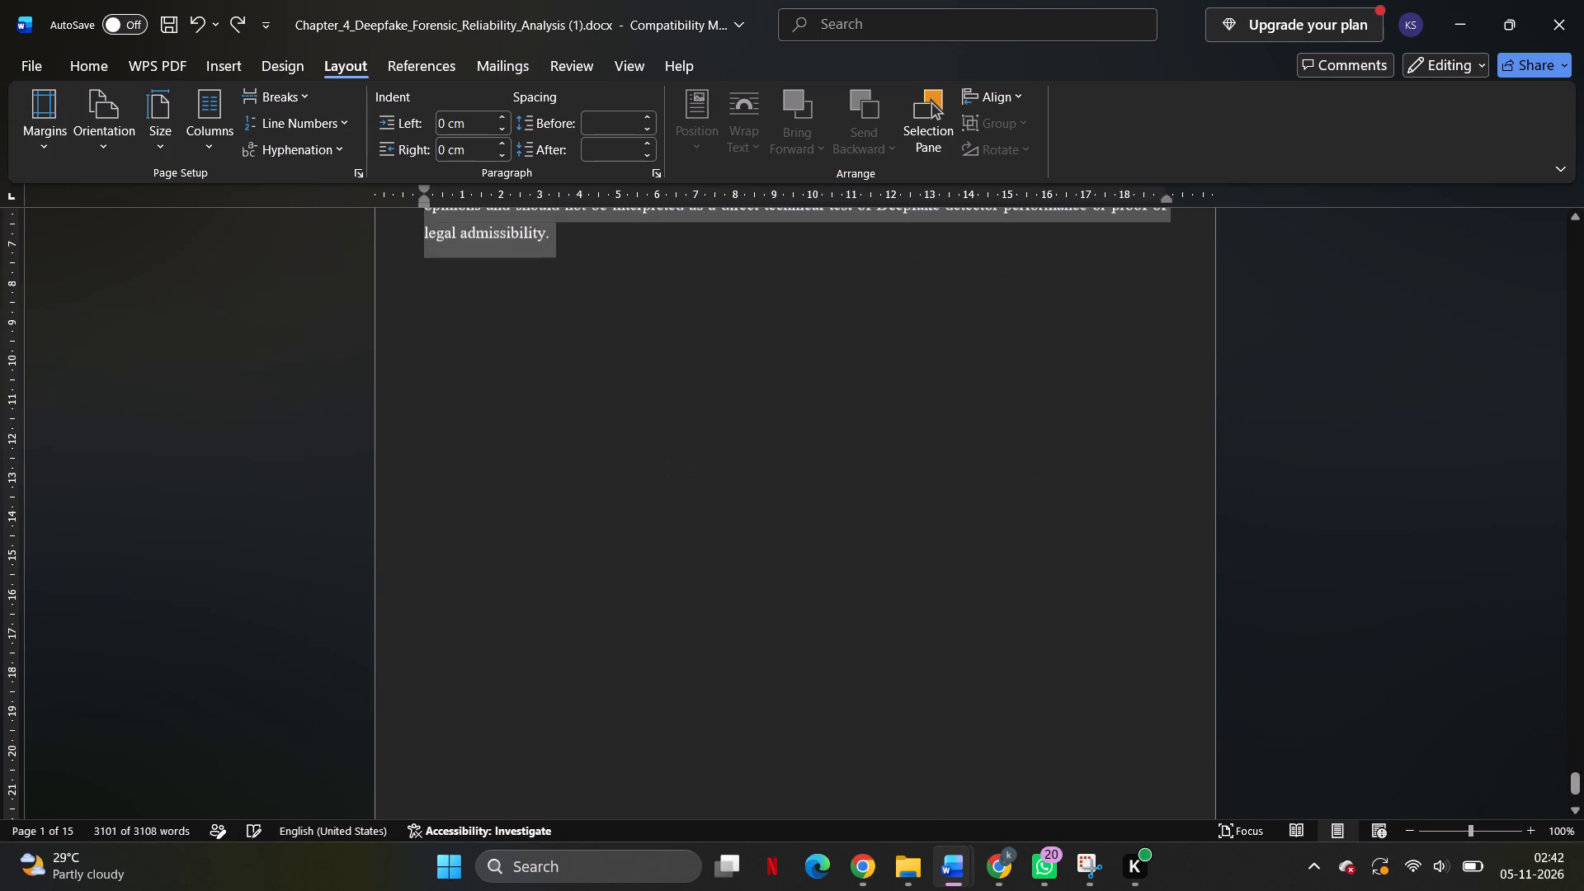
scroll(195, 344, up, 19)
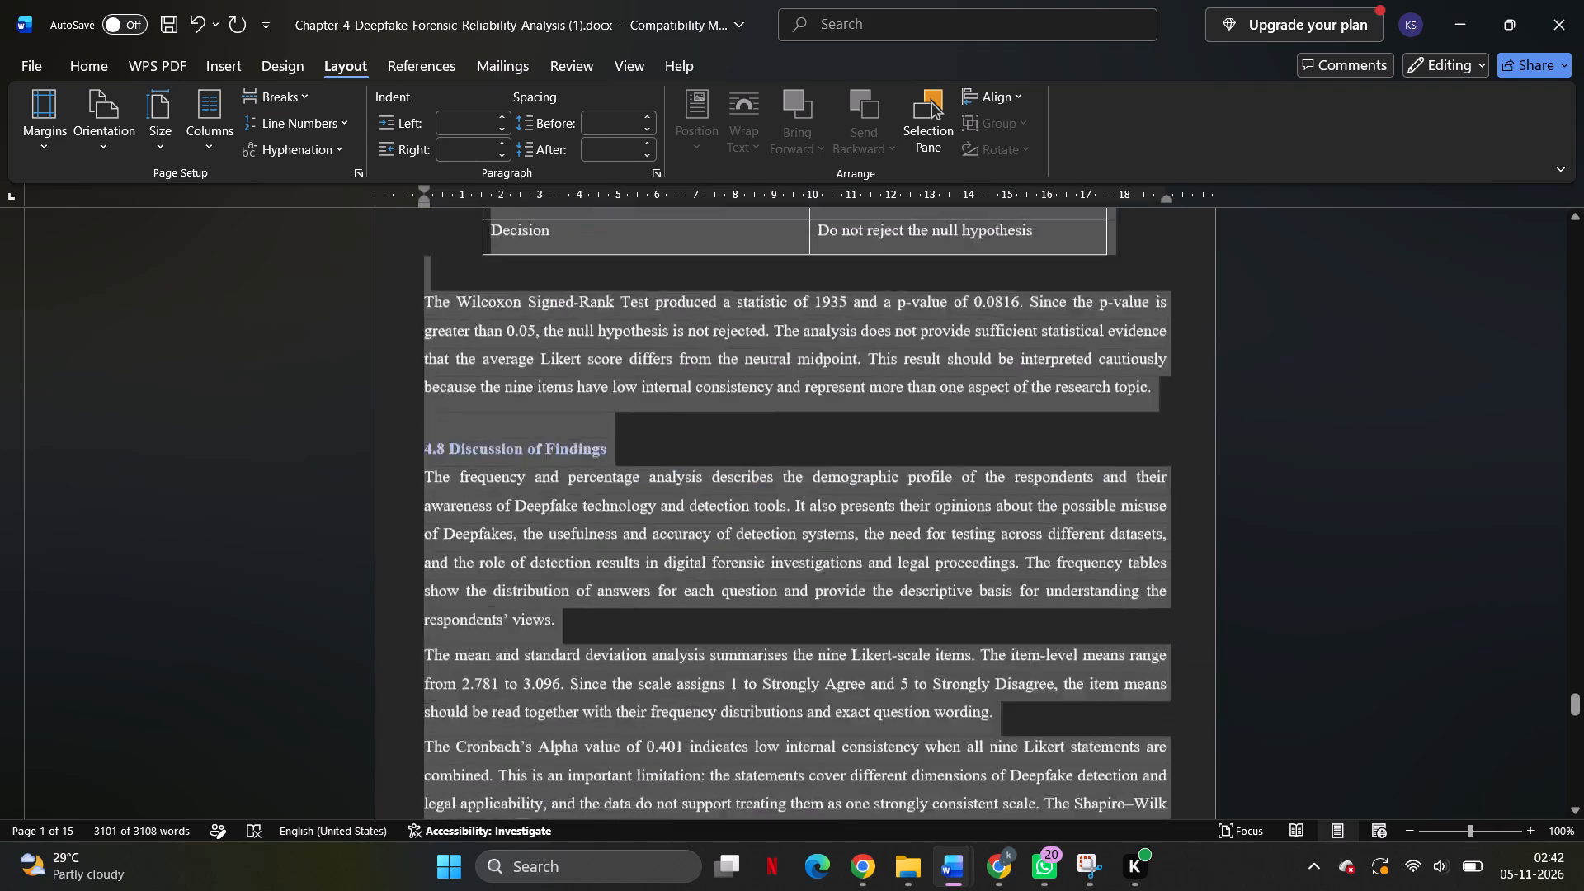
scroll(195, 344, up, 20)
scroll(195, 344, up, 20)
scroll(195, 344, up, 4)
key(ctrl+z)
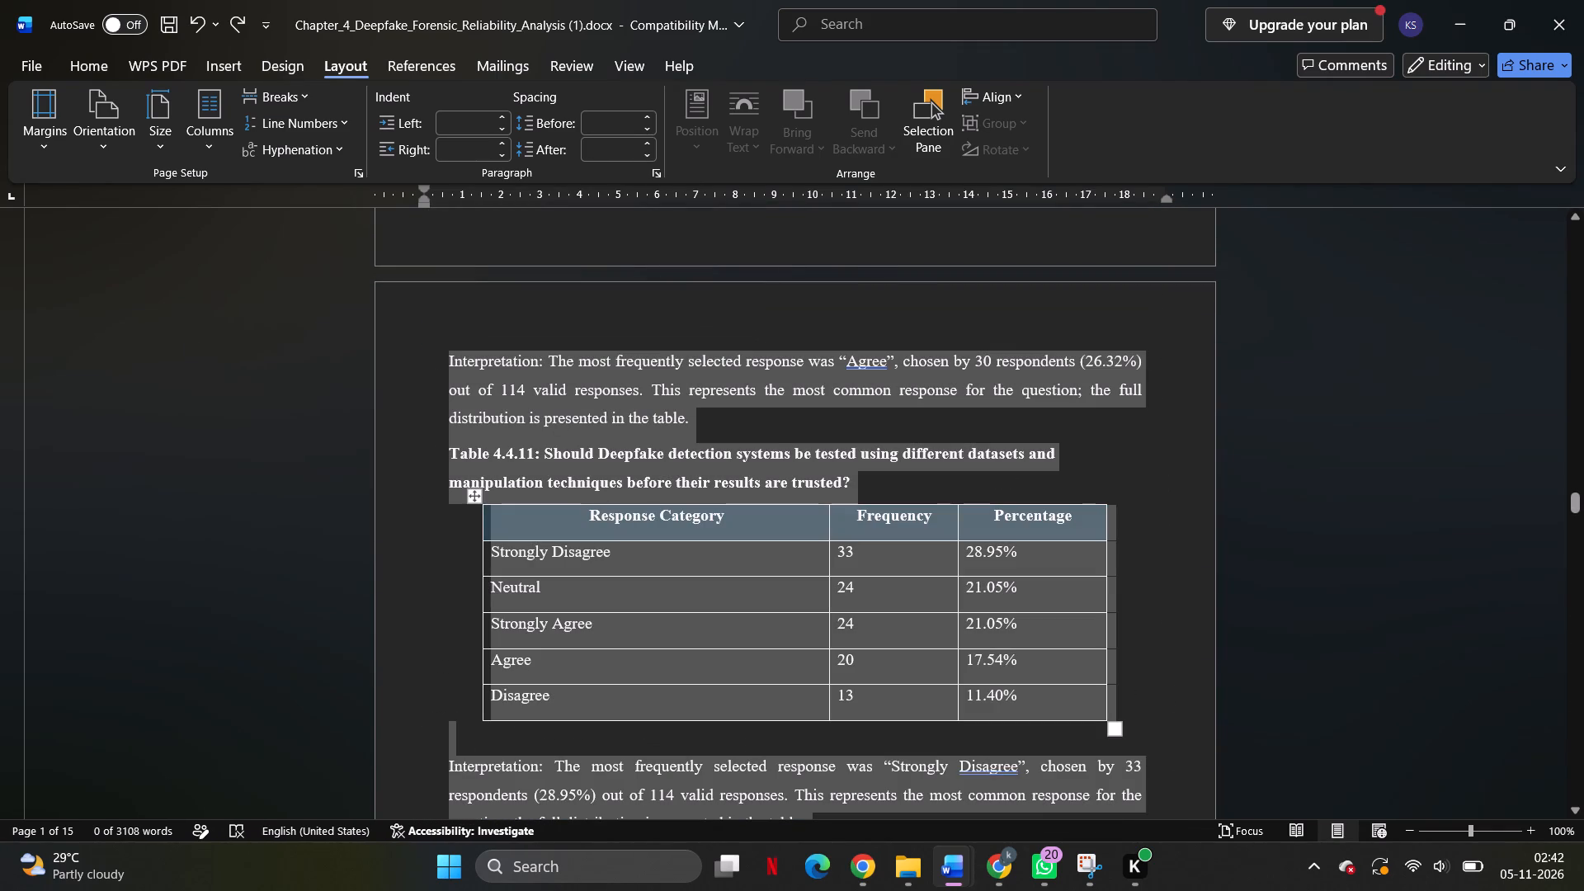
Undo the previous edit, the blank line inserted between the chapter title and the opening paragraph.
click(435, 452)
key(ctrl+z)
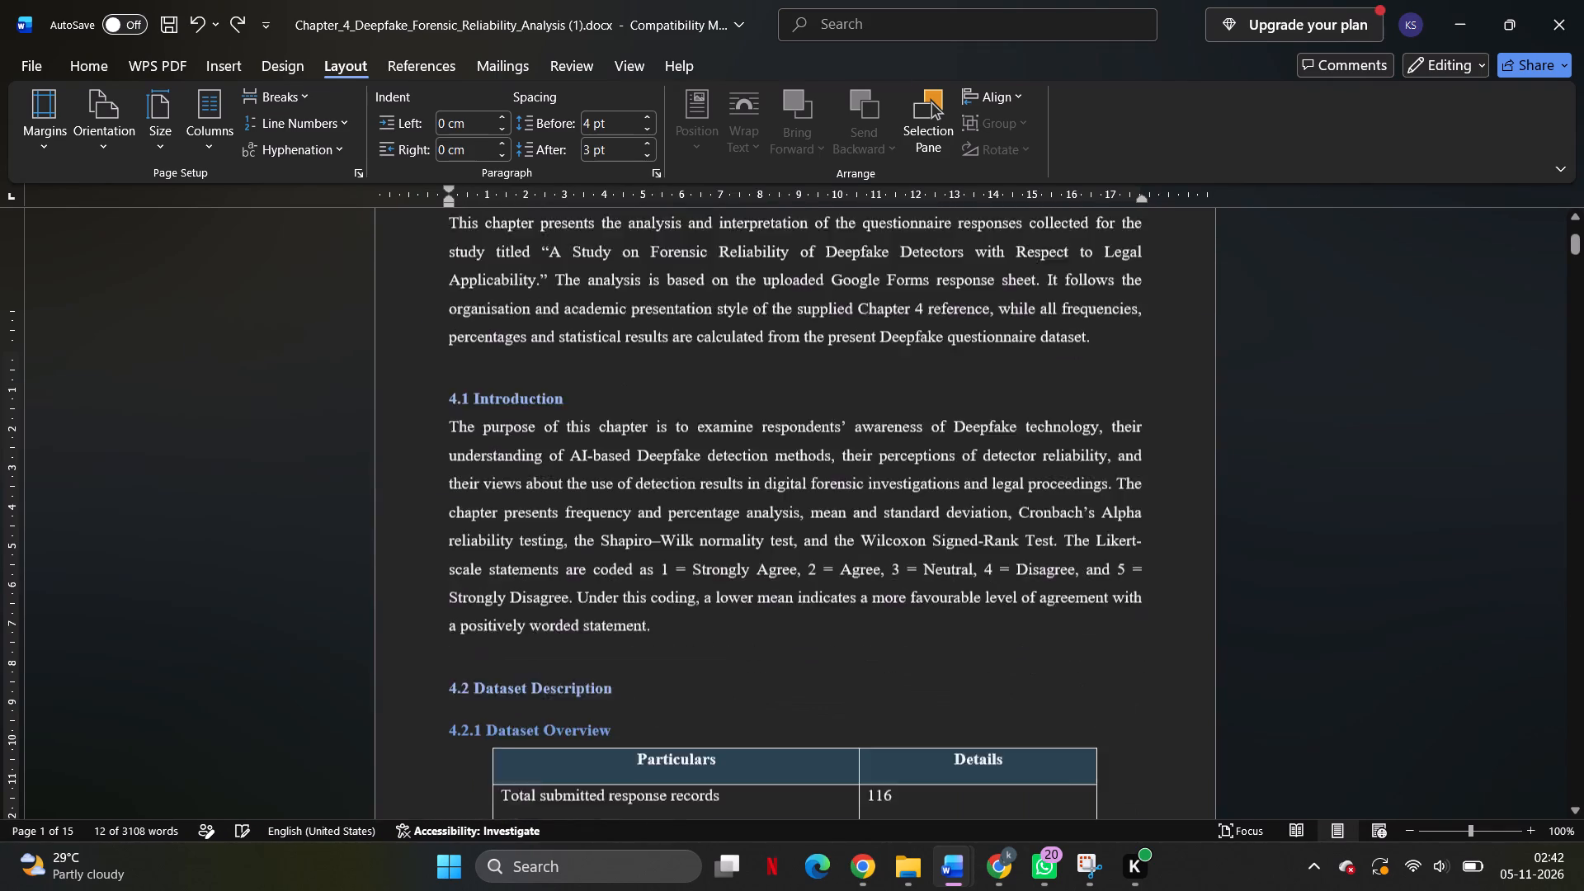
scroll(392, 482, up, 4)
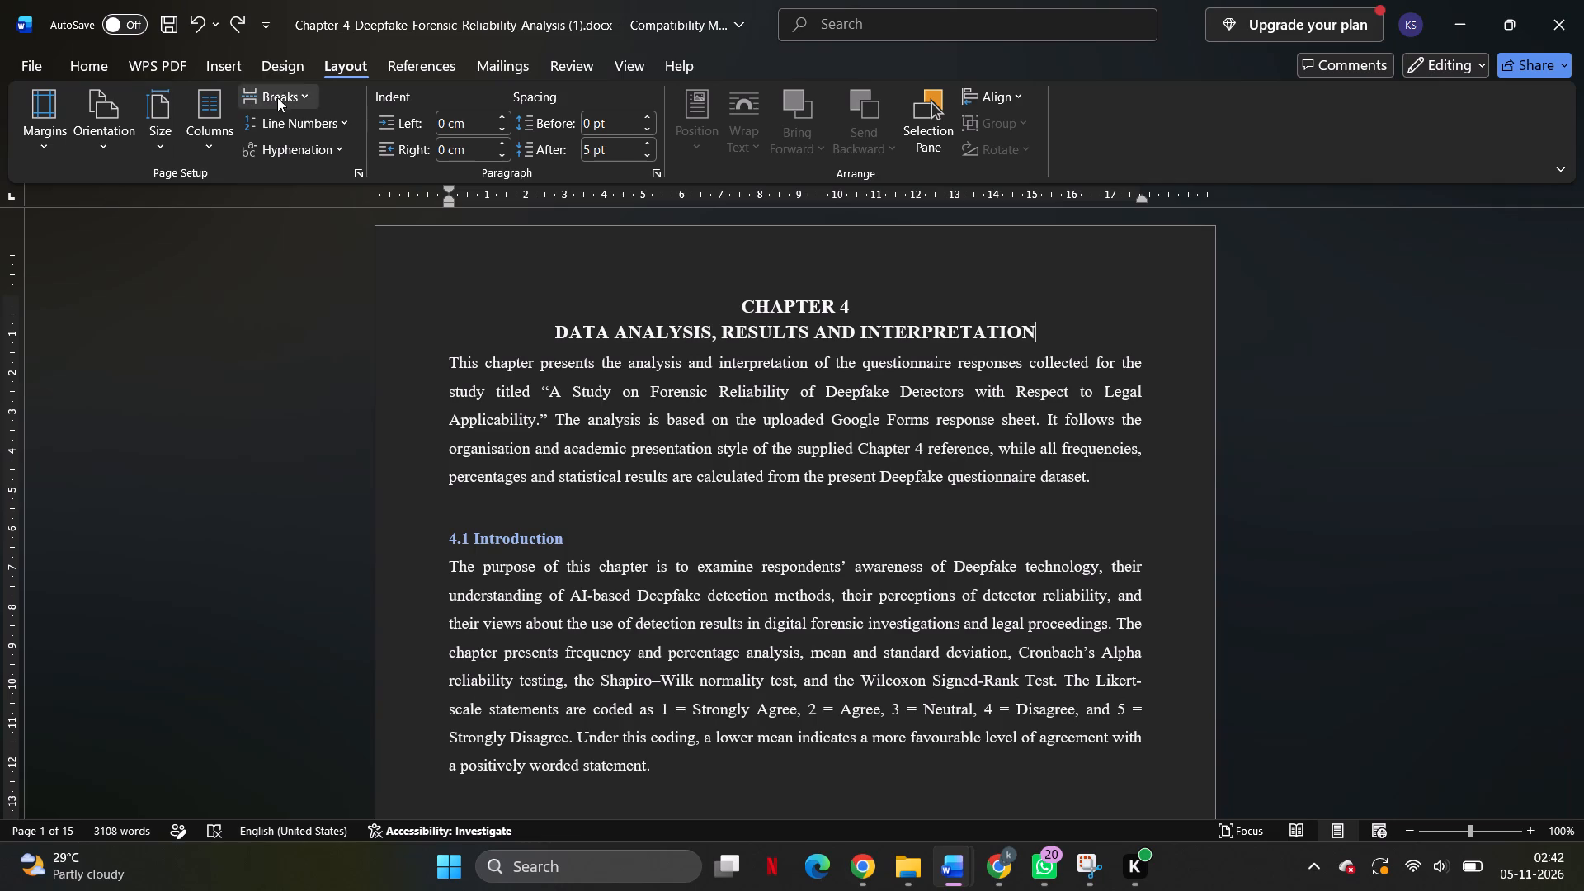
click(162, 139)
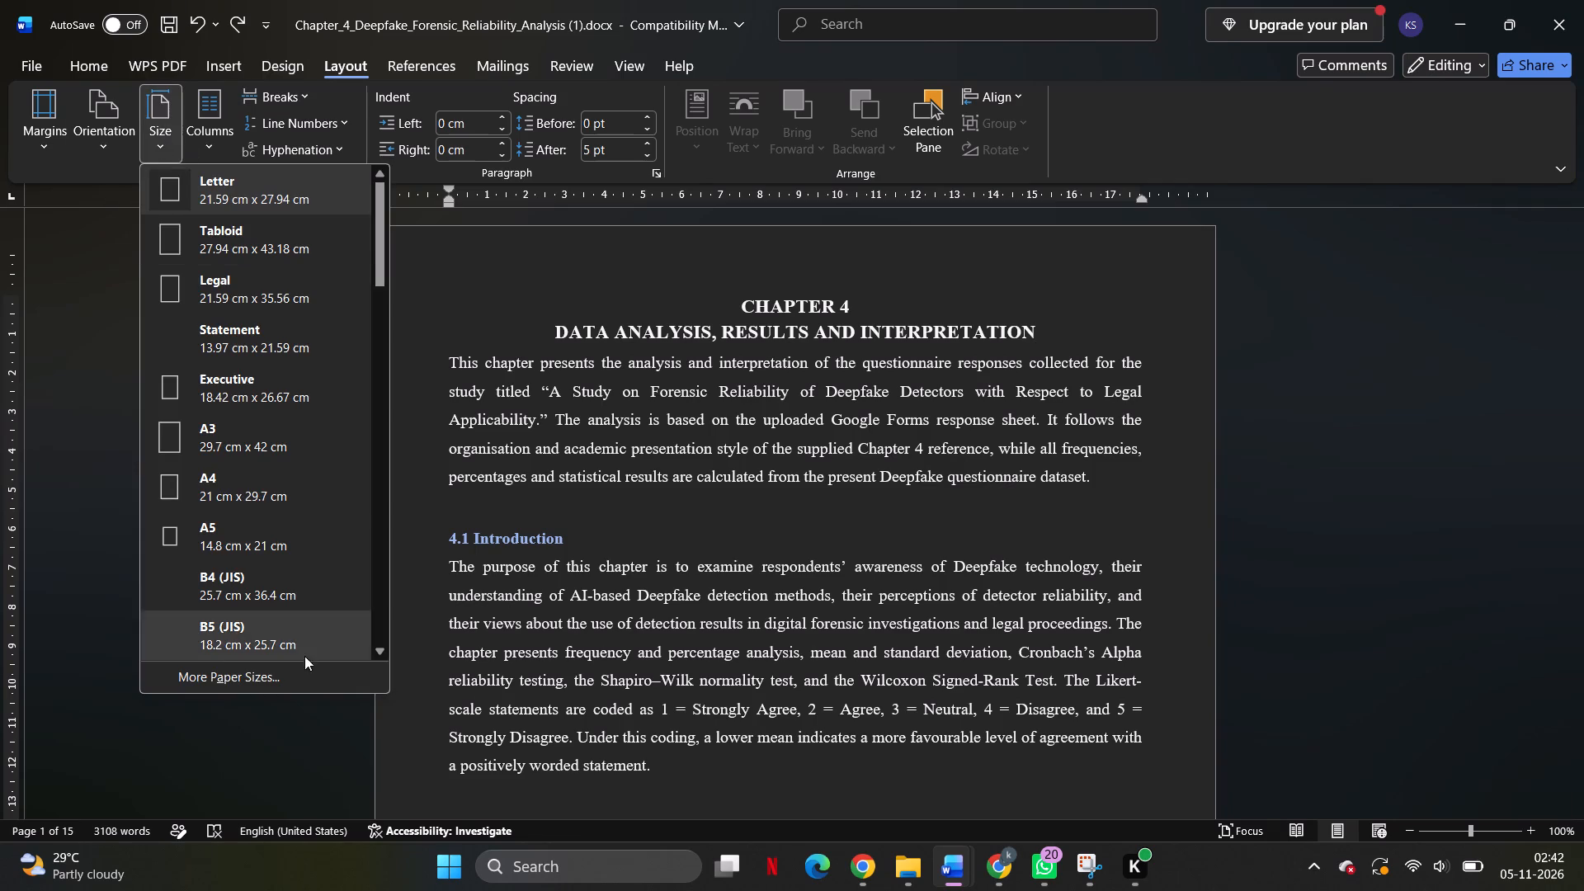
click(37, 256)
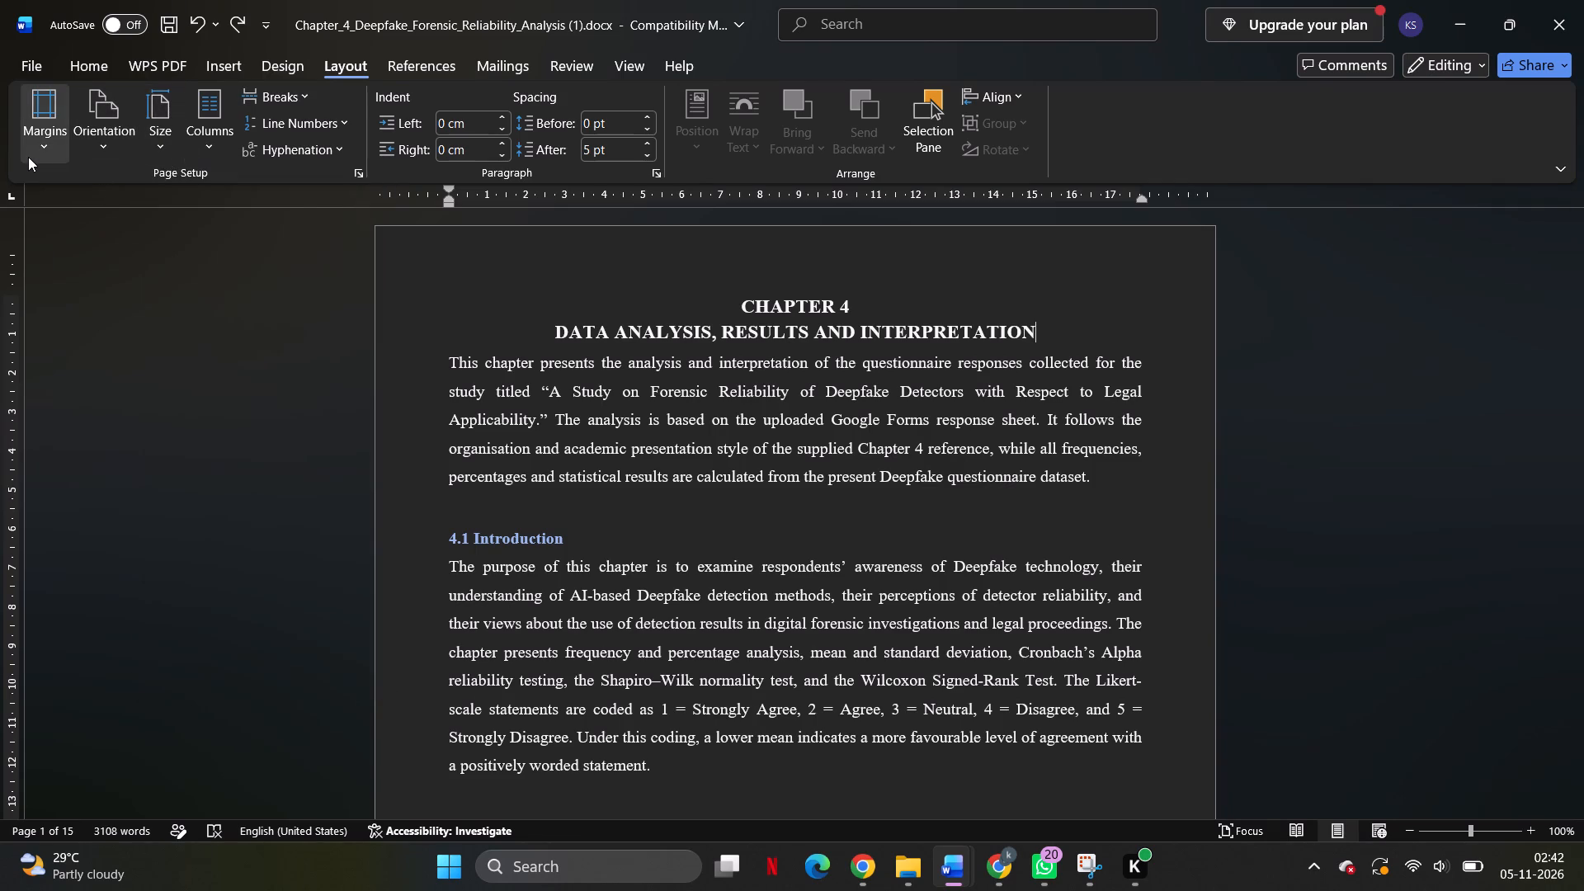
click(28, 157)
Switch to the CHAPTER 5 document and apply the Normal page margins of 2.54 cm on all four sides.
key(alt+Tab)
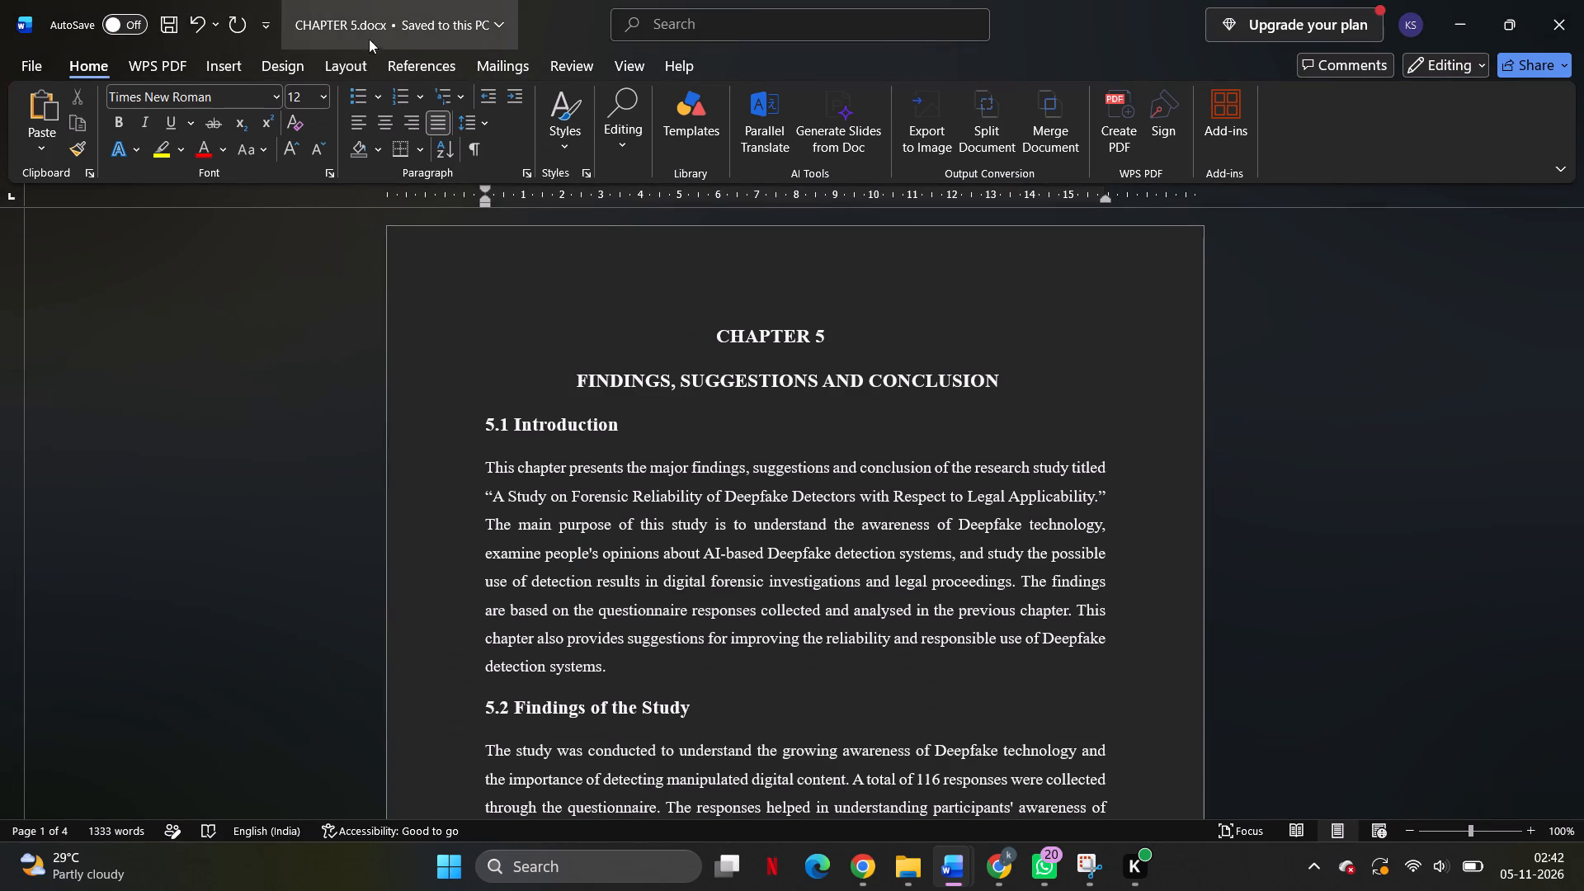
click(352, 56)
click(52, 145)
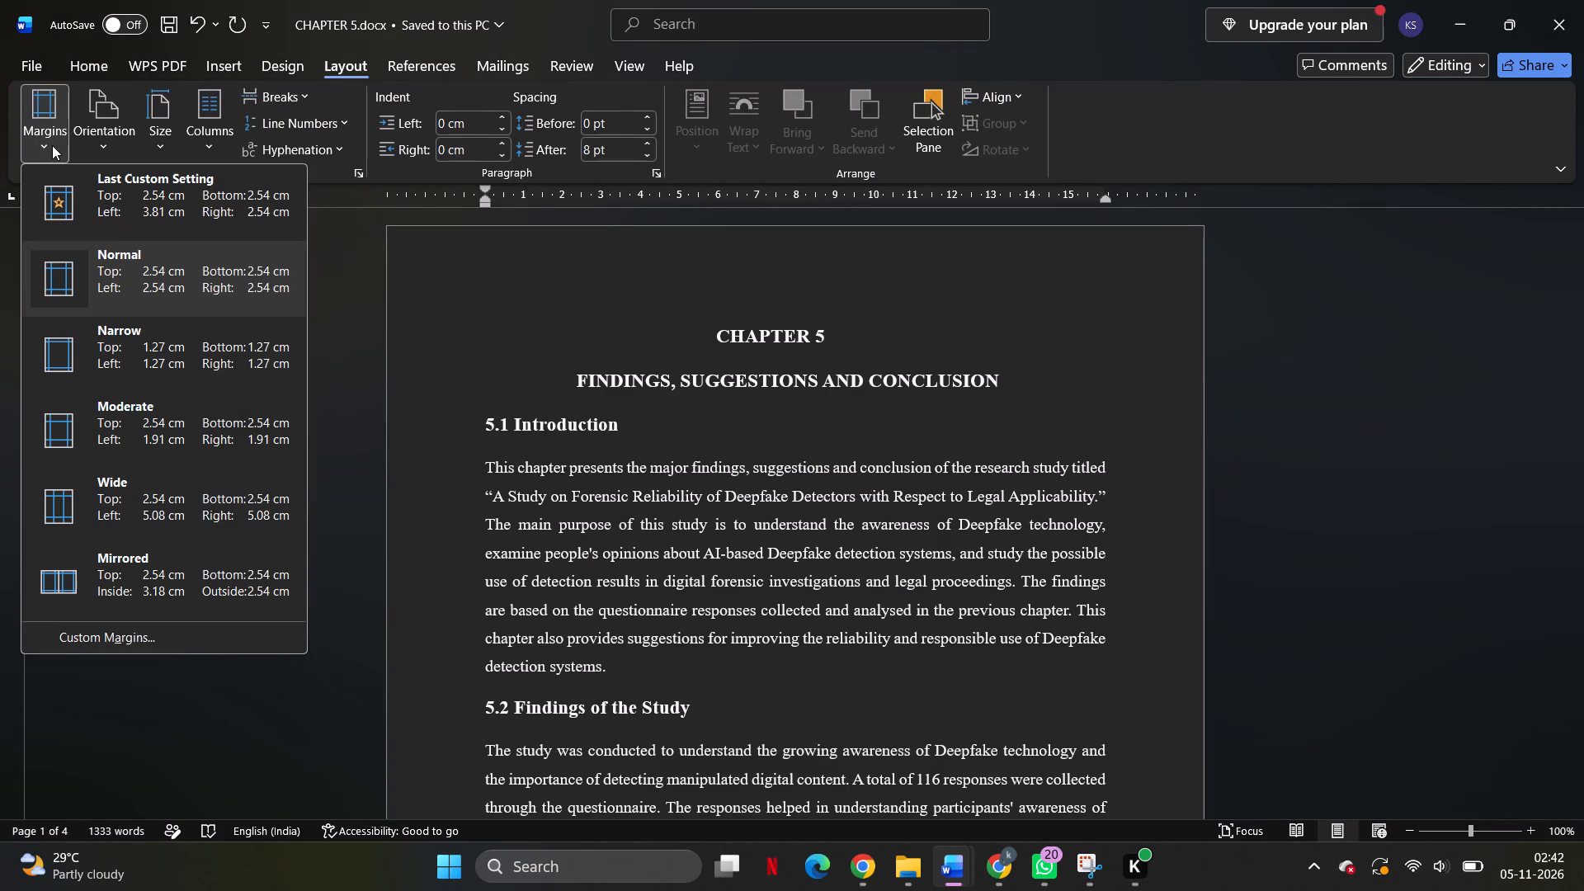
click(141, 277)
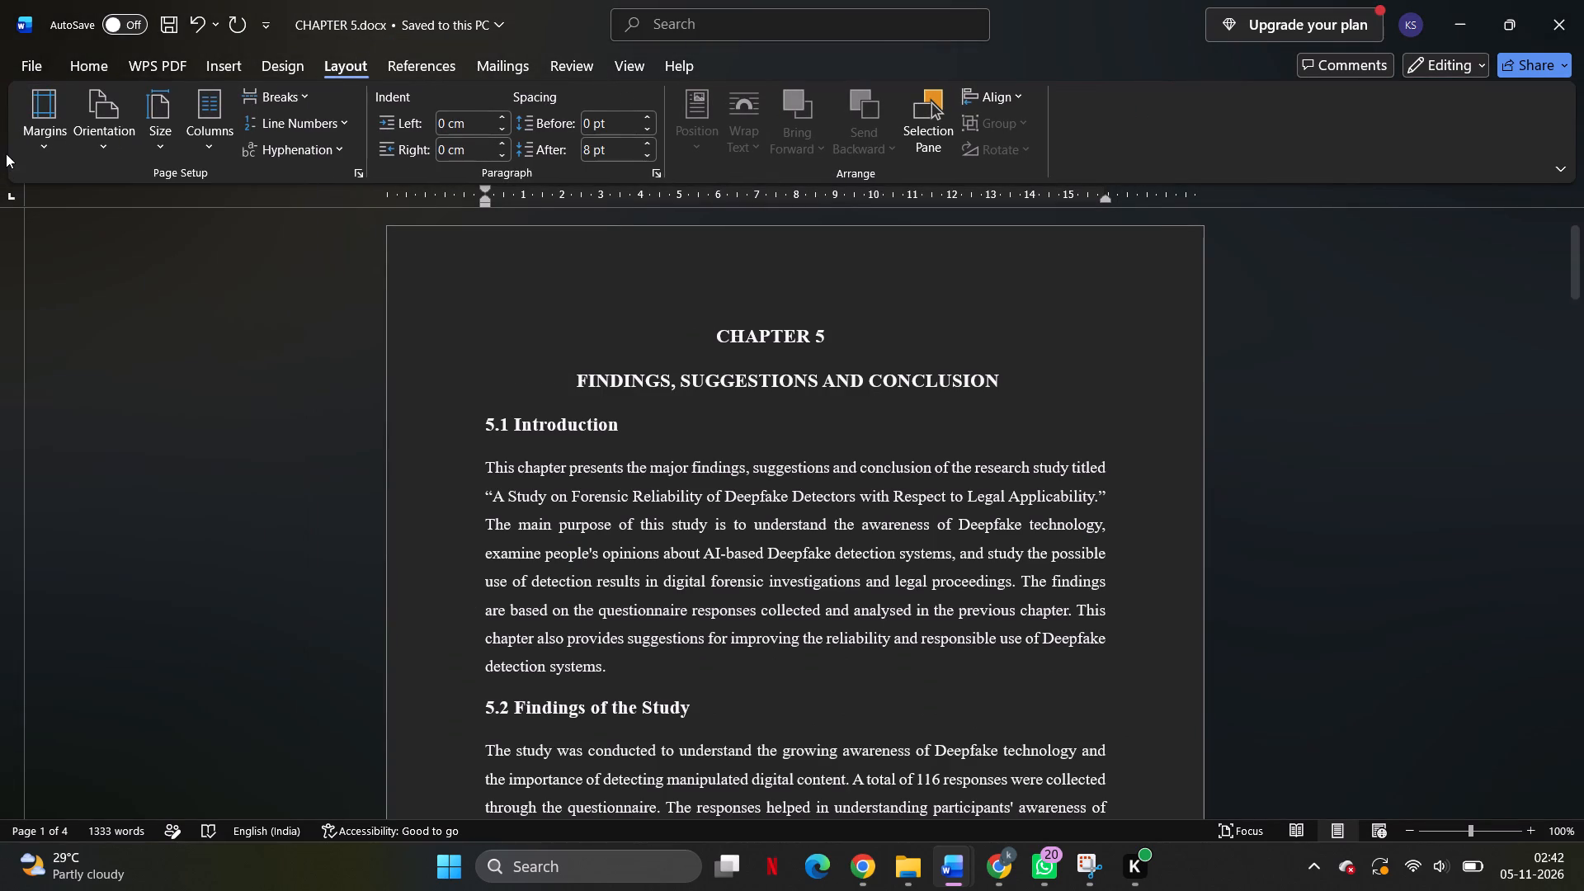
click(48, 154)
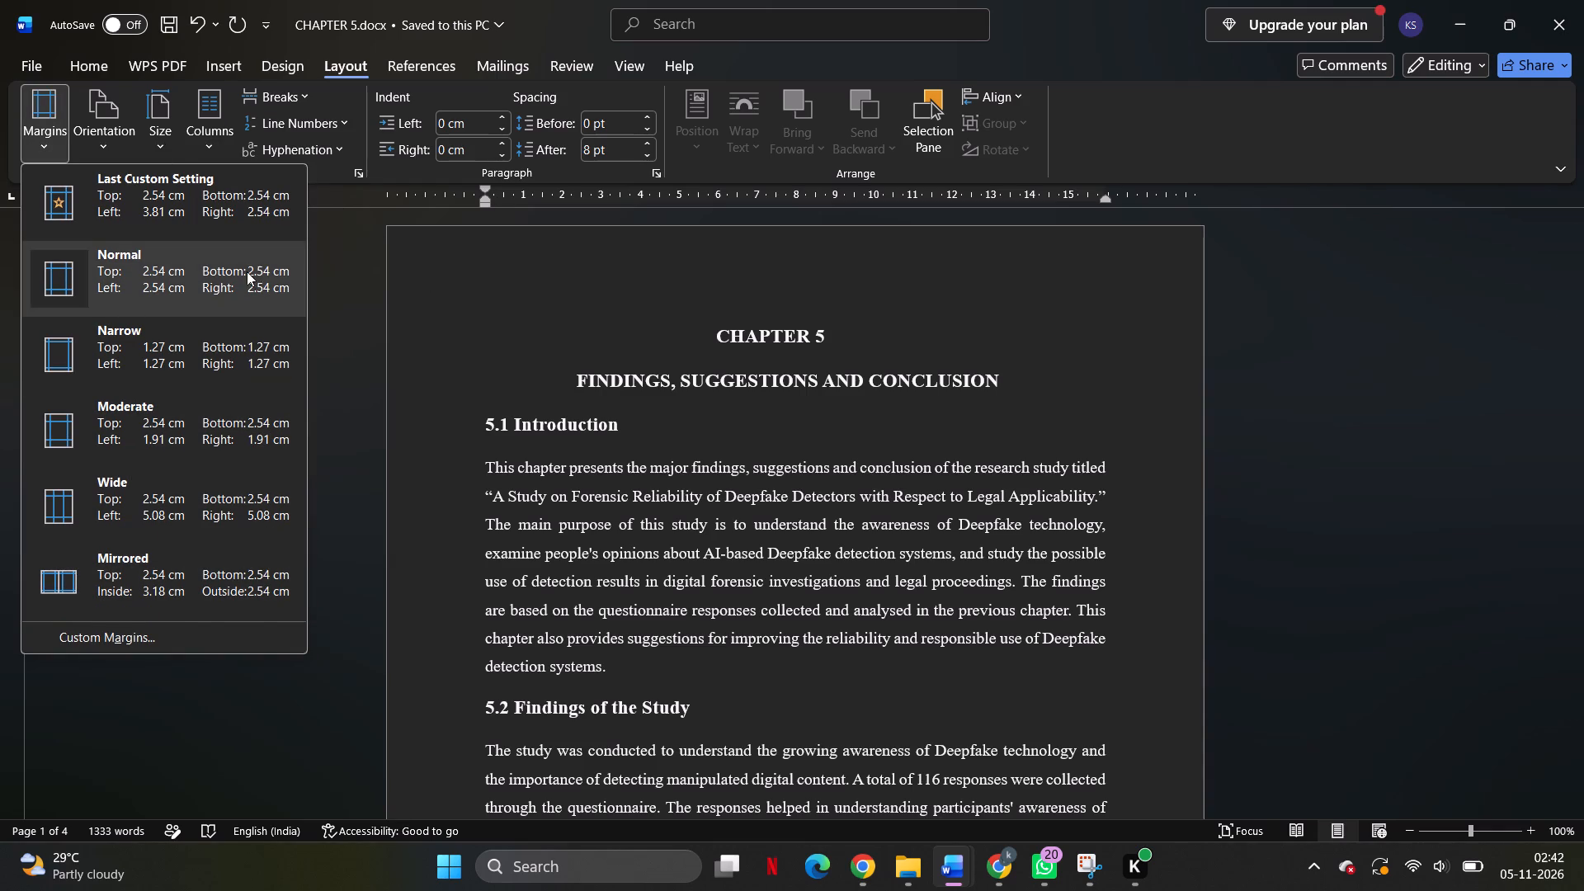
click(207, 276)
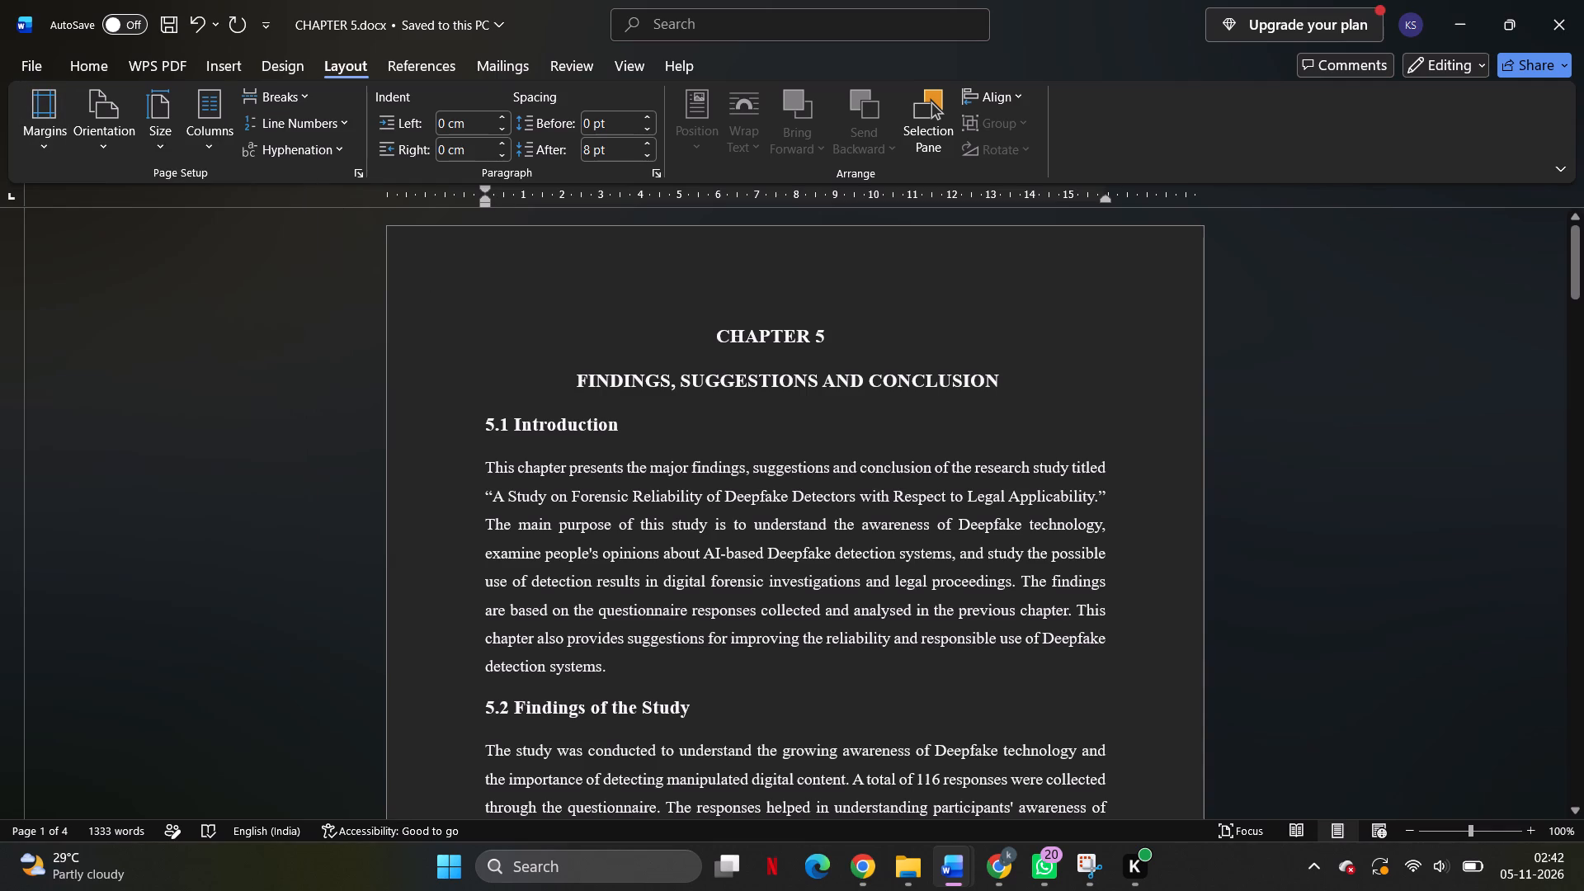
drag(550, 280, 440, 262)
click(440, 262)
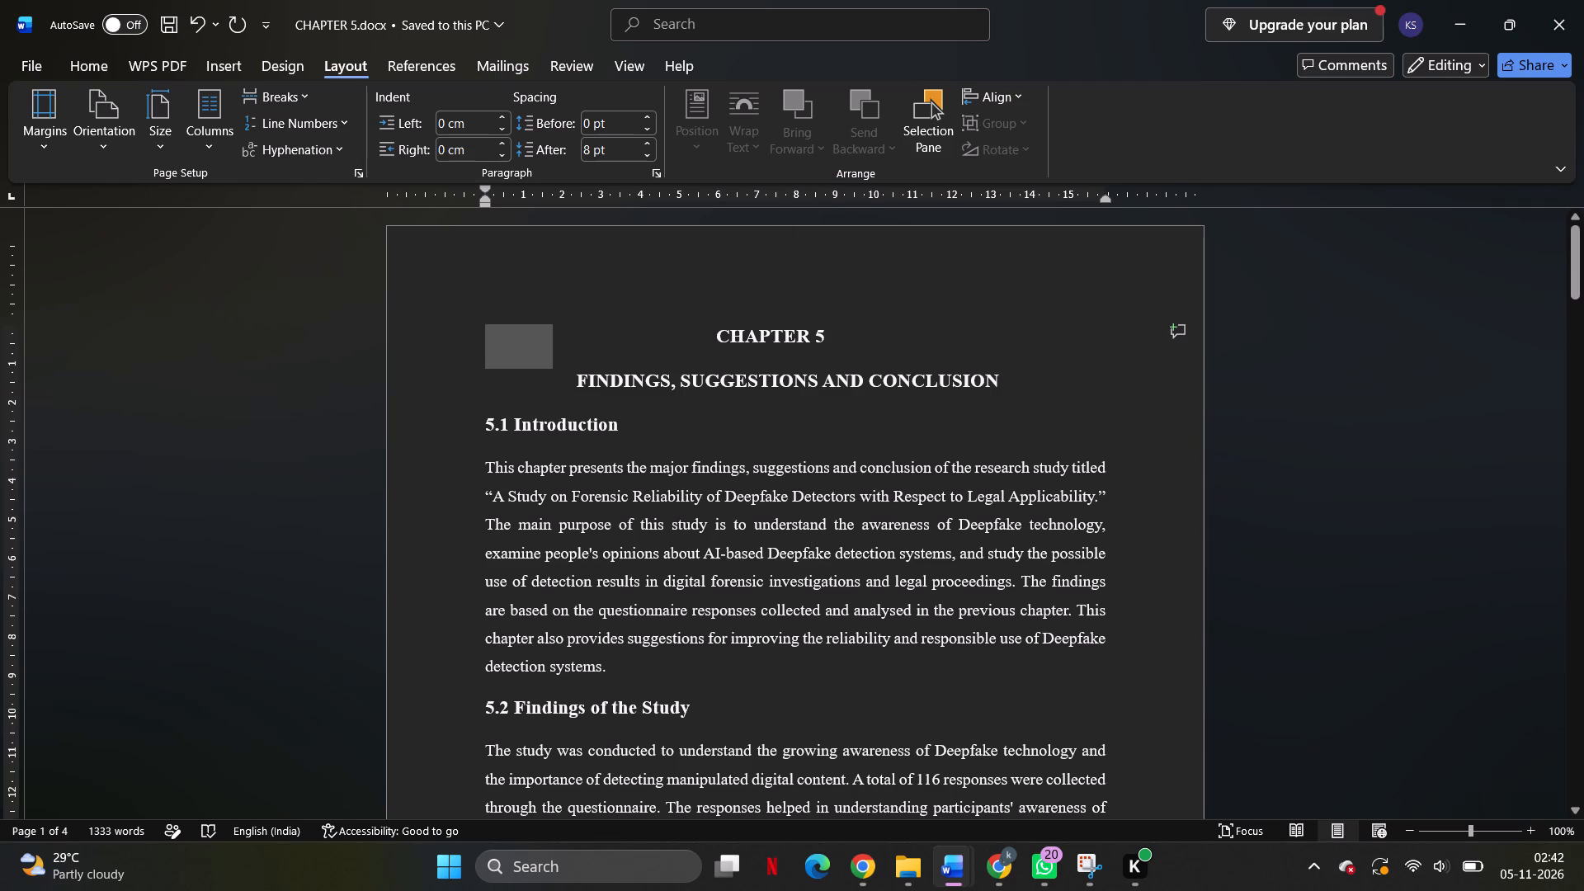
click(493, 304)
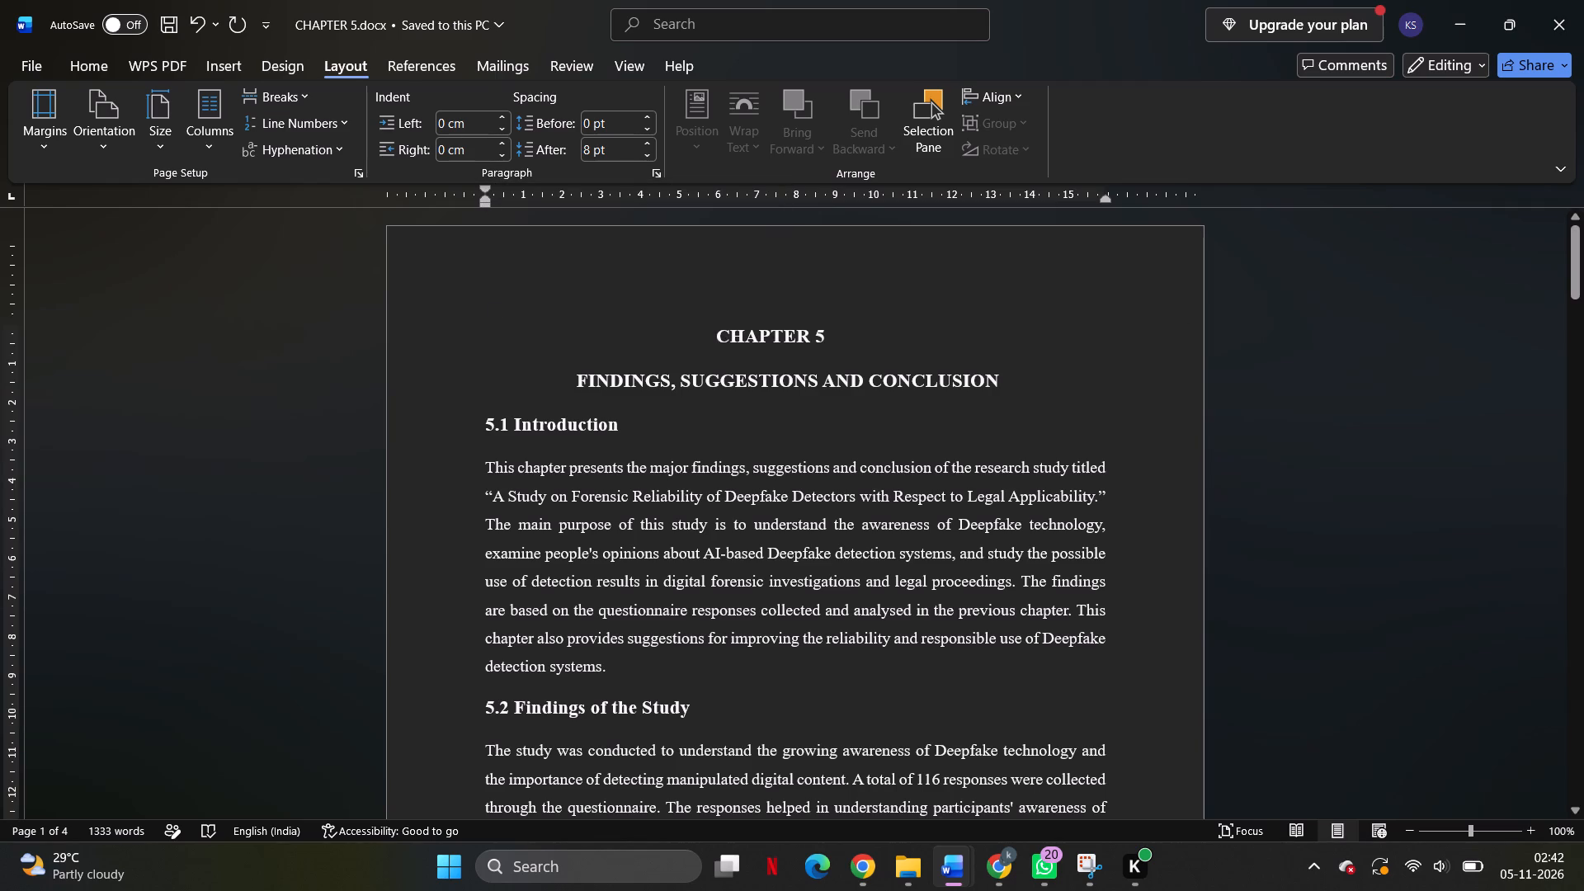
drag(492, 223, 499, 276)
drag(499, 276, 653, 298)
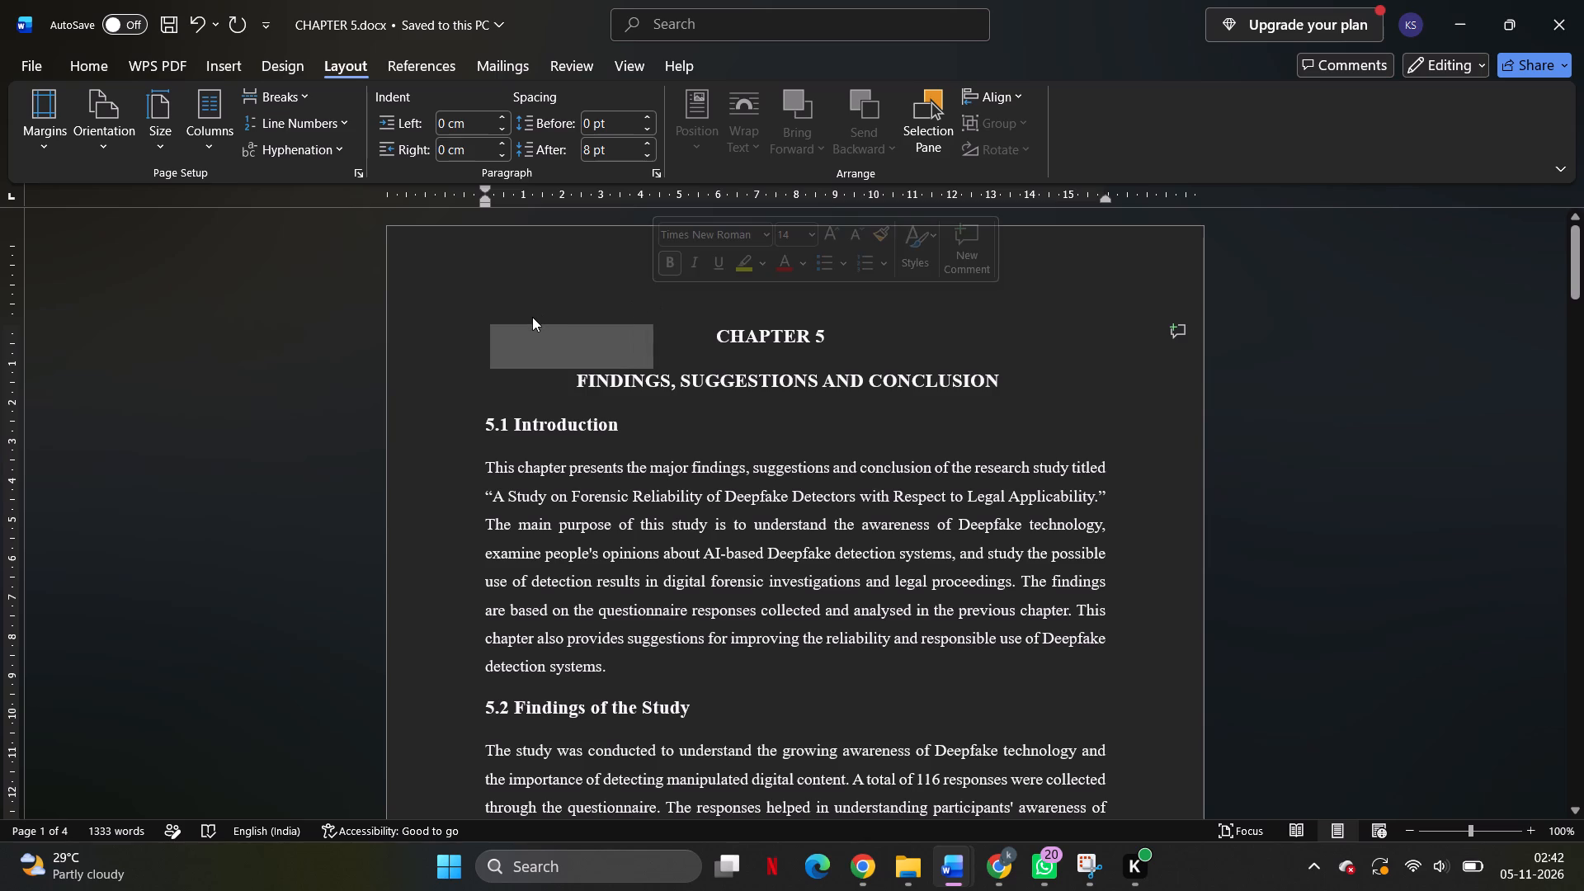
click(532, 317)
Apply custom page margins of 2.54 cm on all four sides to the whole CHAPTER 5 document.
click(44, 148)
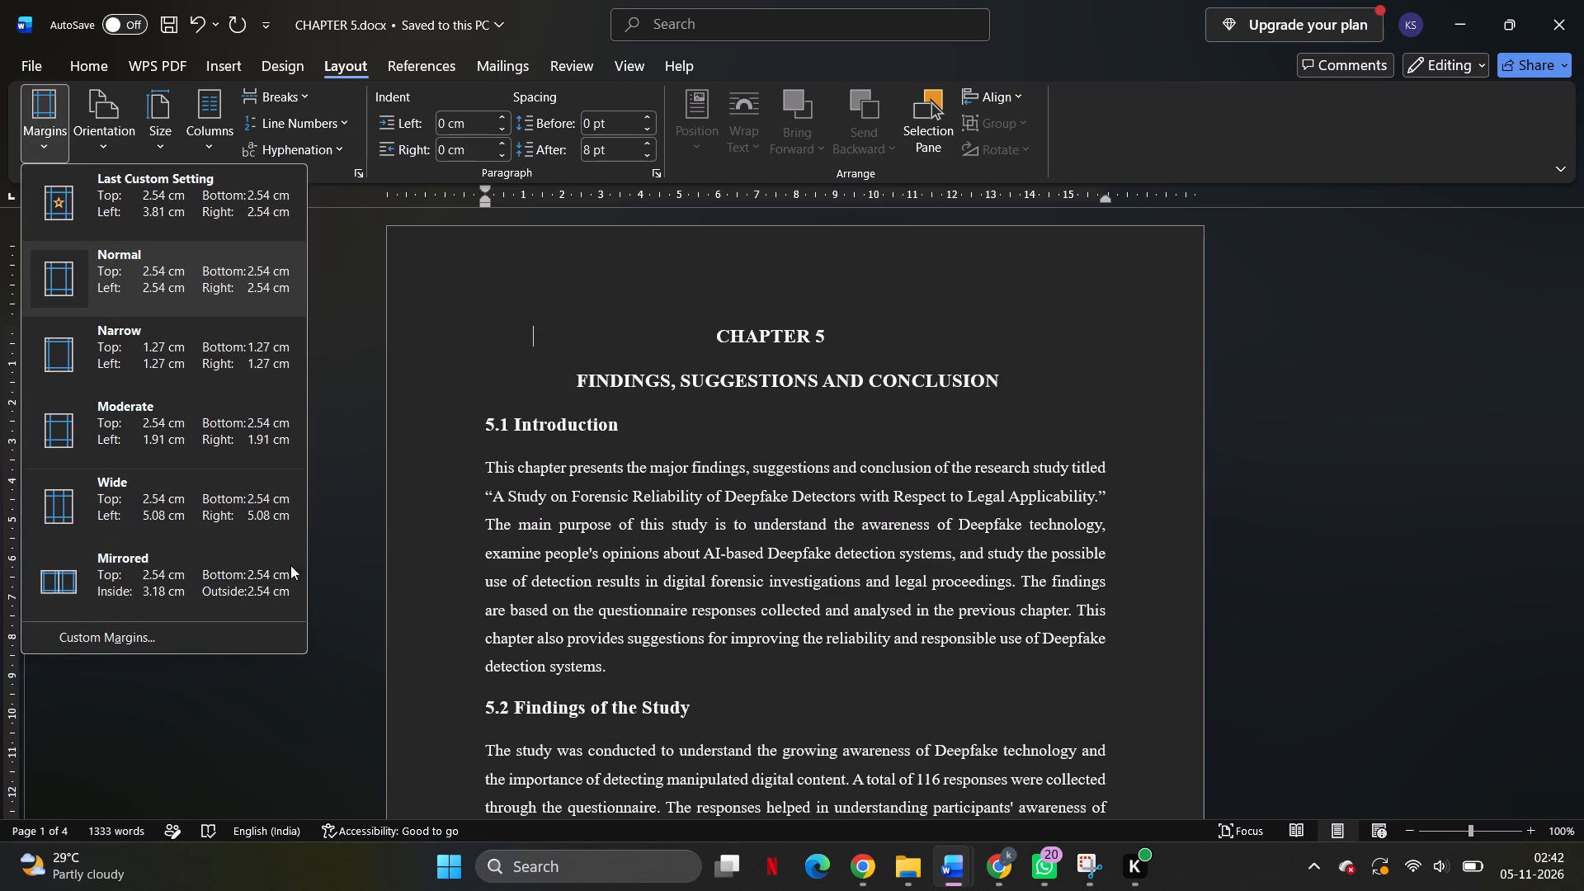
click(166, 633)
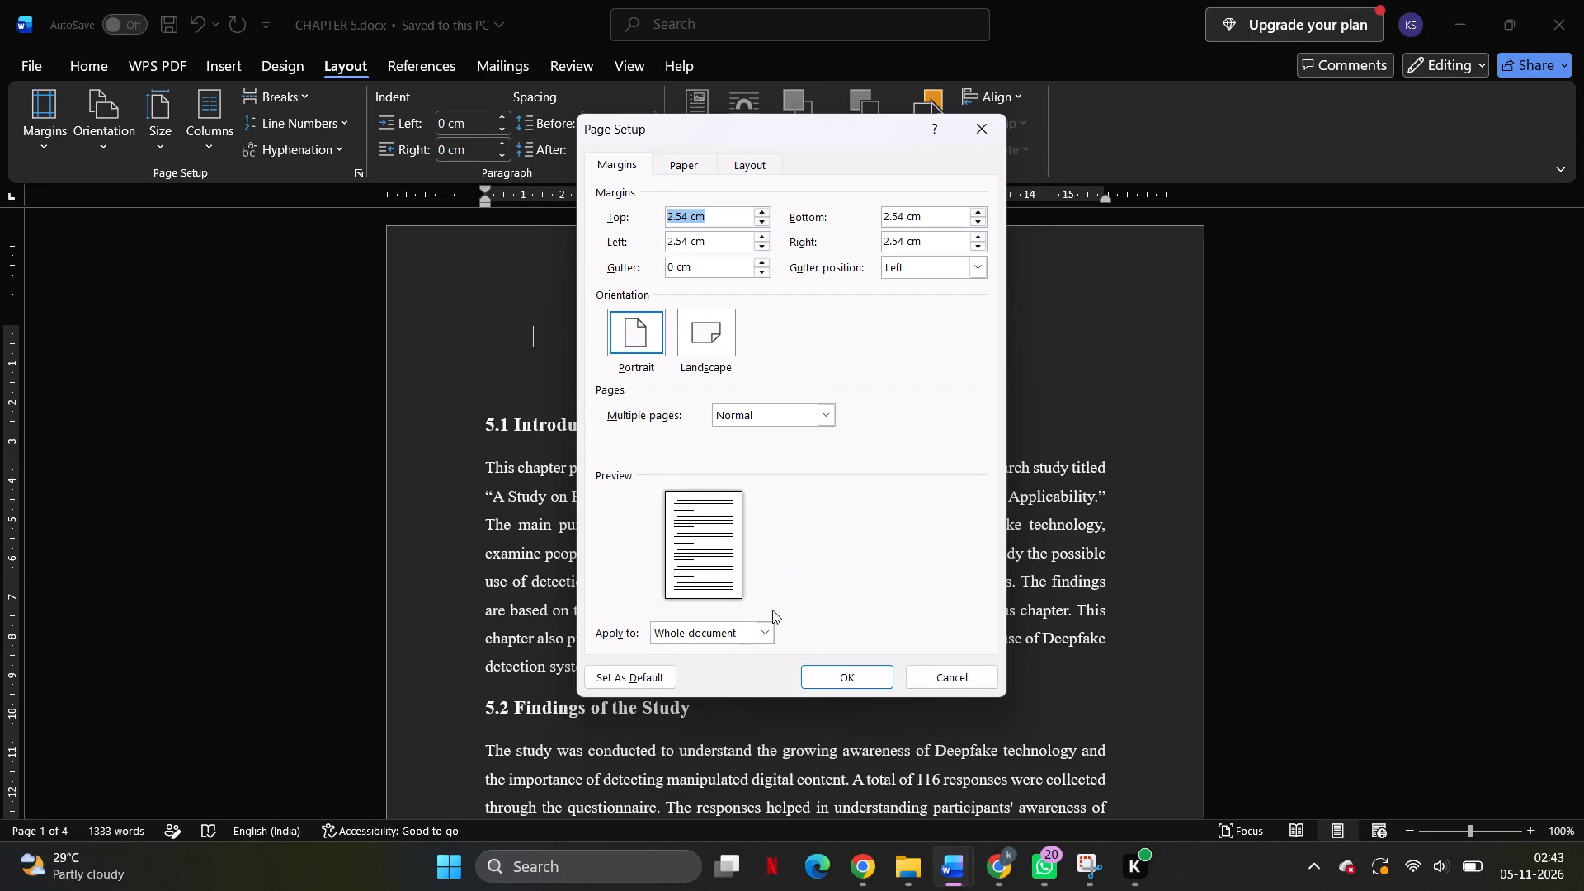
click(872, 676)
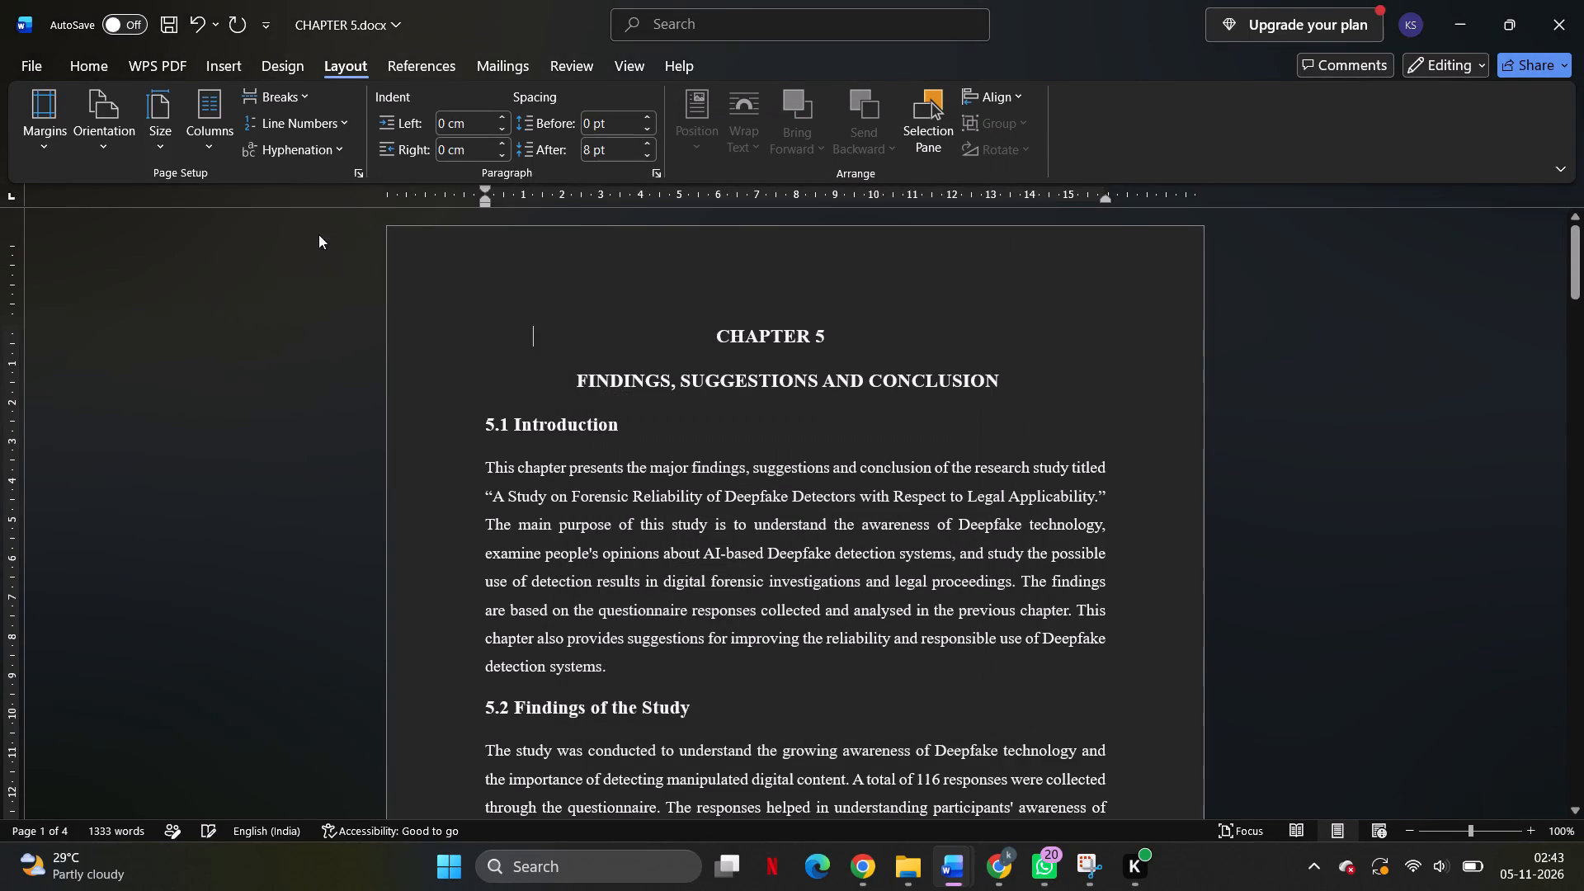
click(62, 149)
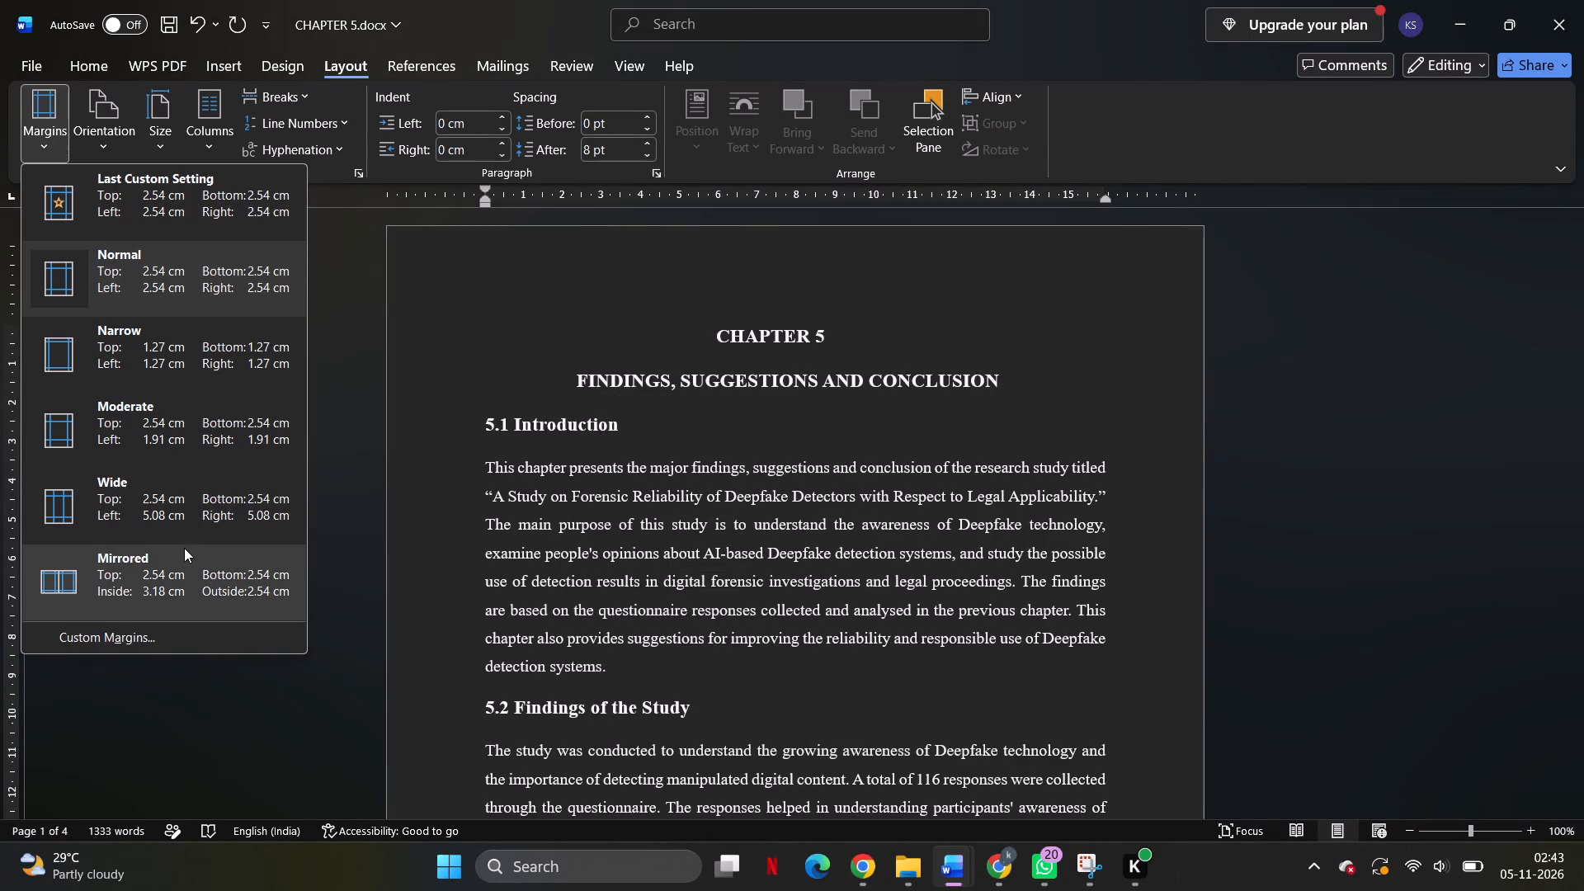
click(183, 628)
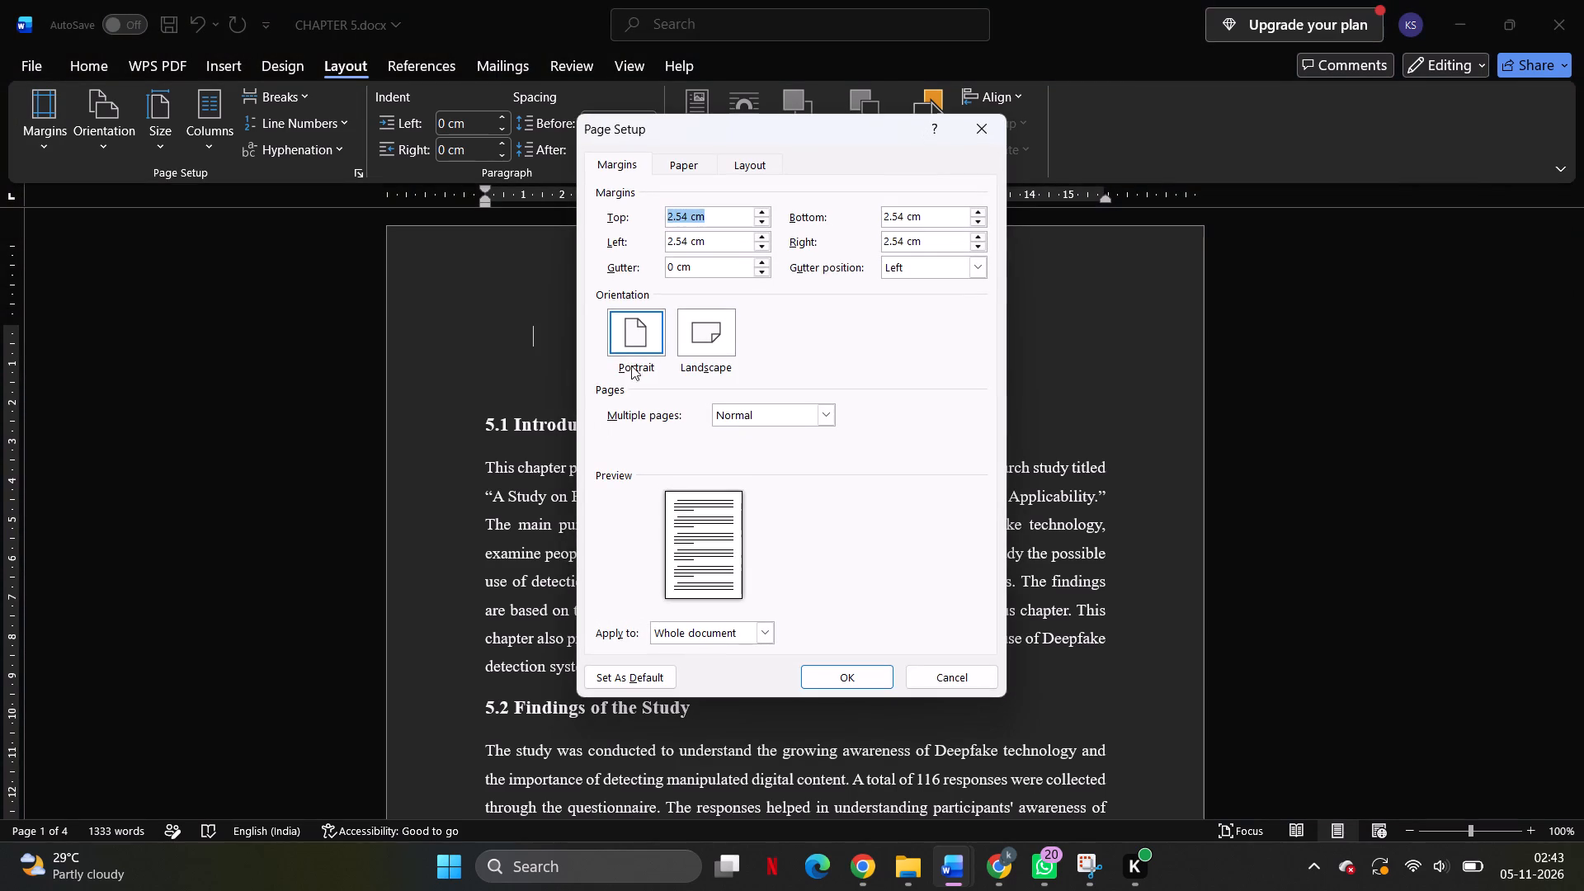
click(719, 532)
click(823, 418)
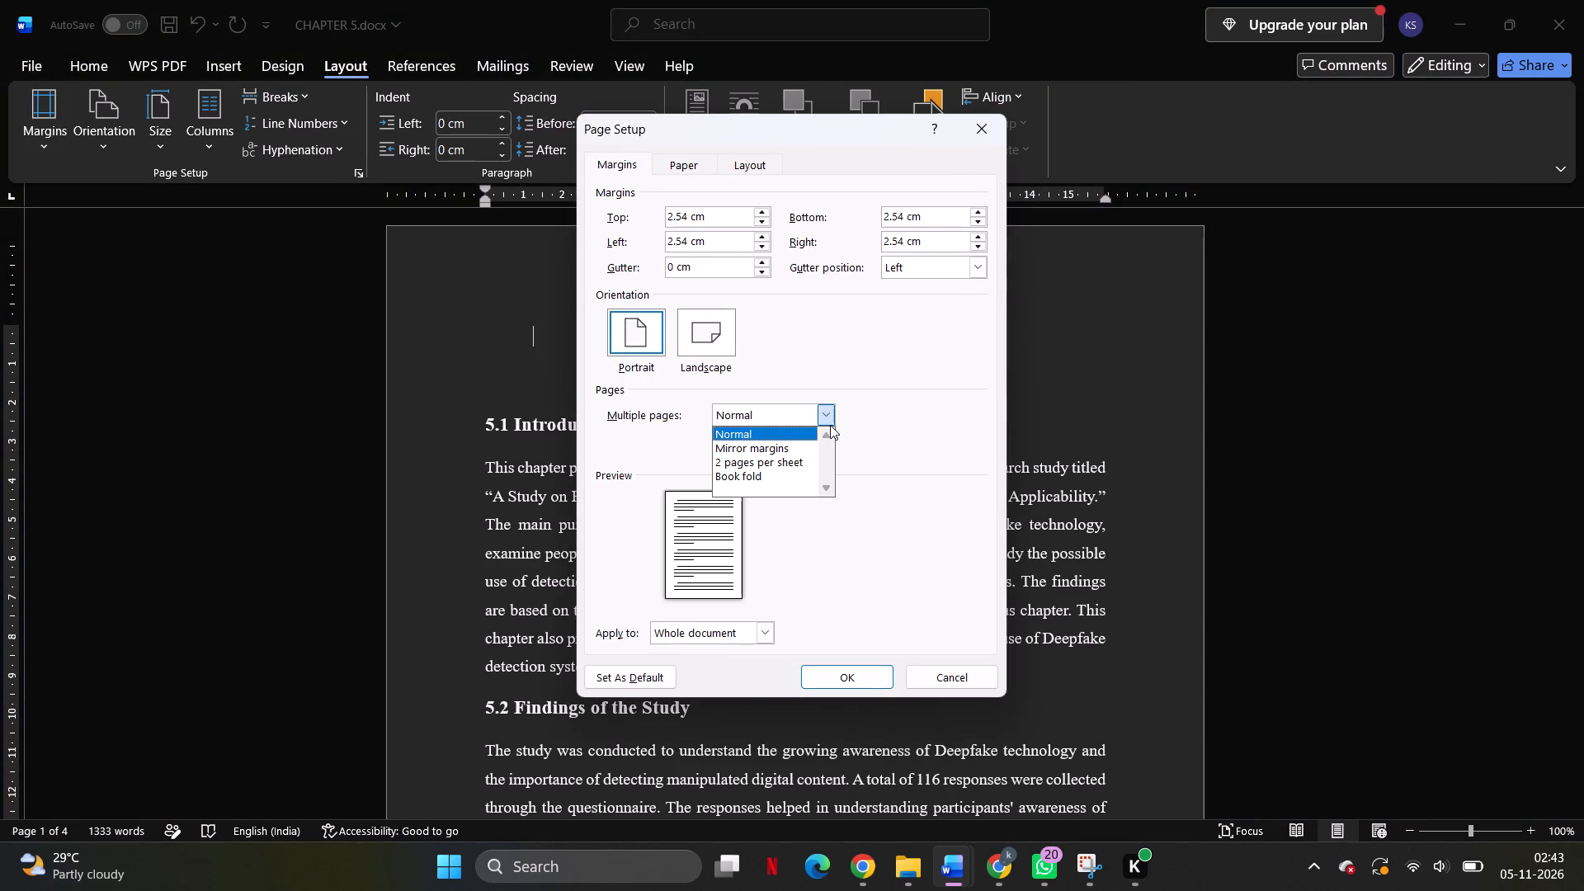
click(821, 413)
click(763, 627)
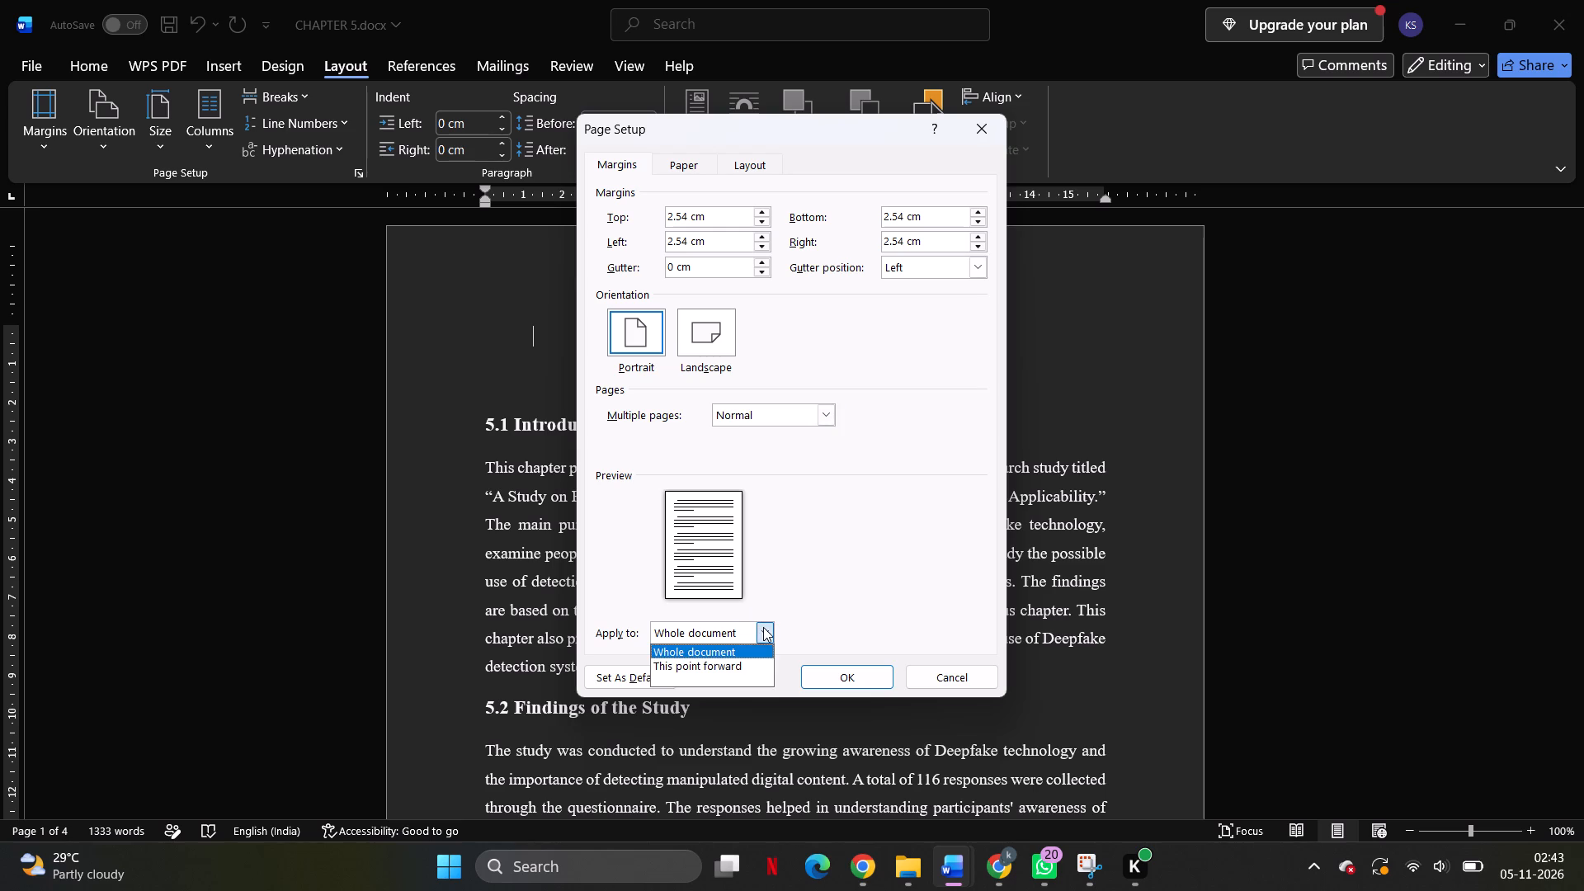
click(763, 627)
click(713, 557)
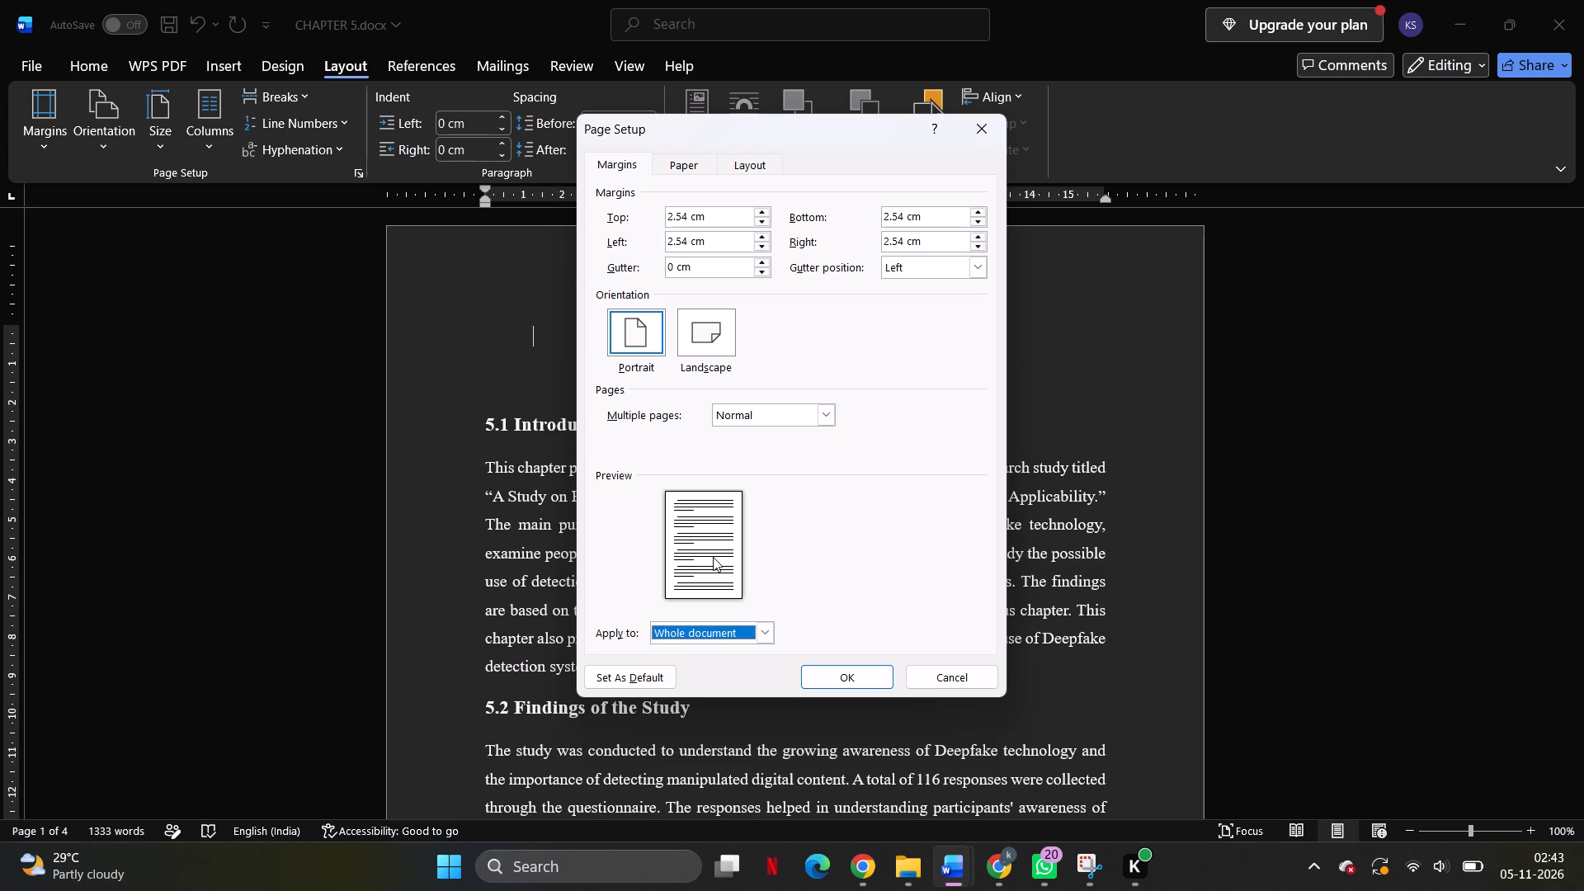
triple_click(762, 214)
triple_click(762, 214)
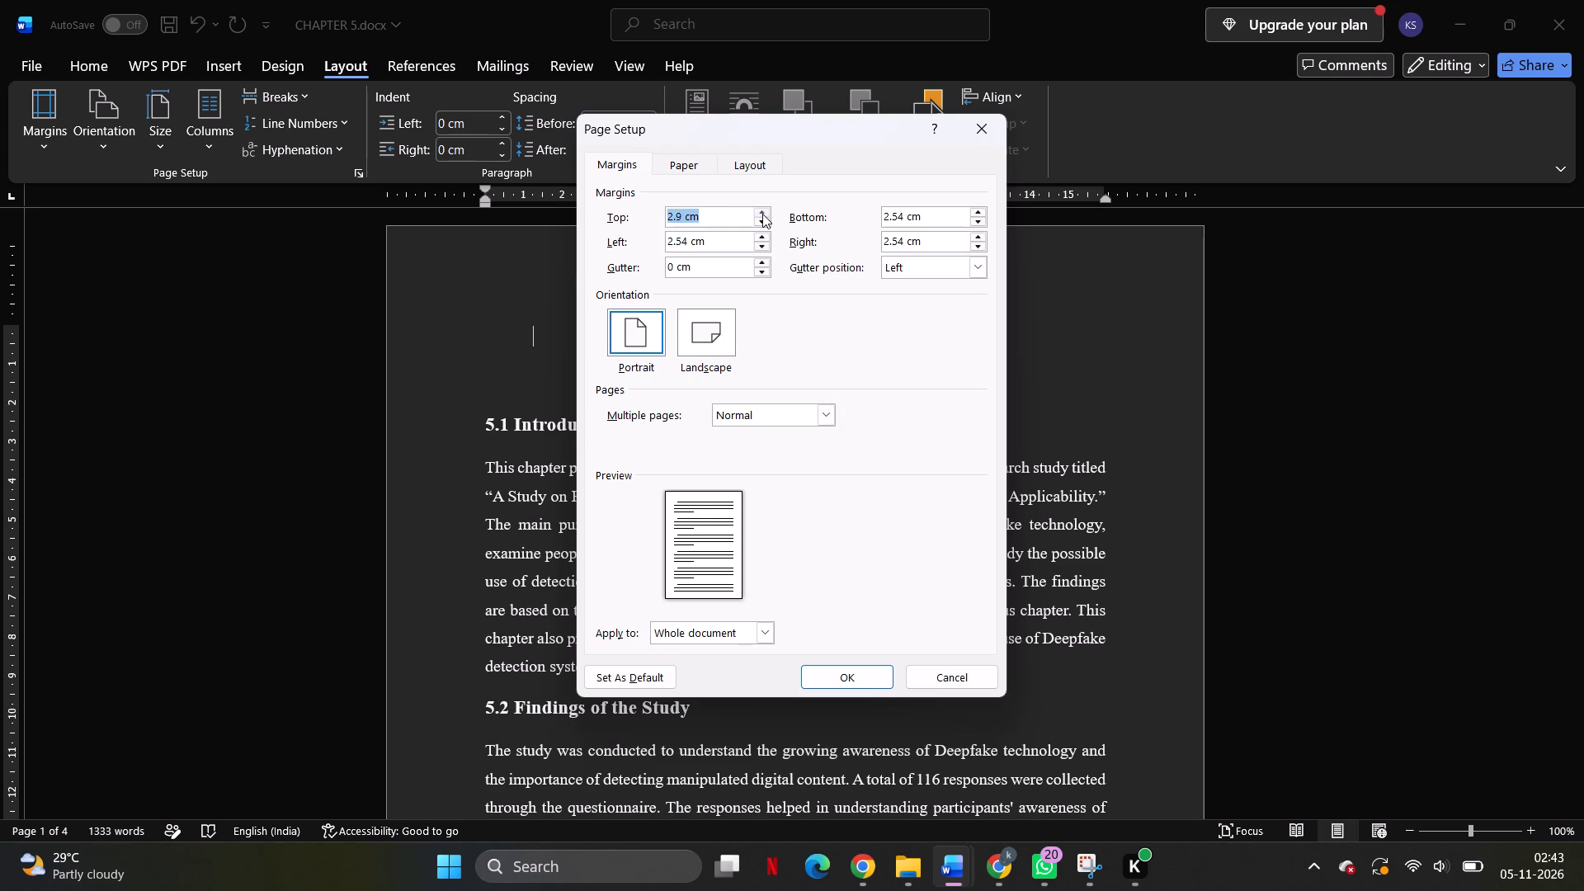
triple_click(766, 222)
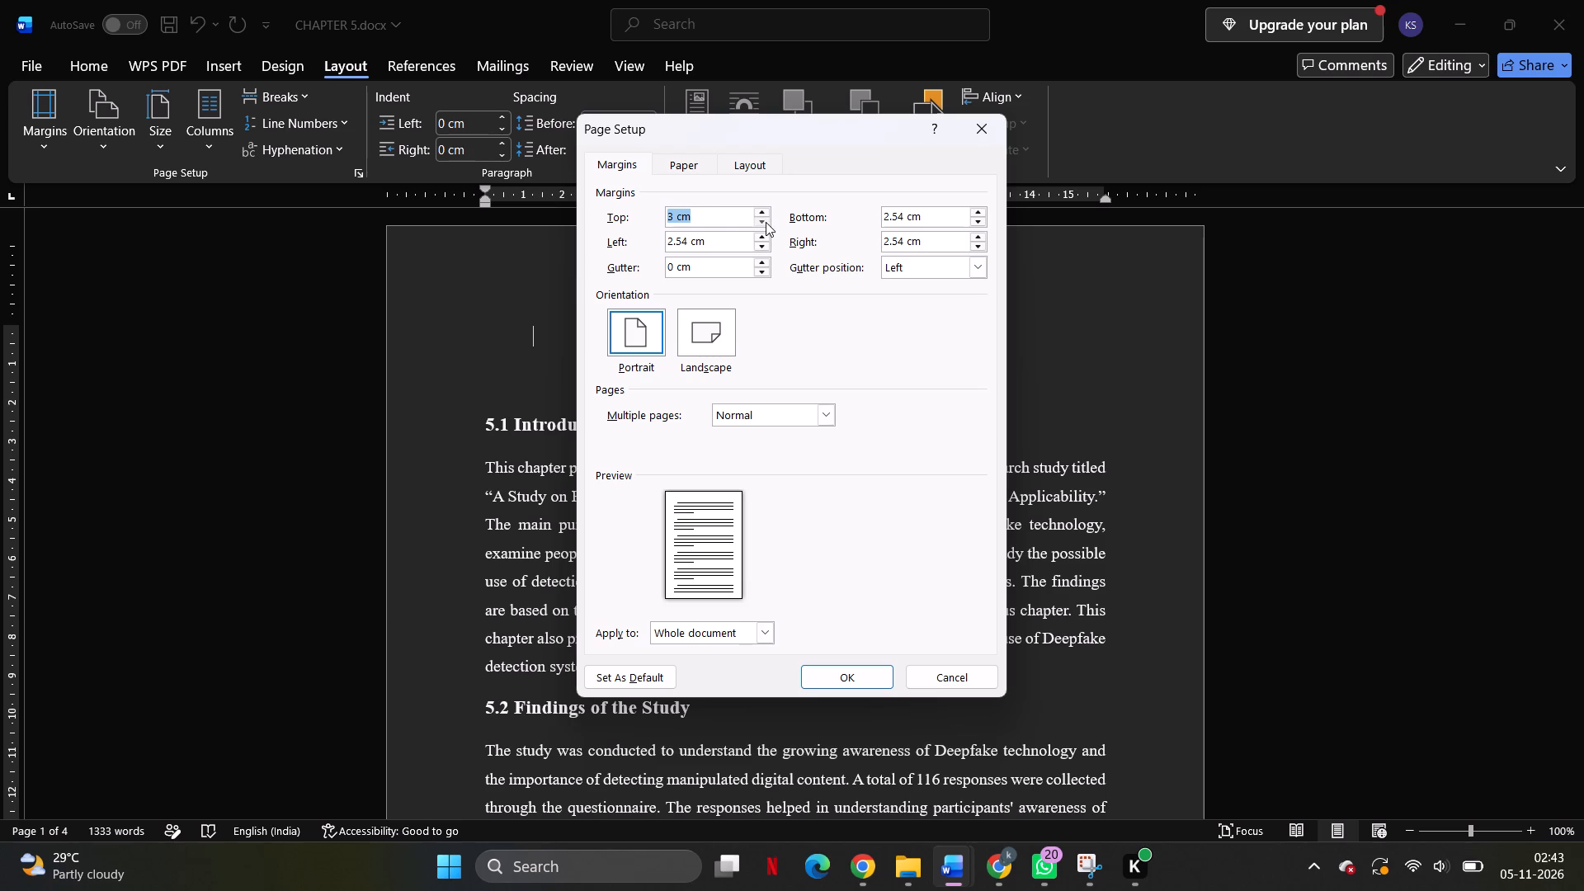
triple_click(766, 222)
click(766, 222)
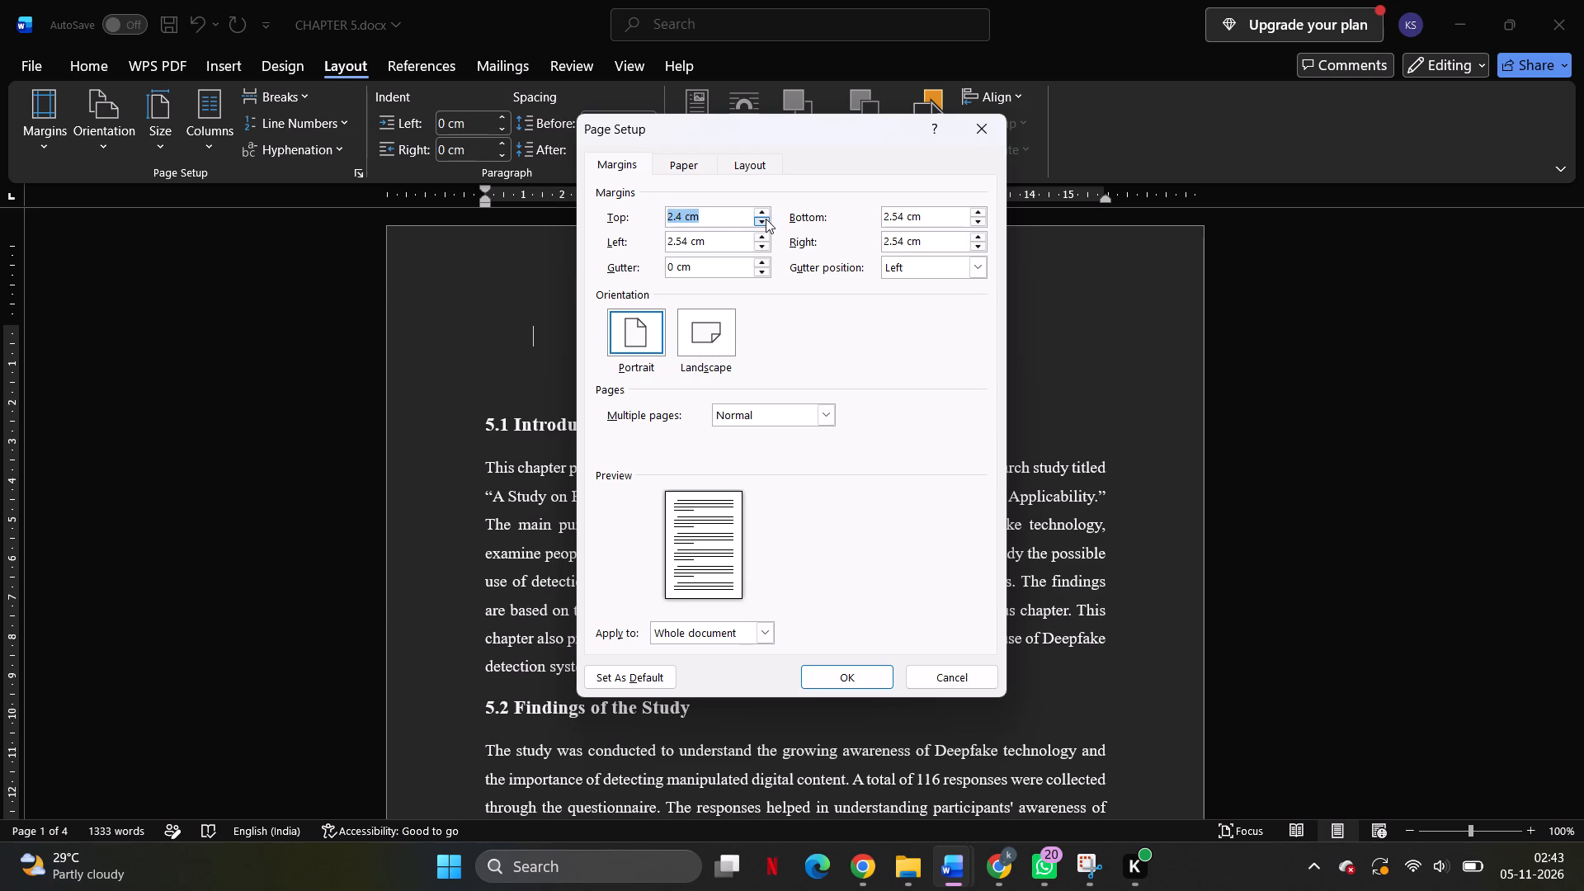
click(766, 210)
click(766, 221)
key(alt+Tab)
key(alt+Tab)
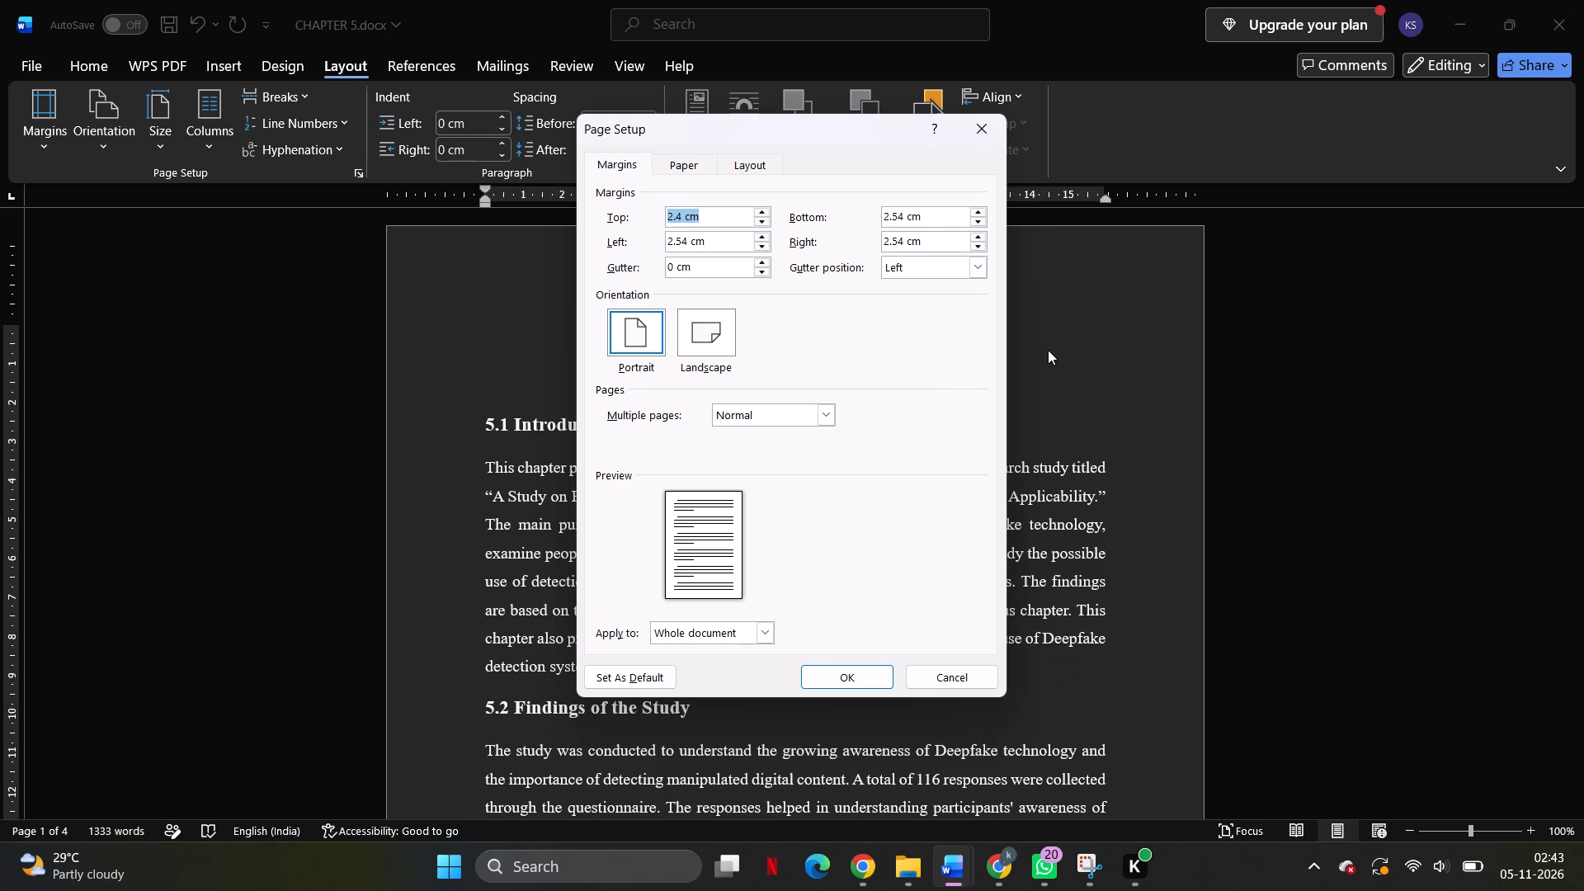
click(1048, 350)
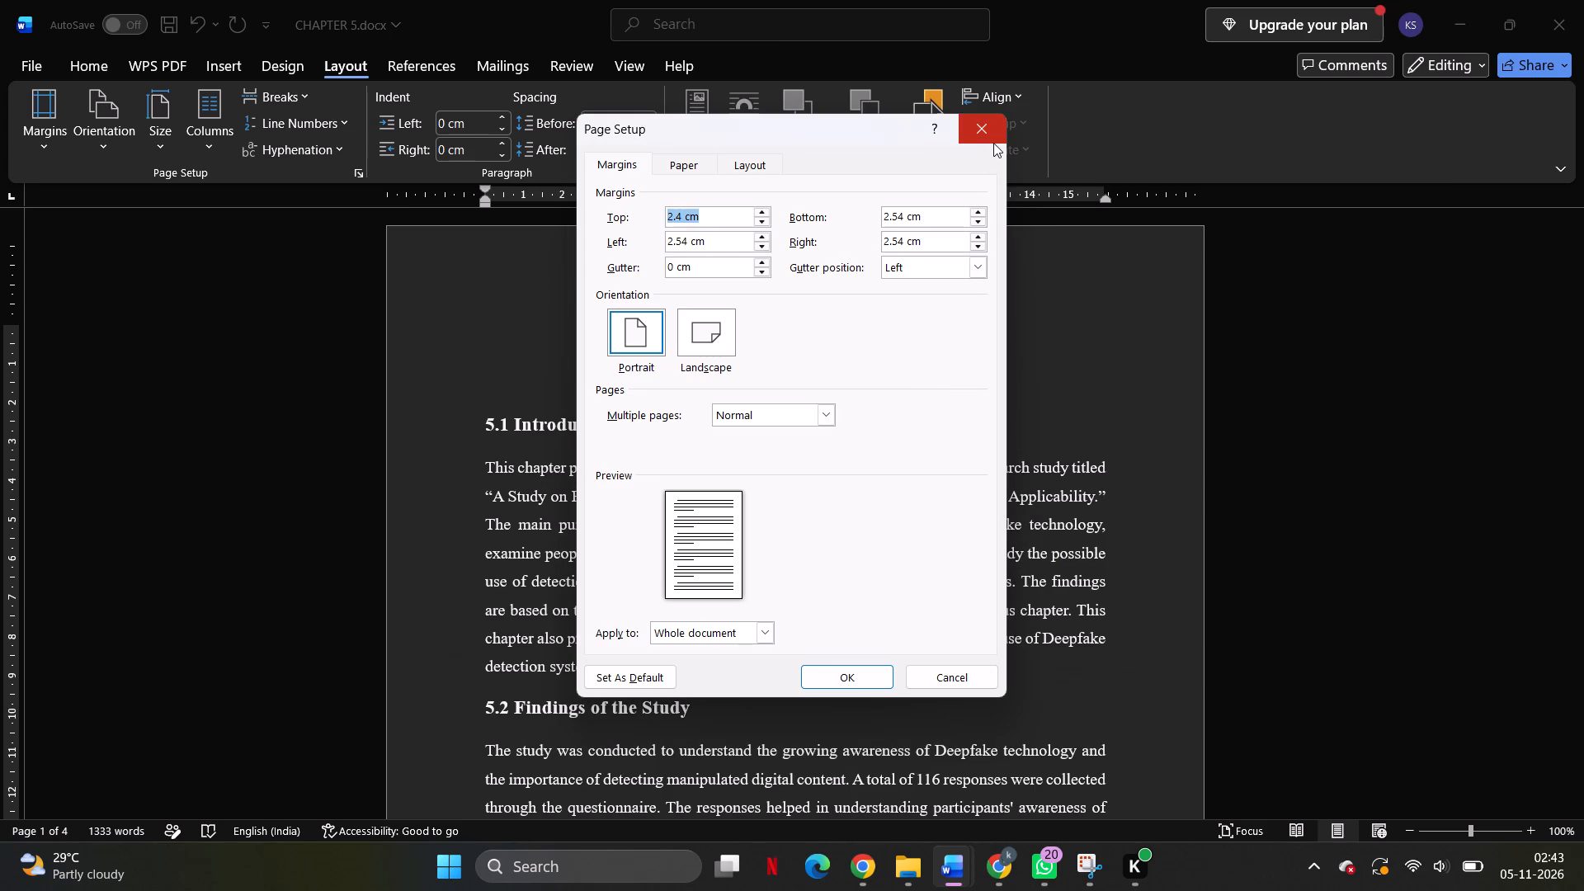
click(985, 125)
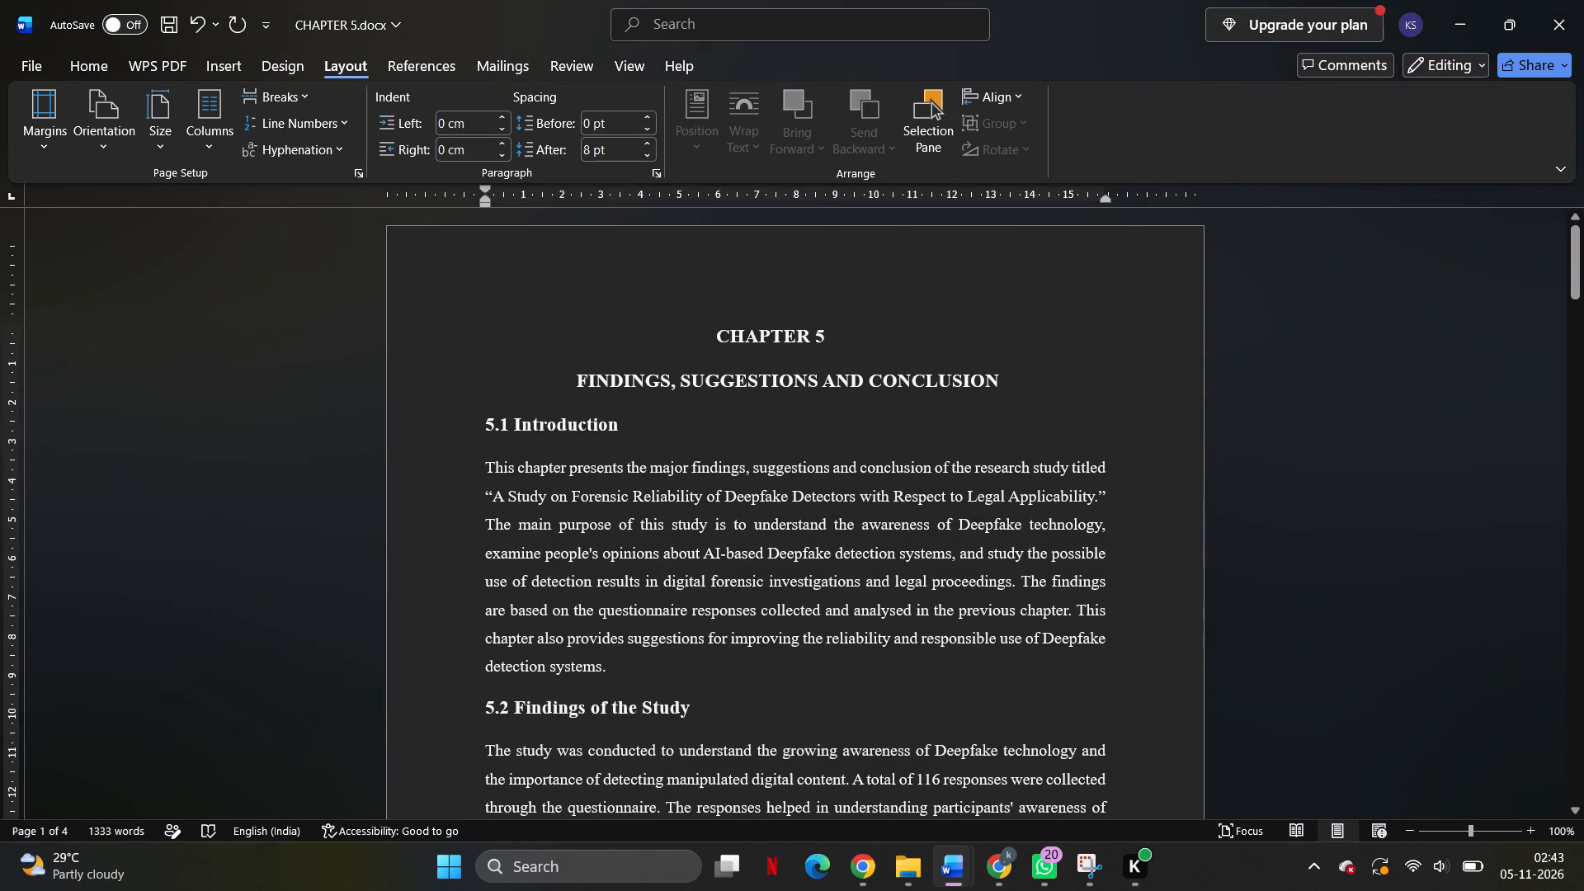
Switch to the Chapter 4 document and skim its pages and response tables, returning to the chapter title.
key(alt+Tab)
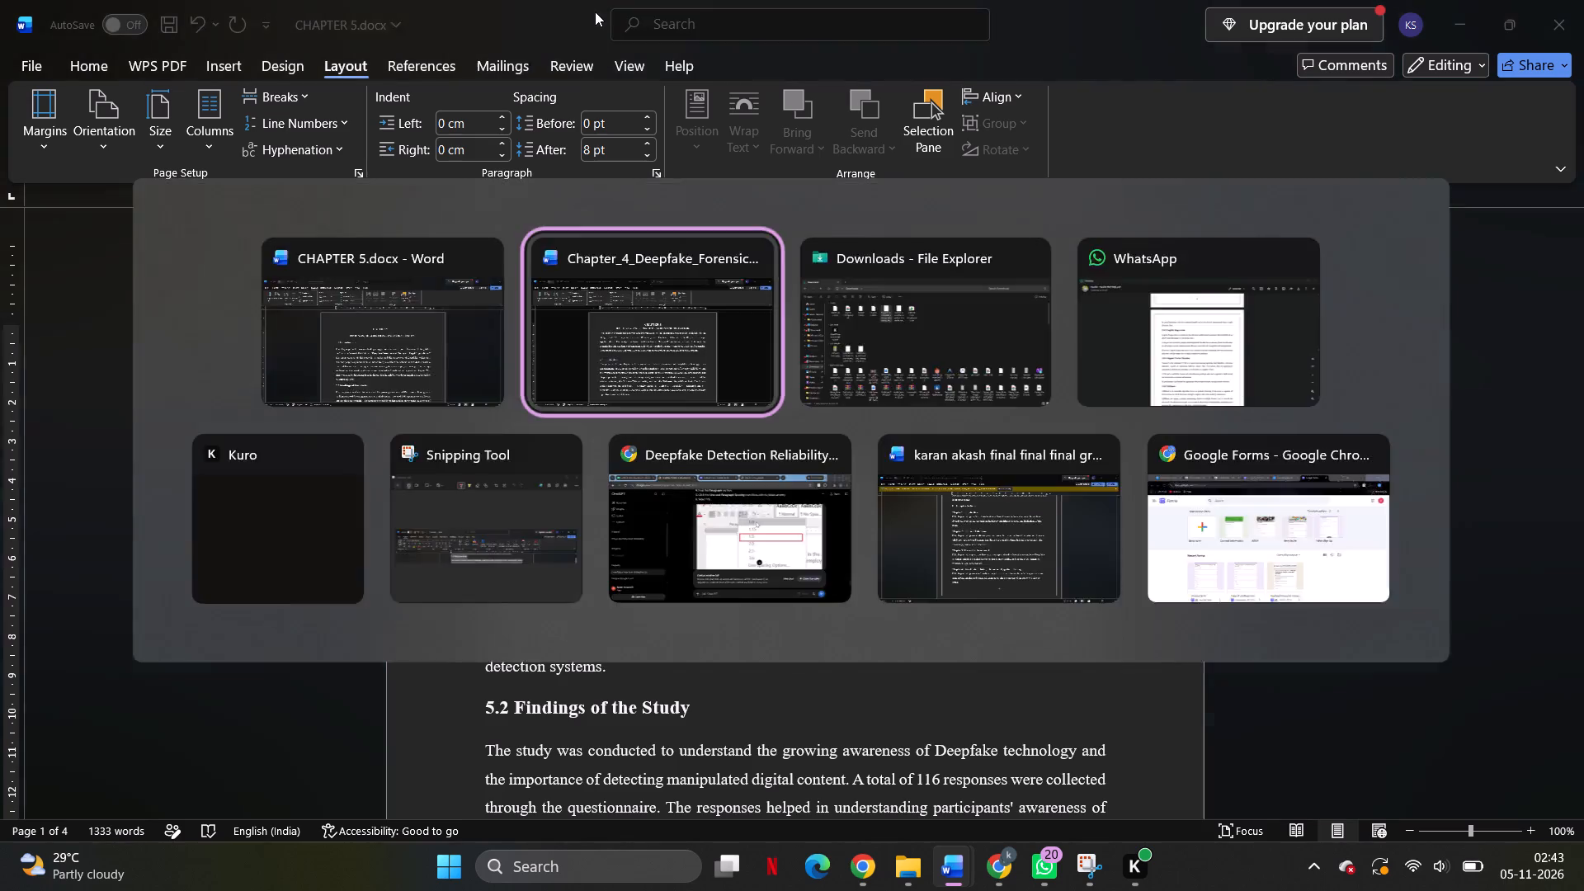
key(alt+Tab)
key(alt+Tab)
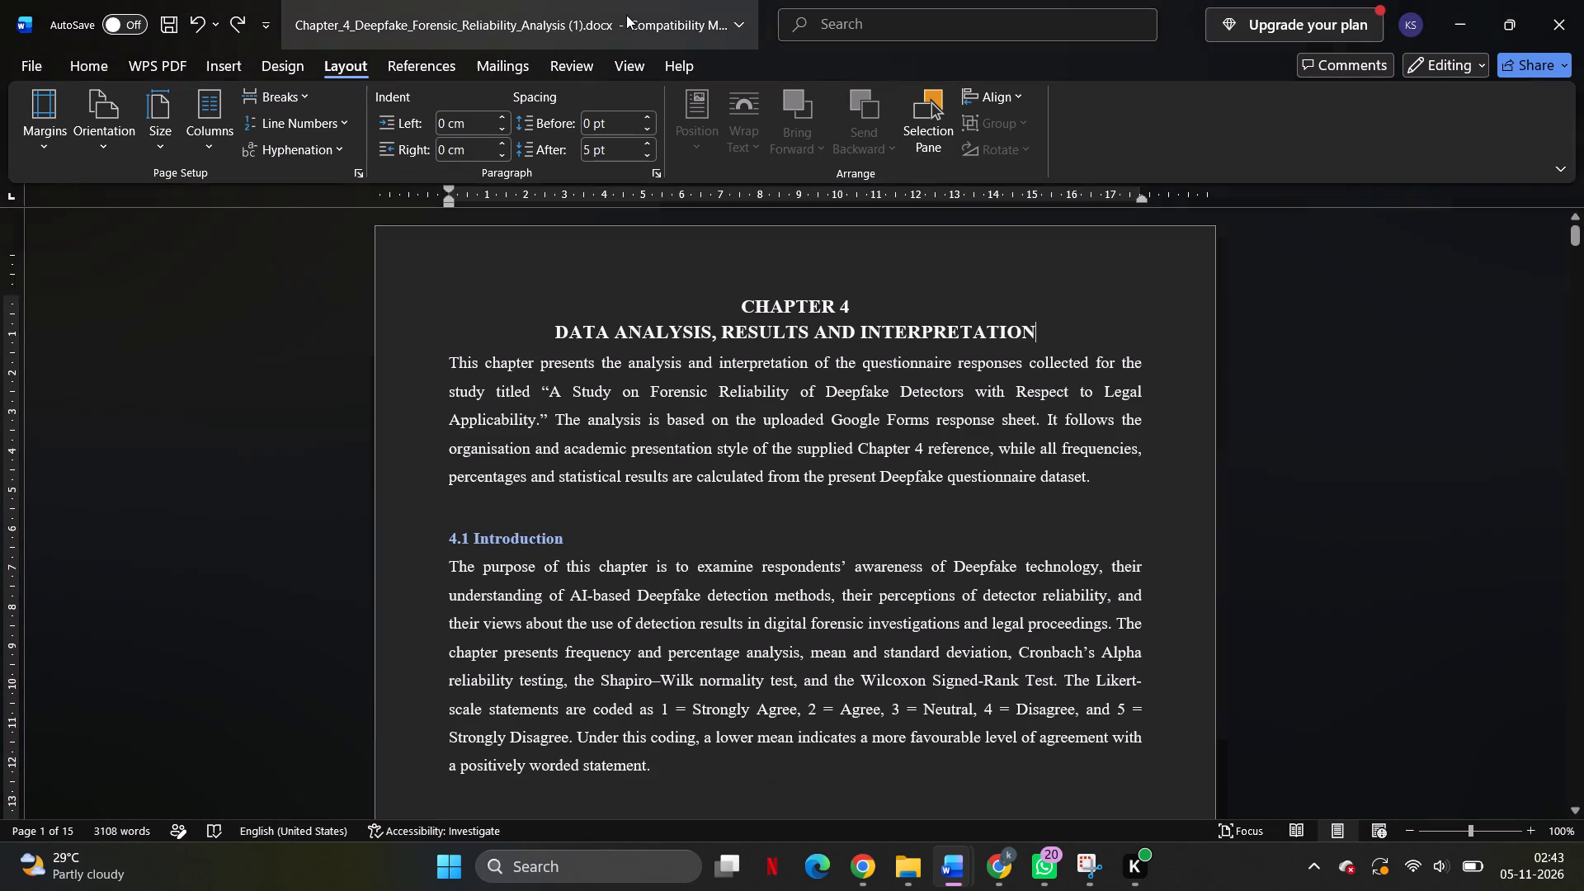
scroll(862, 262, down, 12)
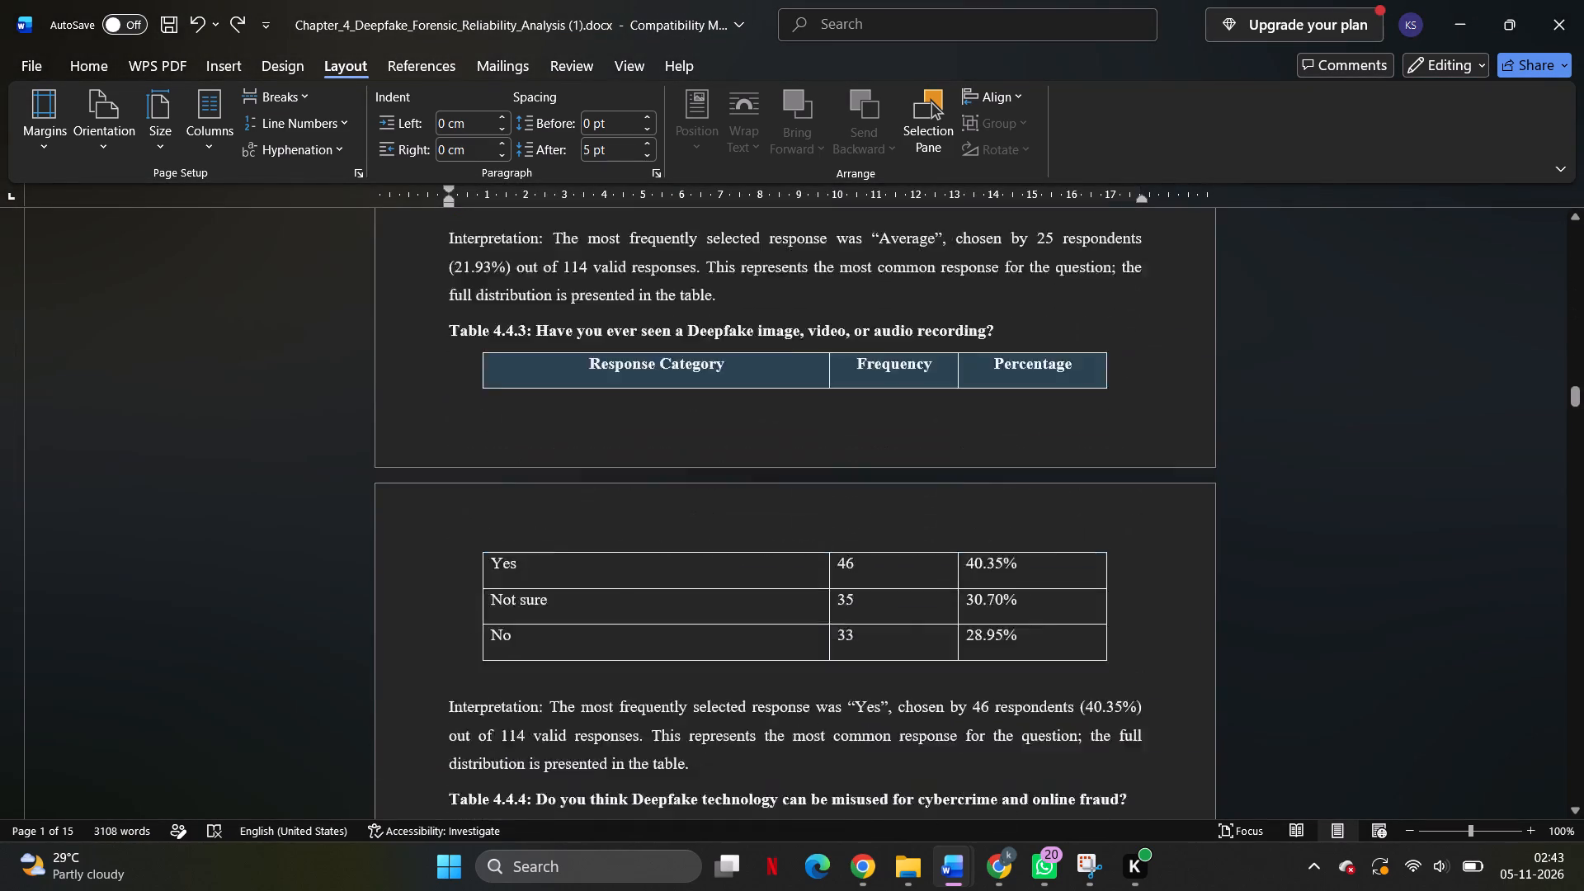
scroll(862, 262, down, 6)
scroll(862, 262, up, 20)
scroll(862, 262, up, 14)
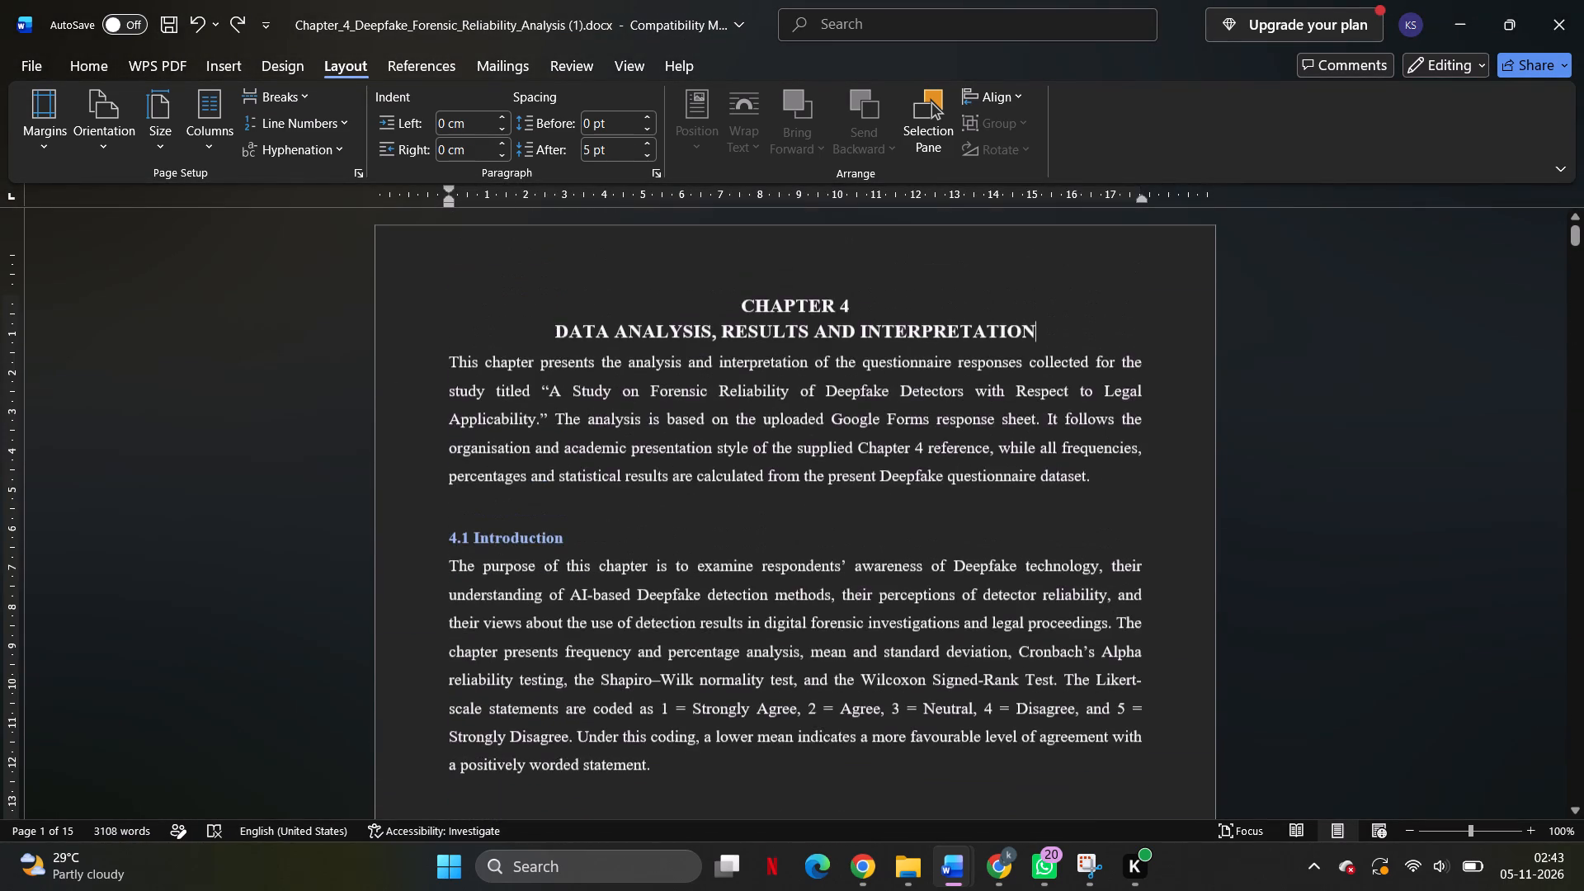
Switch to Chrome and view the first page of chapter 1-merged.pdf to check its title layout.
key(alt+Tab)
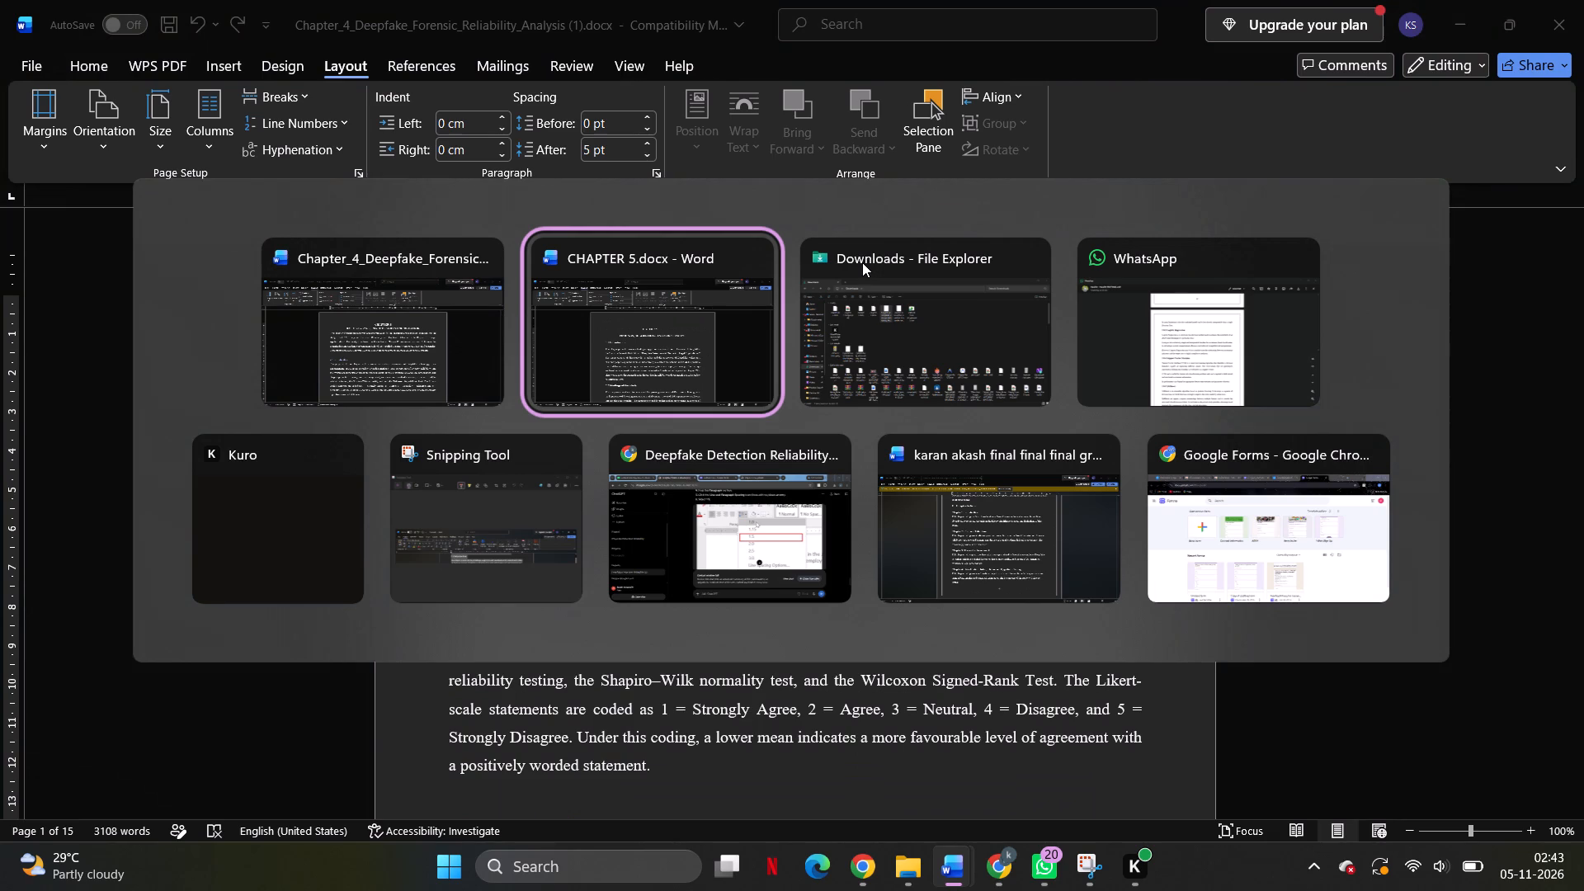
alt+click(804, 522)
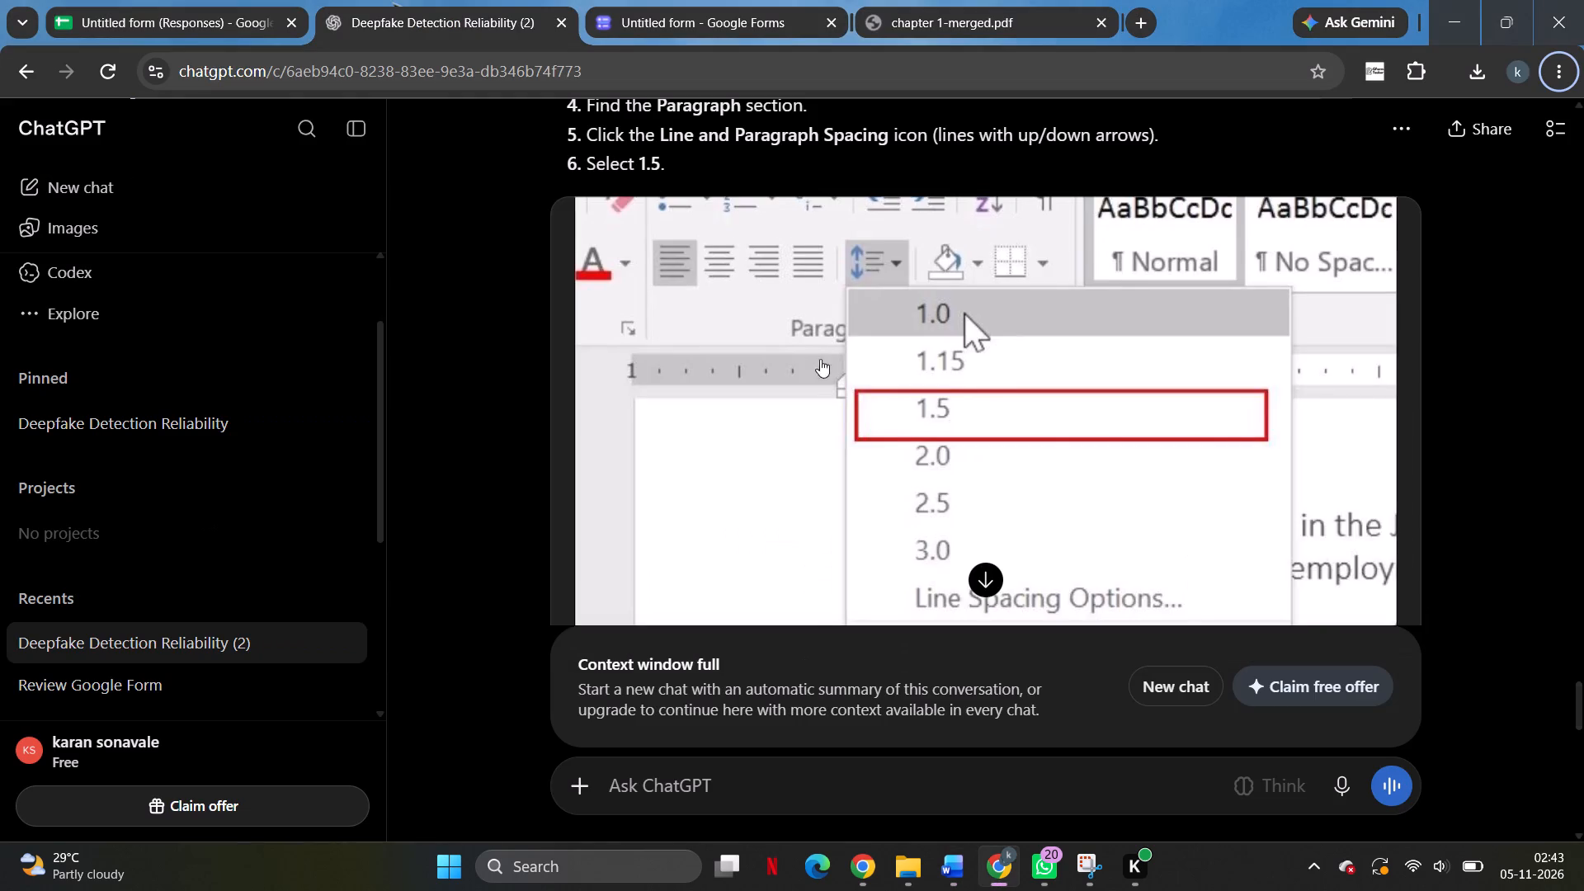
click(980, 13)
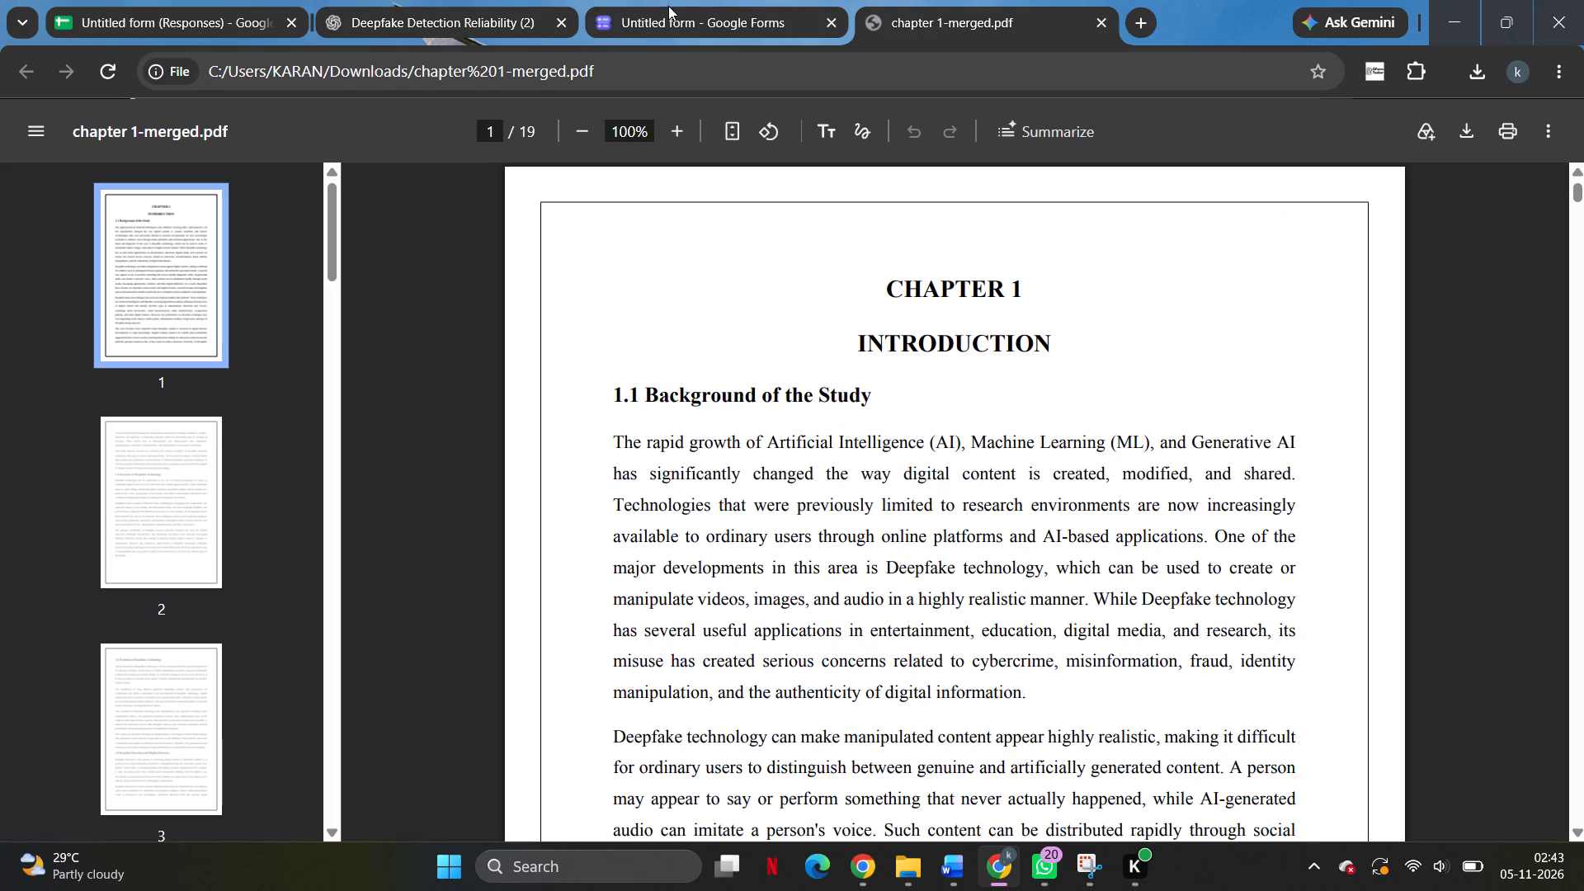
click(21, 64)
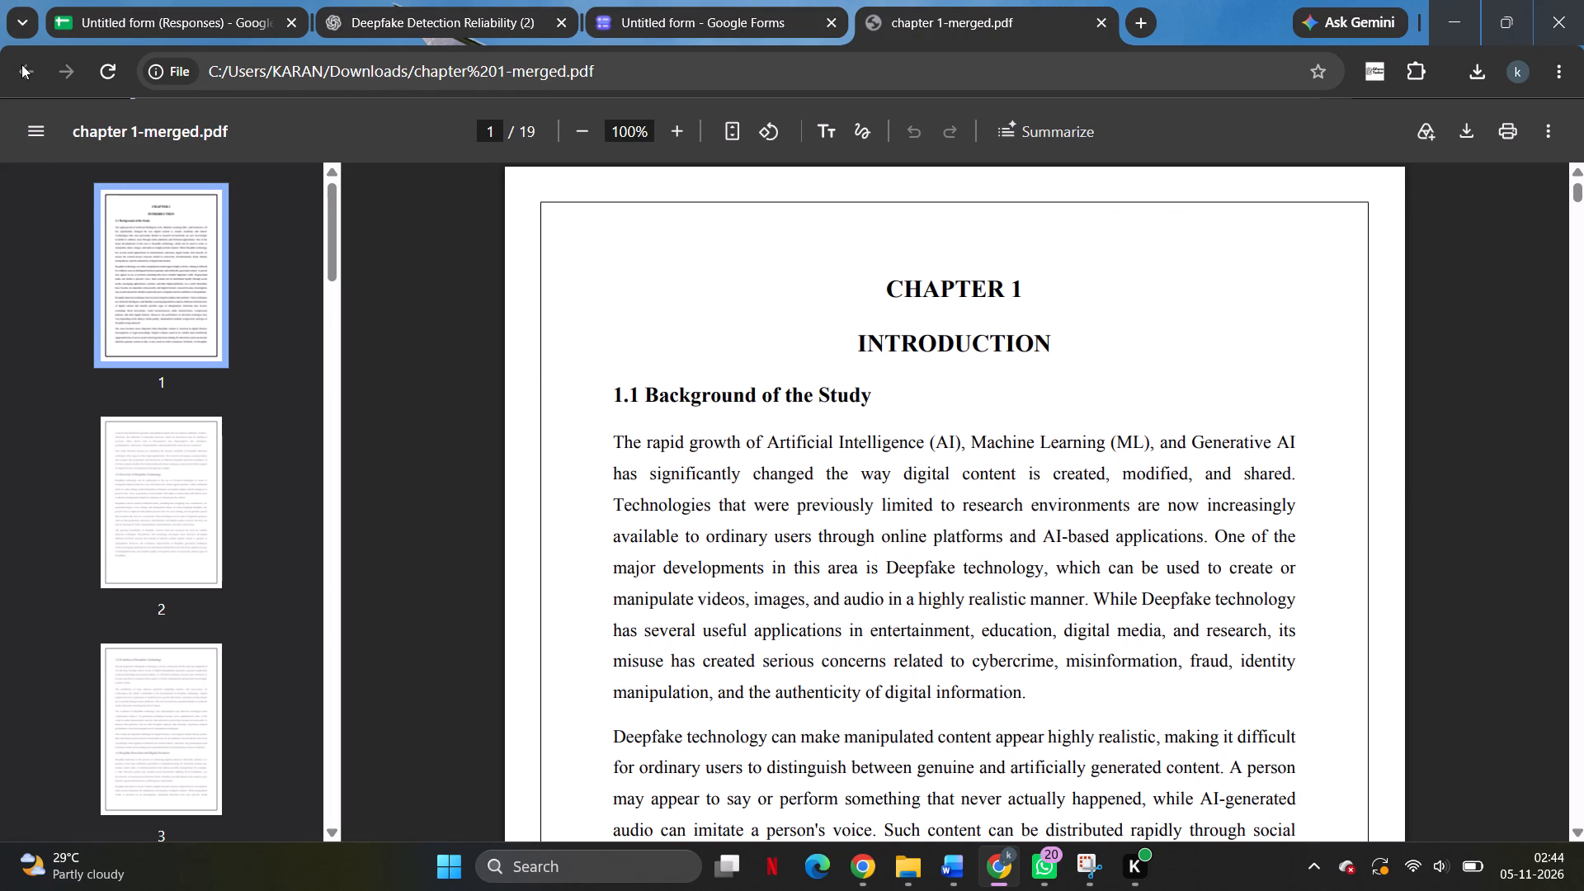
double_click(21, 64)
Back in the Chapter 4 document, shift the "DATA ANALYSIS, RESULTS AND INTERPRETATION" title line with tab spacing after it and seven spaces before it.
key(alt+Tab)
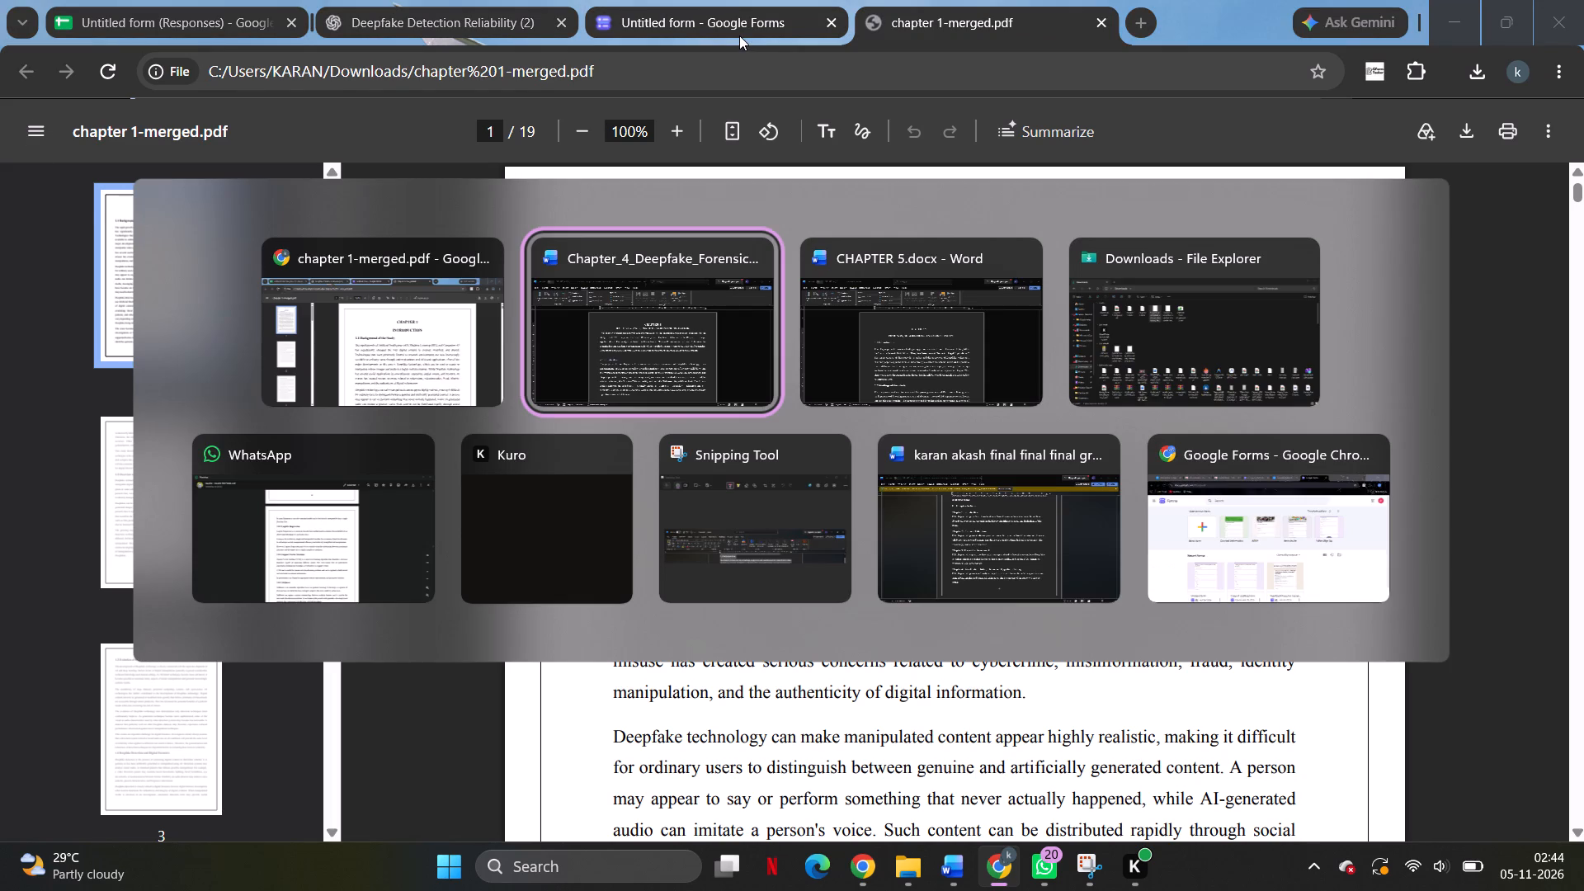
key(Tab)
key(Tab)
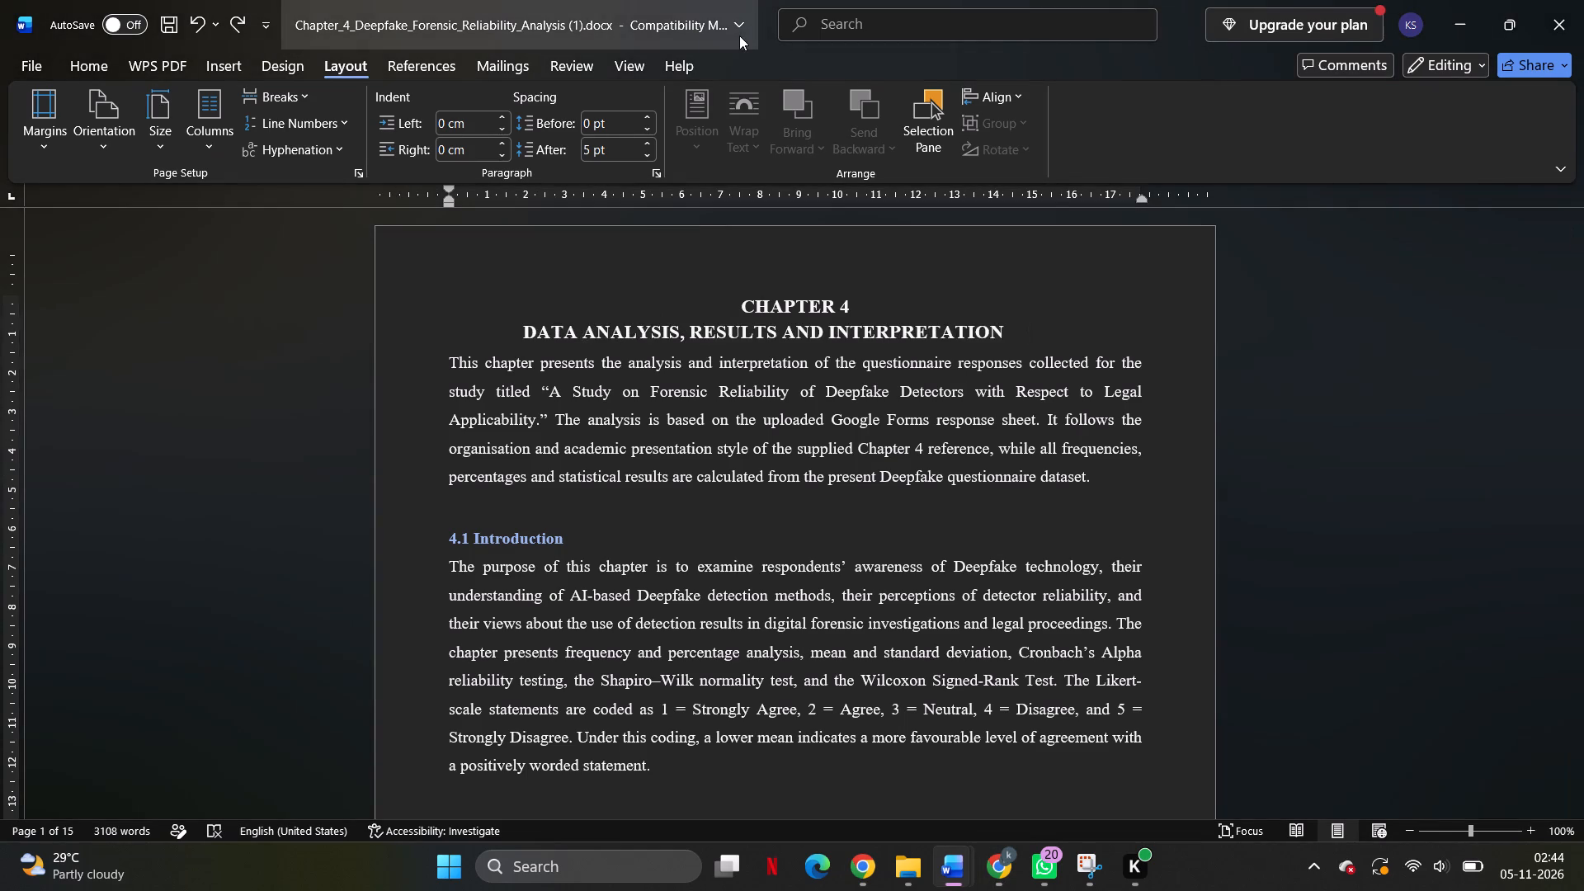
key(alt+Tab)
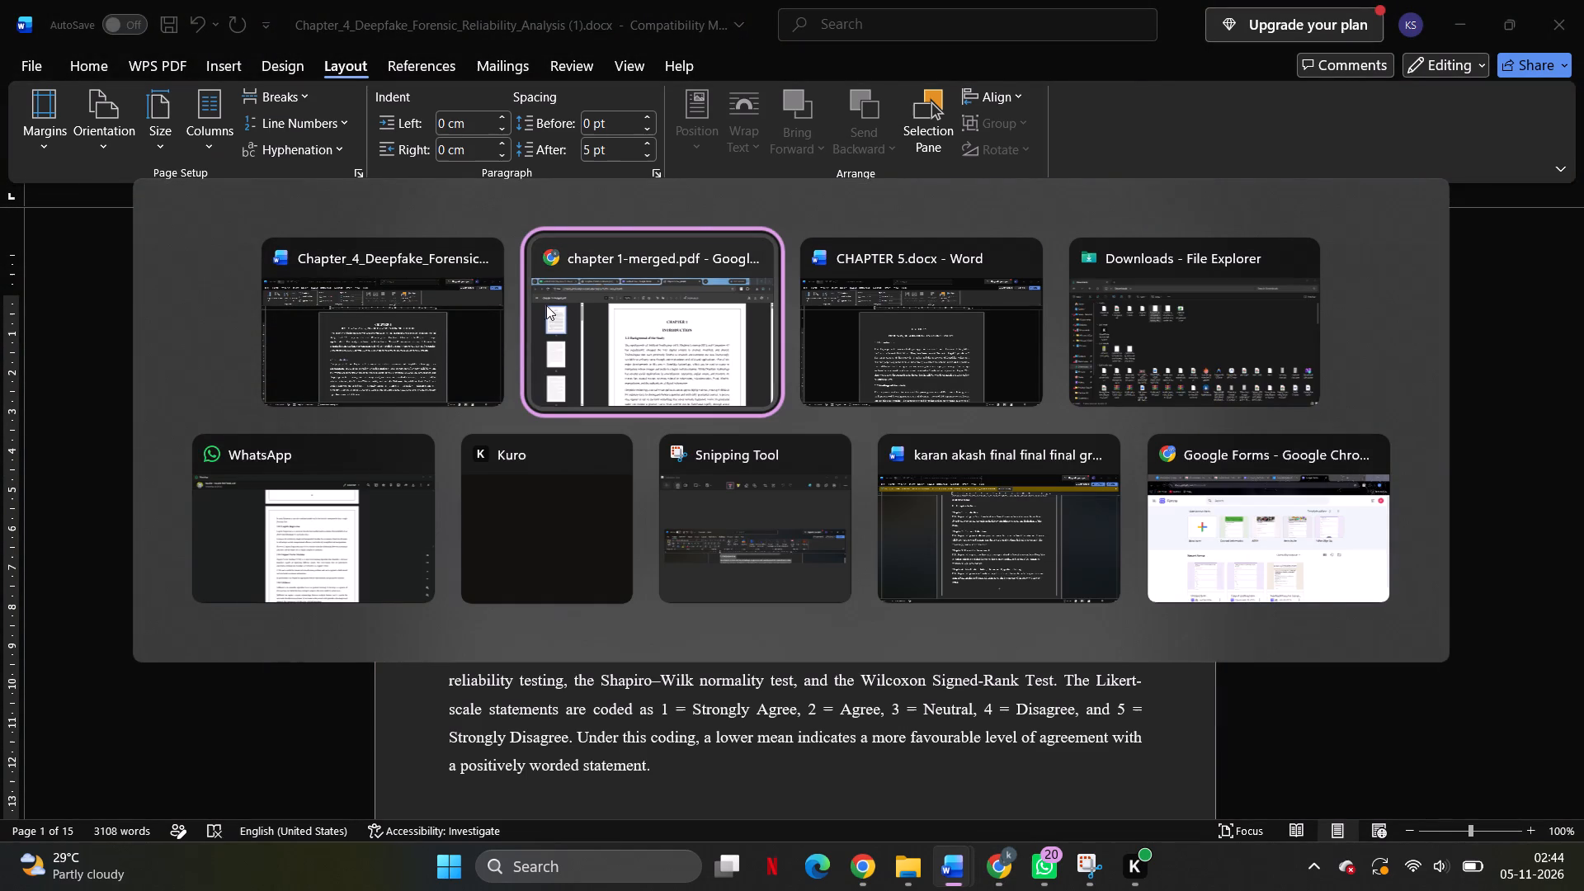
alt+click(474, 428)
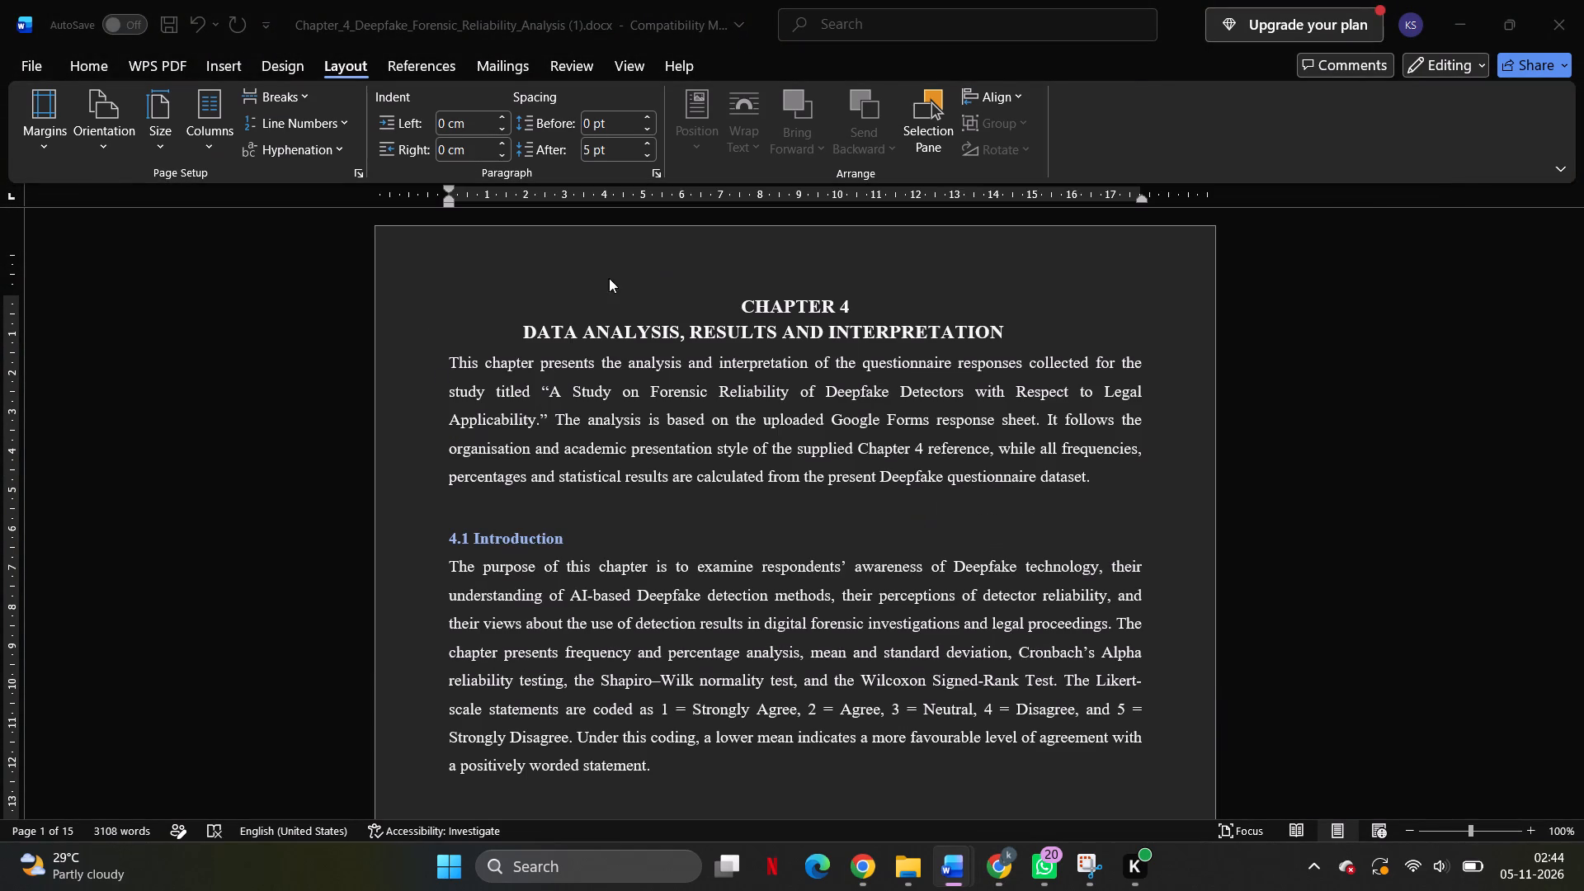
click(513, 320)
click(513, 320)
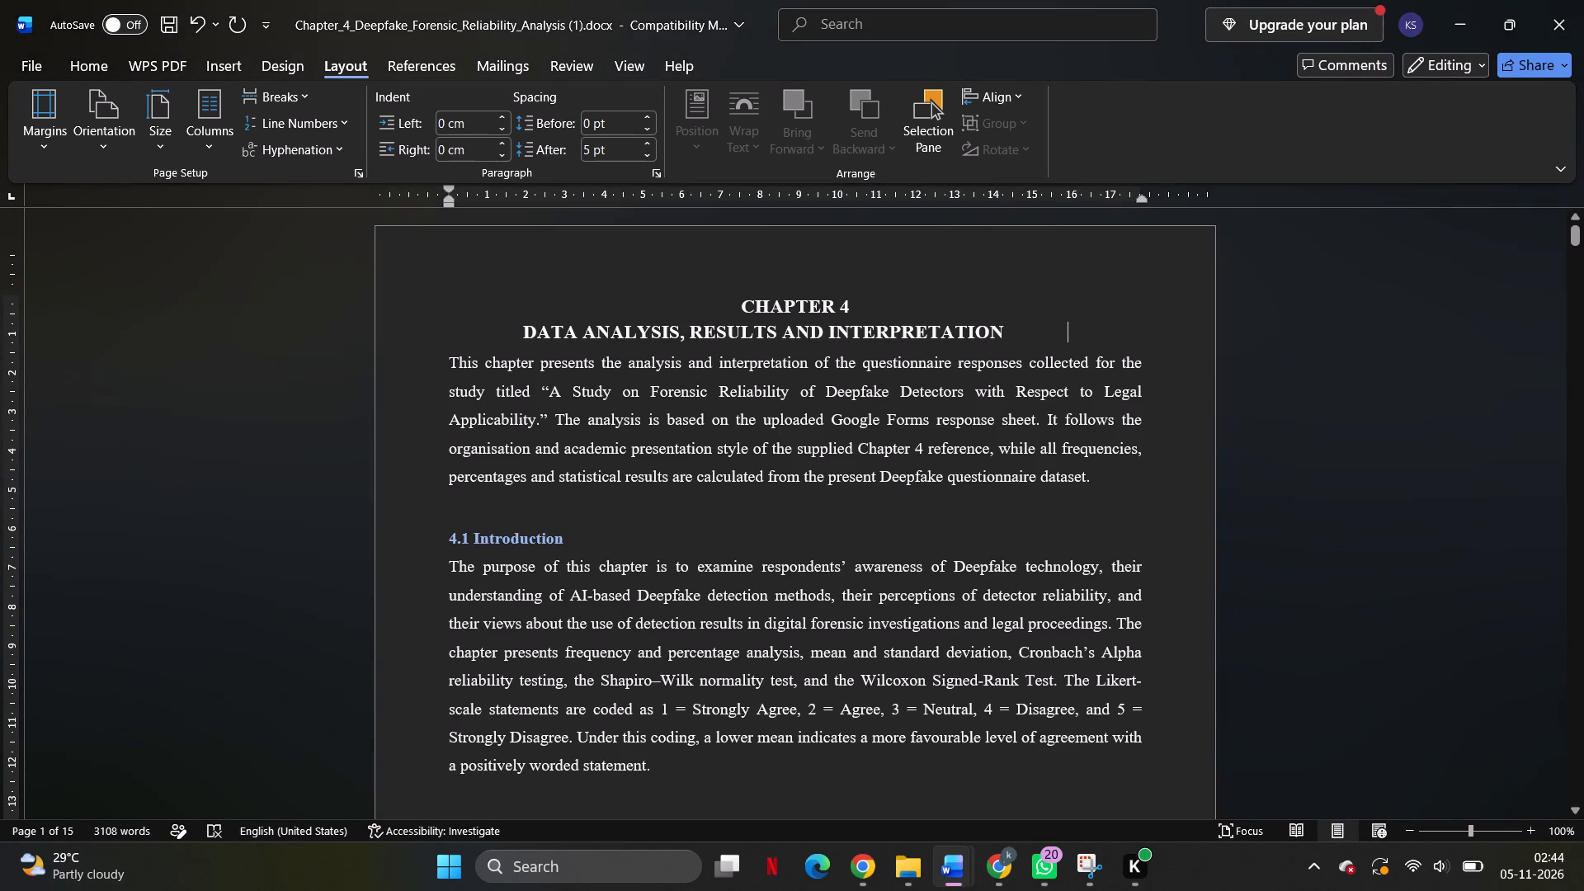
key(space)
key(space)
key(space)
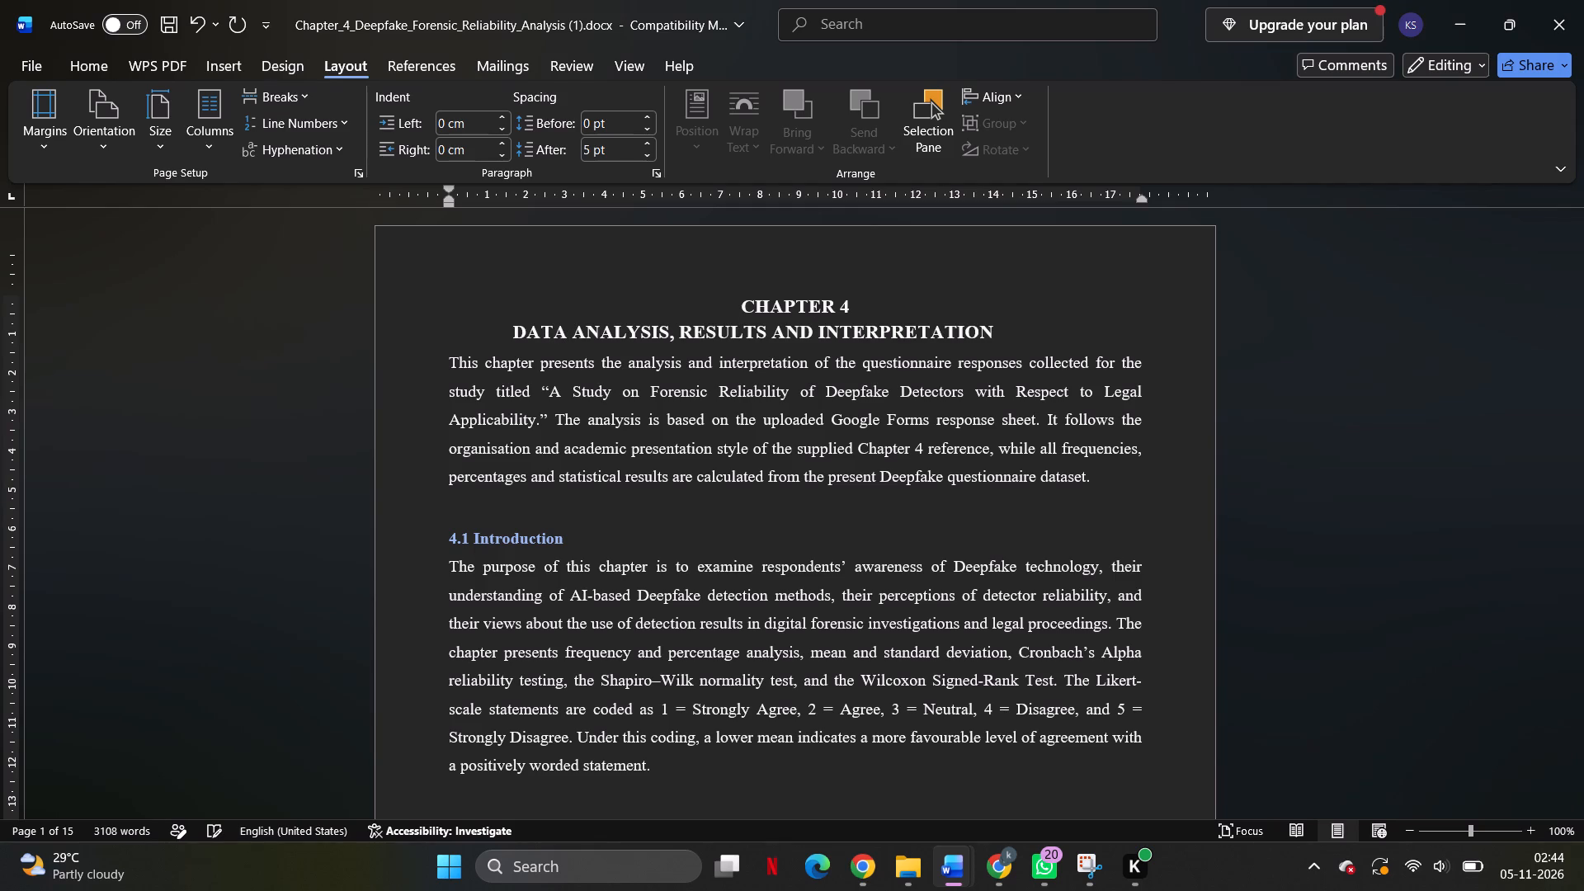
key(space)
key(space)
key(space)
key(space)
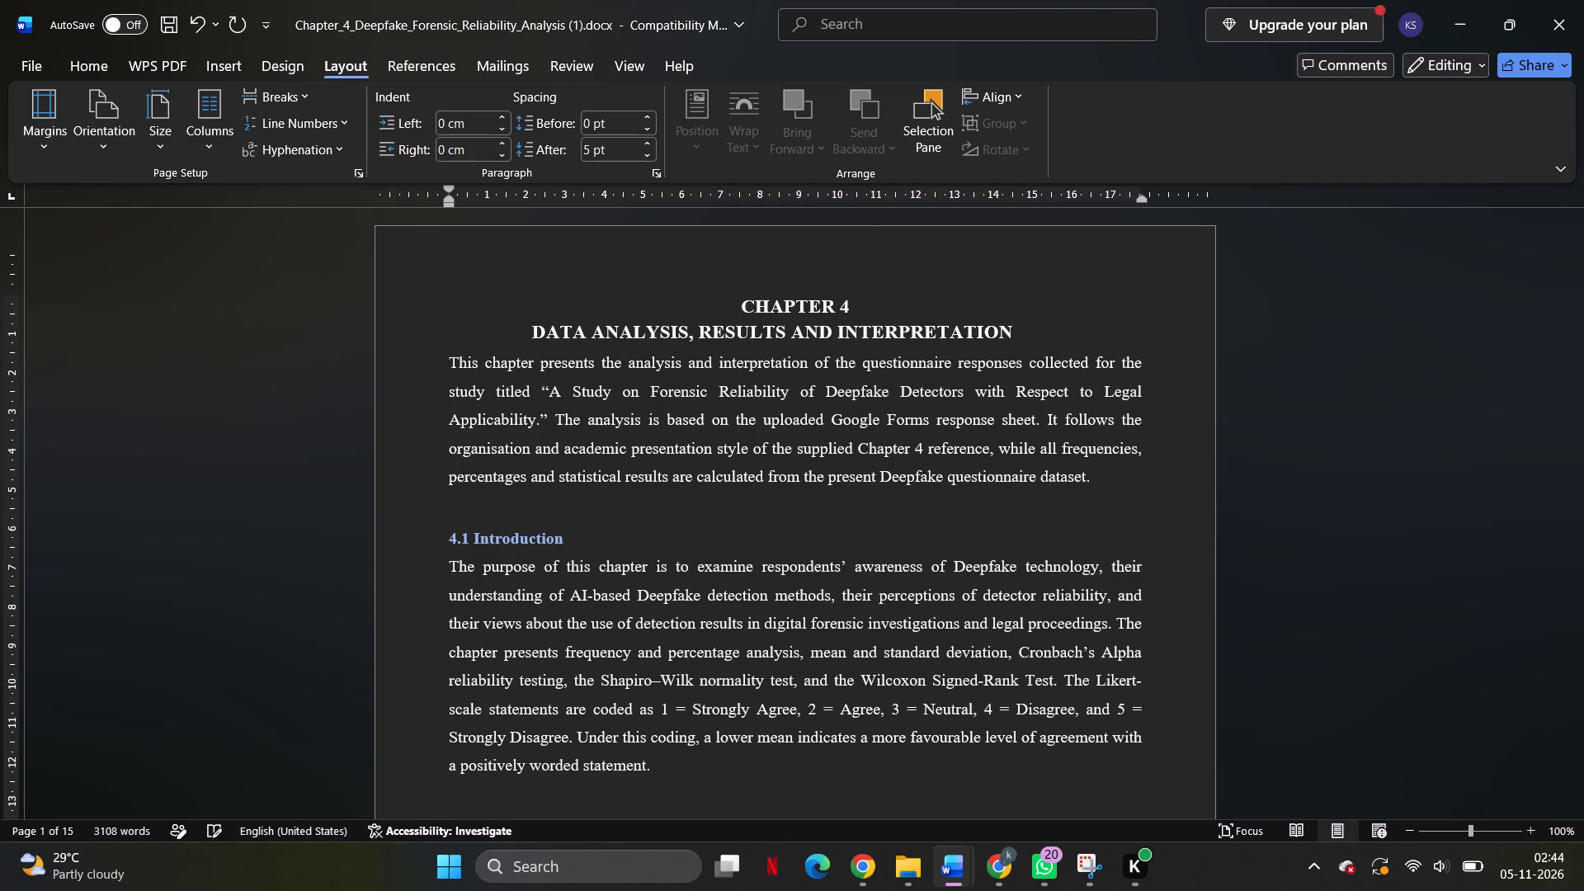
Save the Chapter 4 document.
key(alt+Tab)
key(alt+Tab)
key(ctrl+s)
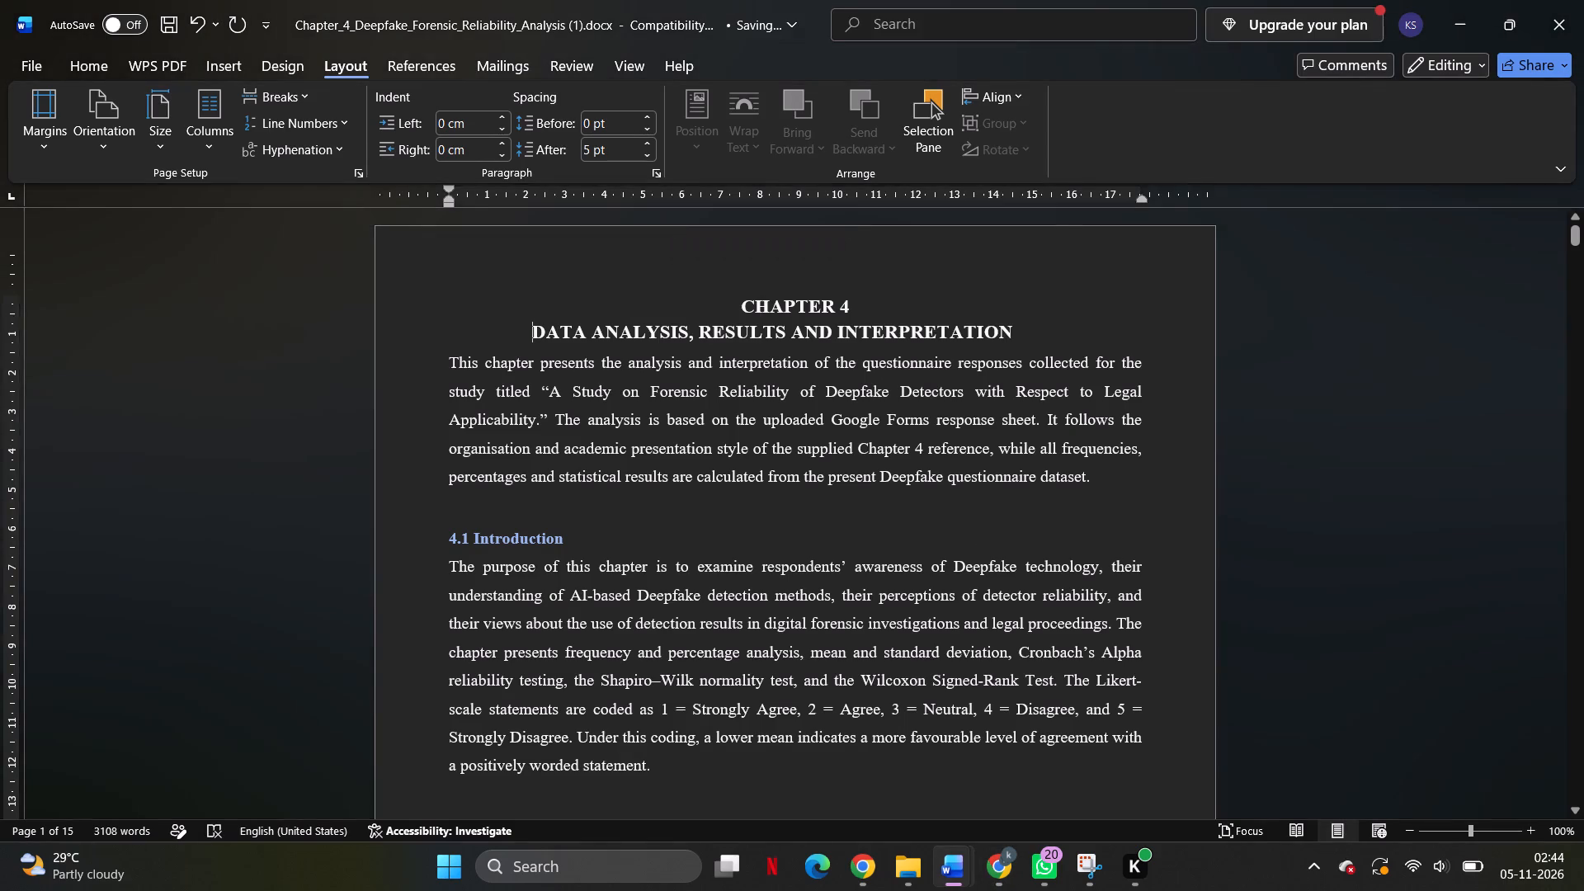
Save a copy of the Chapter 4 document in Downloads as "chater 4" in the newest Word Document (*.docx) format.
click(30, 70)
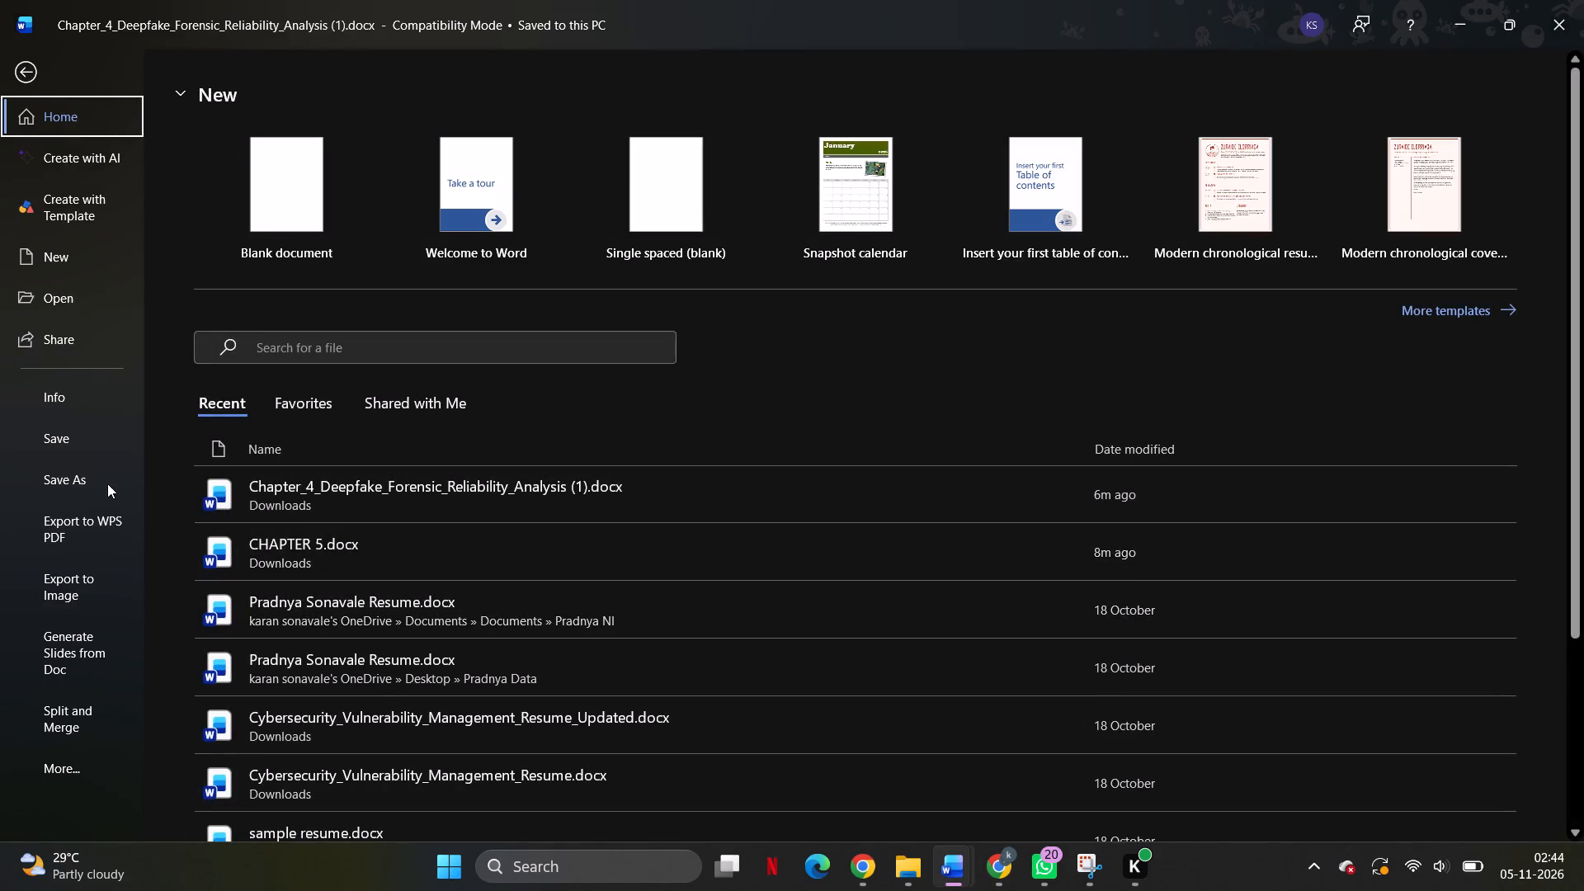
click(107, 483)
click(318, 558)
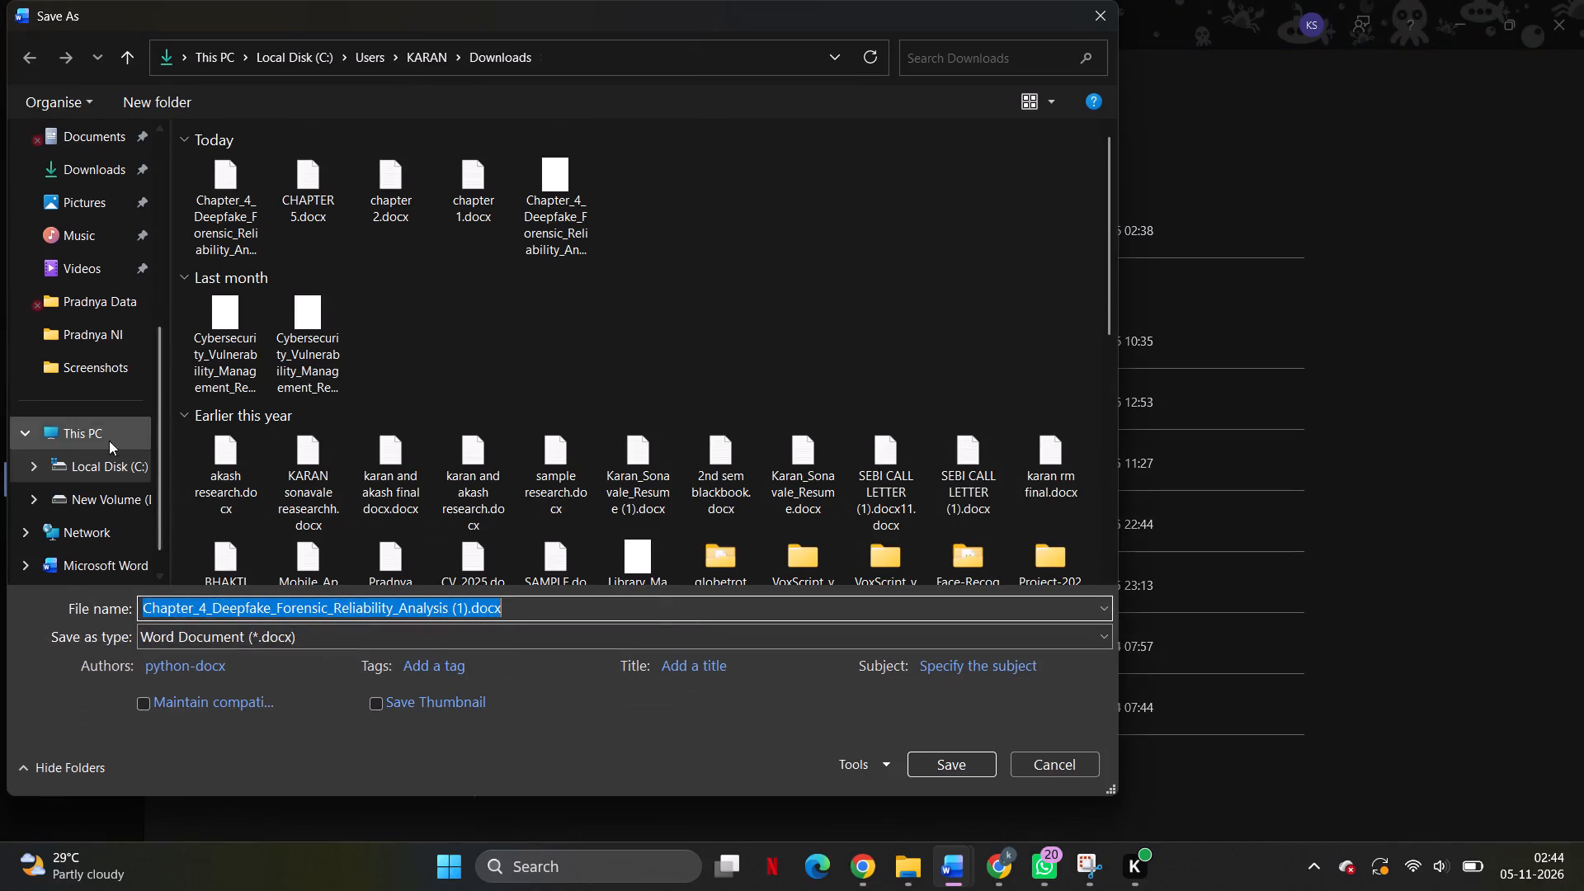
scroll(102, 383, down, 1)
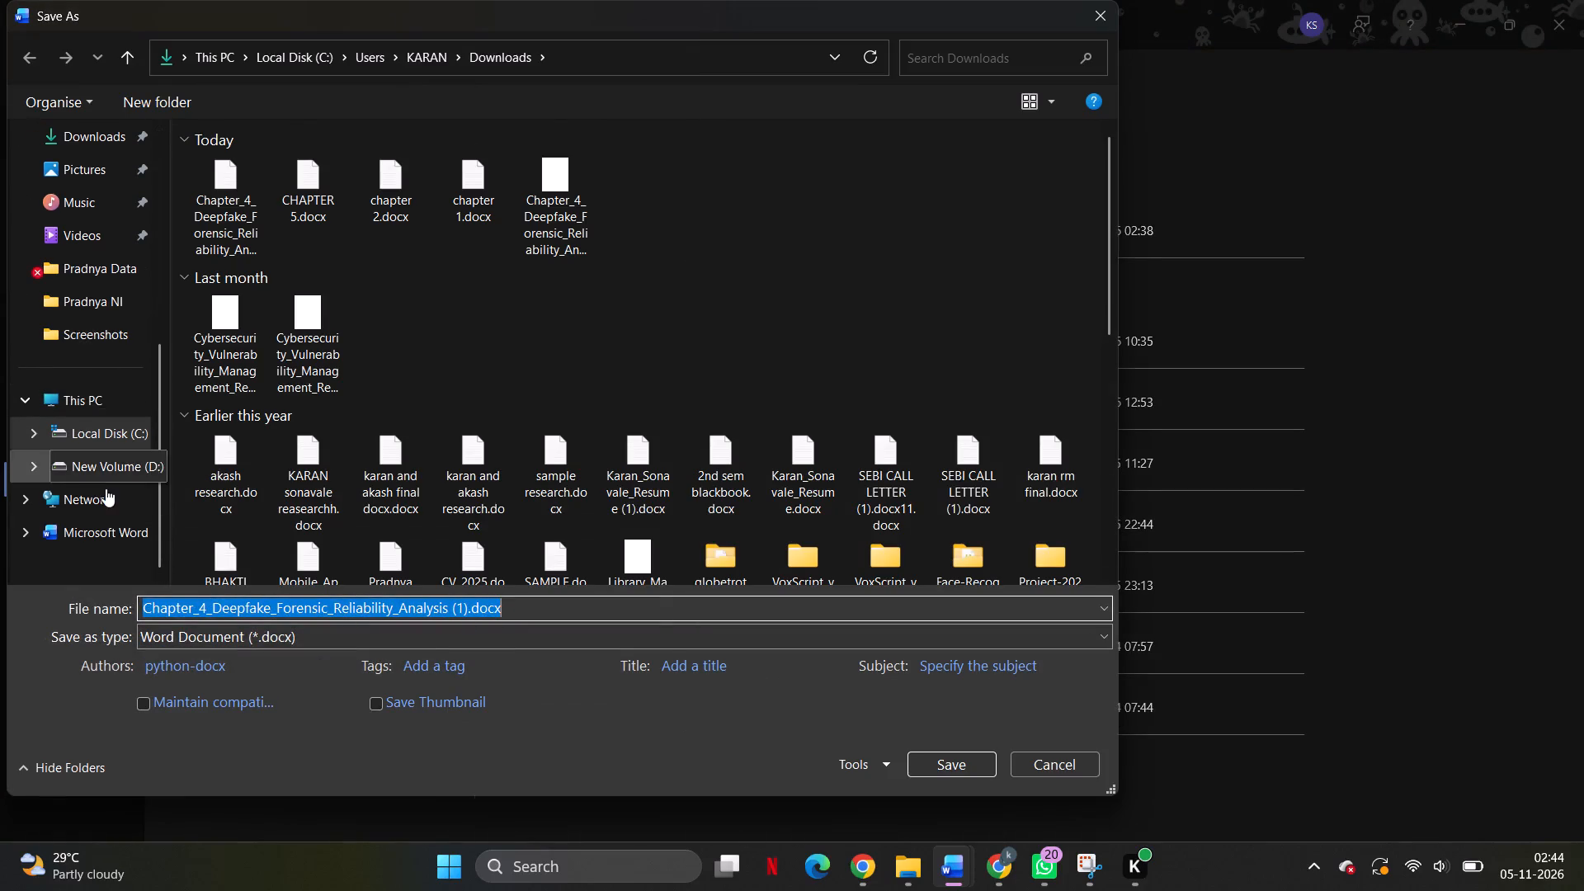
scroll(106, 488, up, 5)
scroll(106, 488, down, 6)
scroll(106, 488, up, 1)
scroll(106, 488, down, 1)
scroll(106, 488, up, 5)
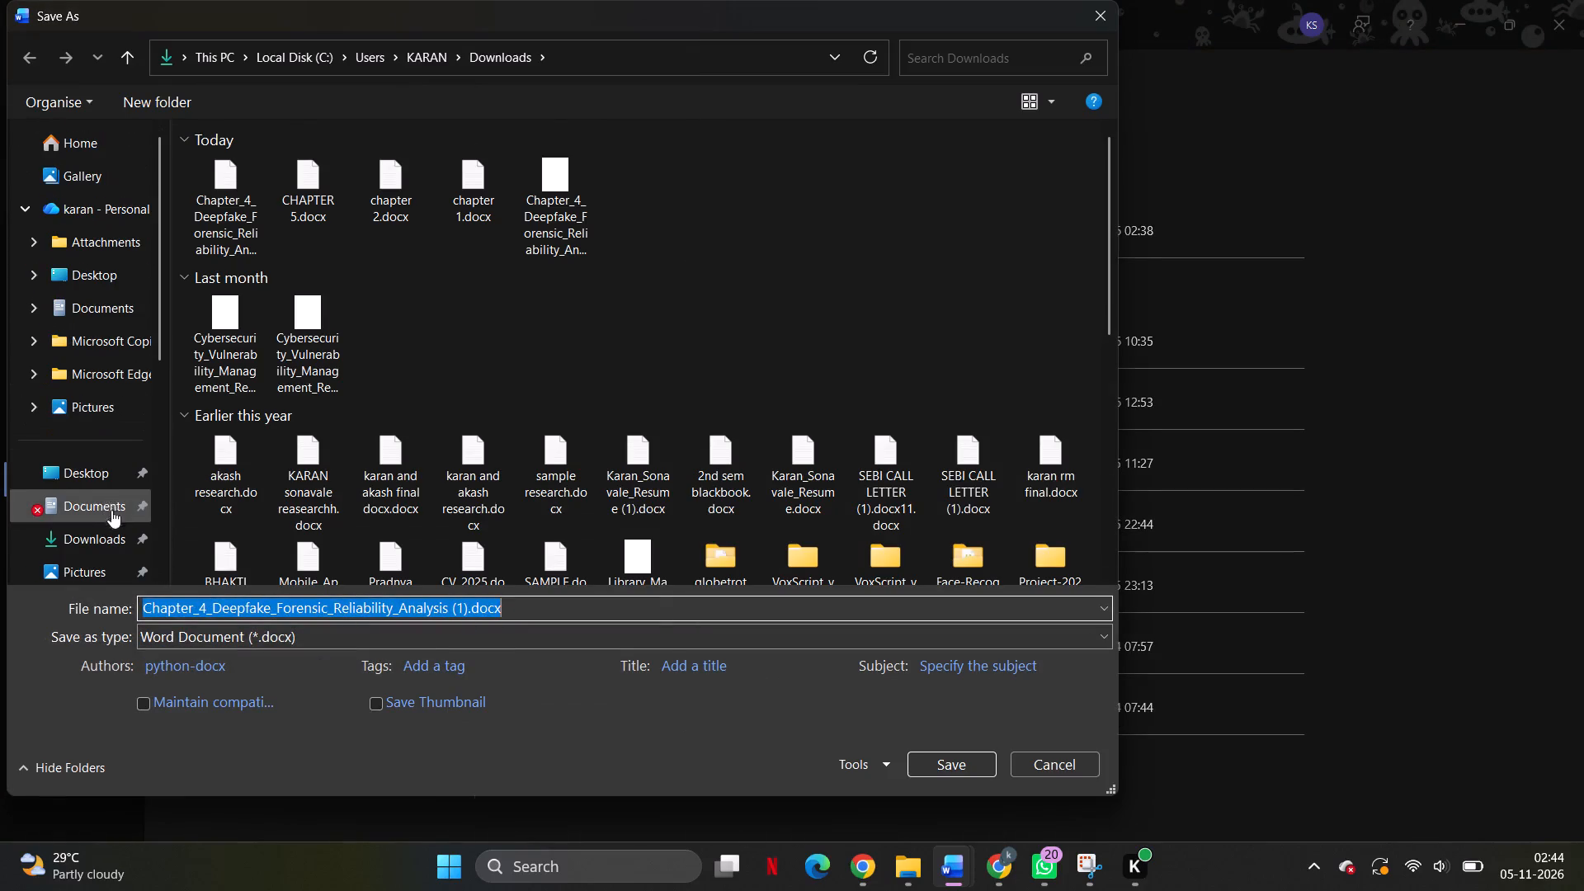
click(120, 533)
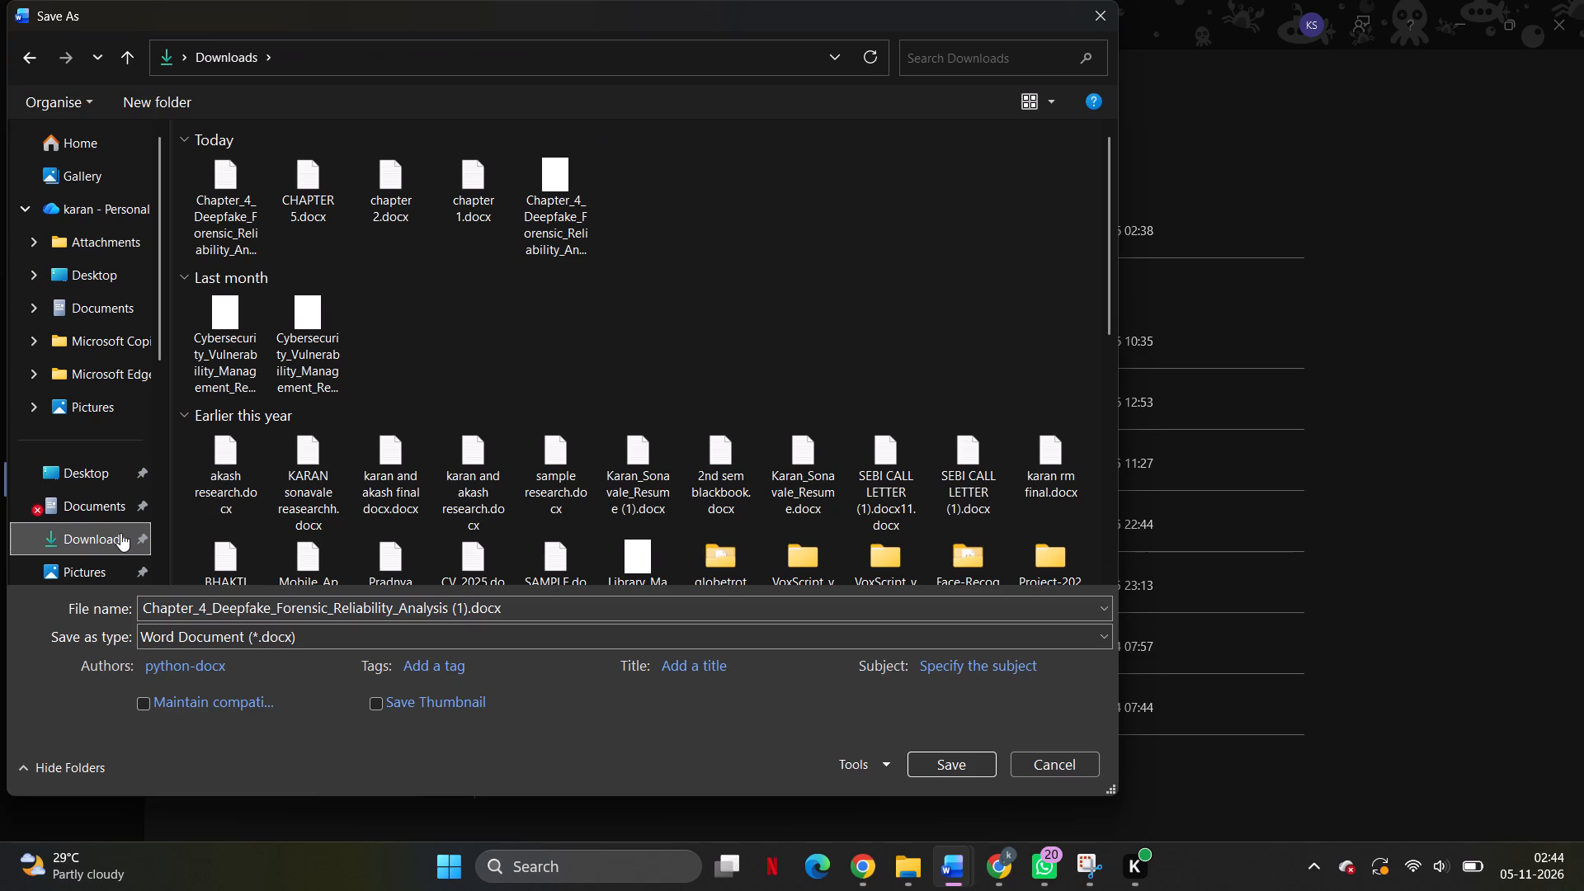
key(BackSpace)
text(cha)
text(ter 4)
click(538, 608)
key(BackSpace)
text(cha)
text(ter 4)
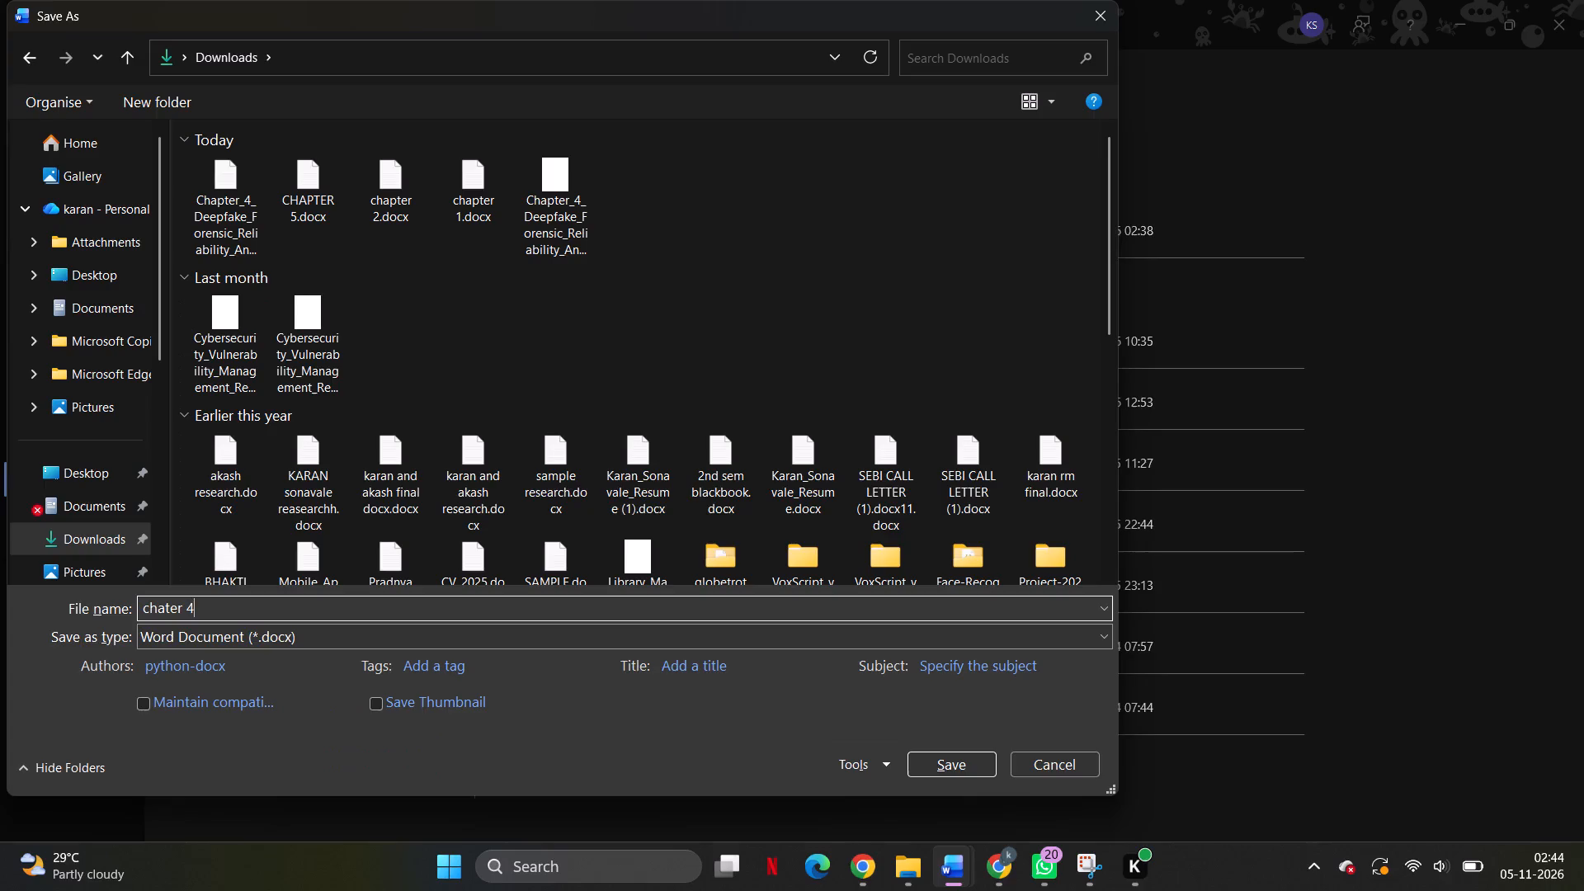
click(969, 756)
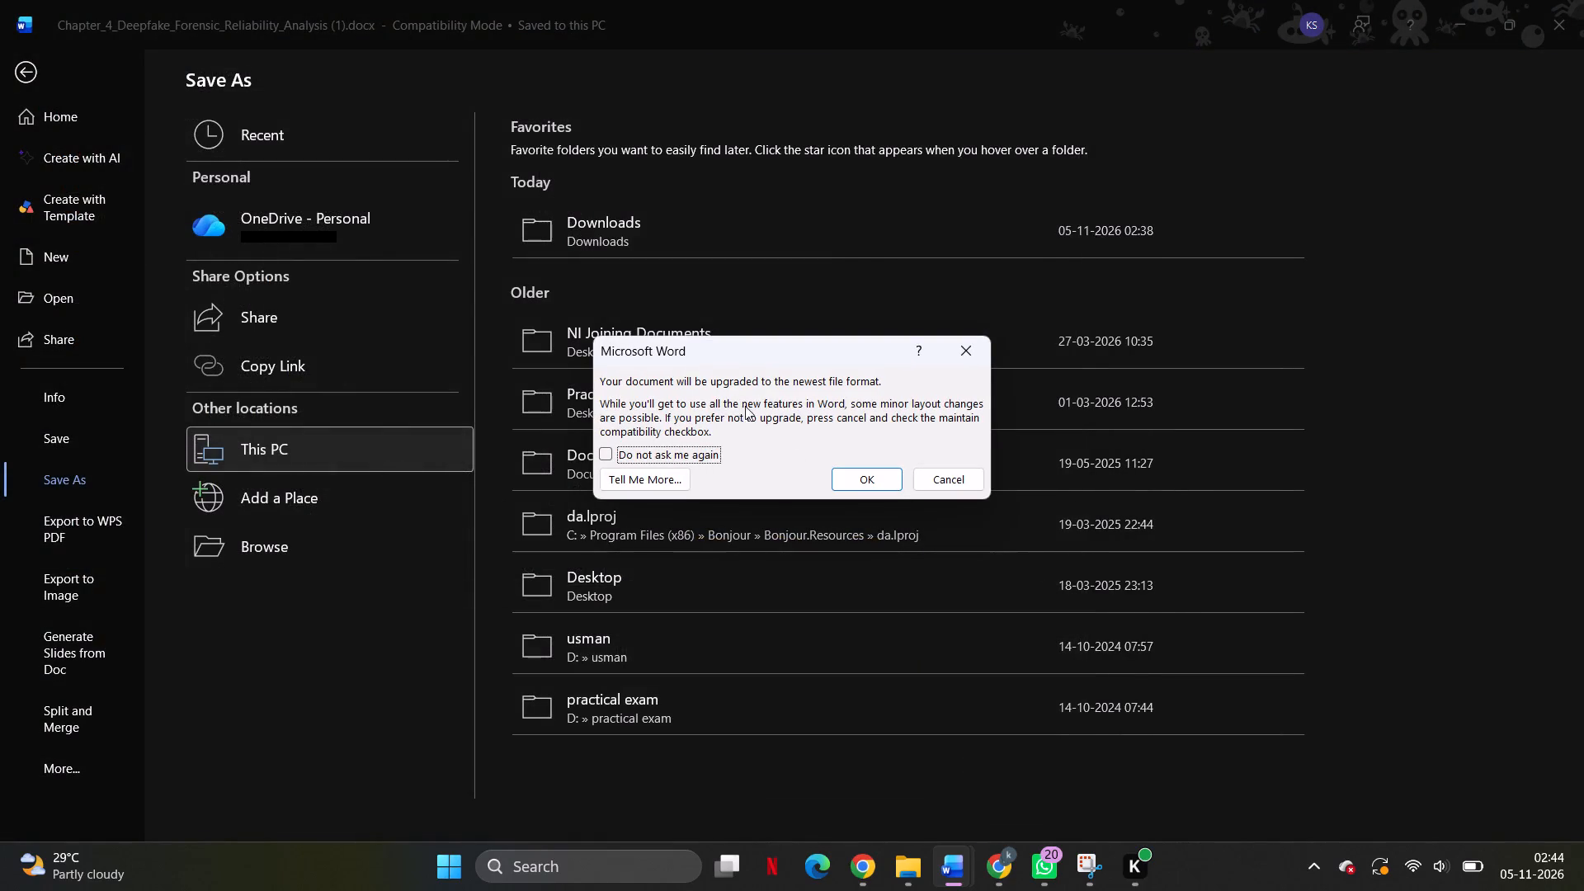
click(860, 474)
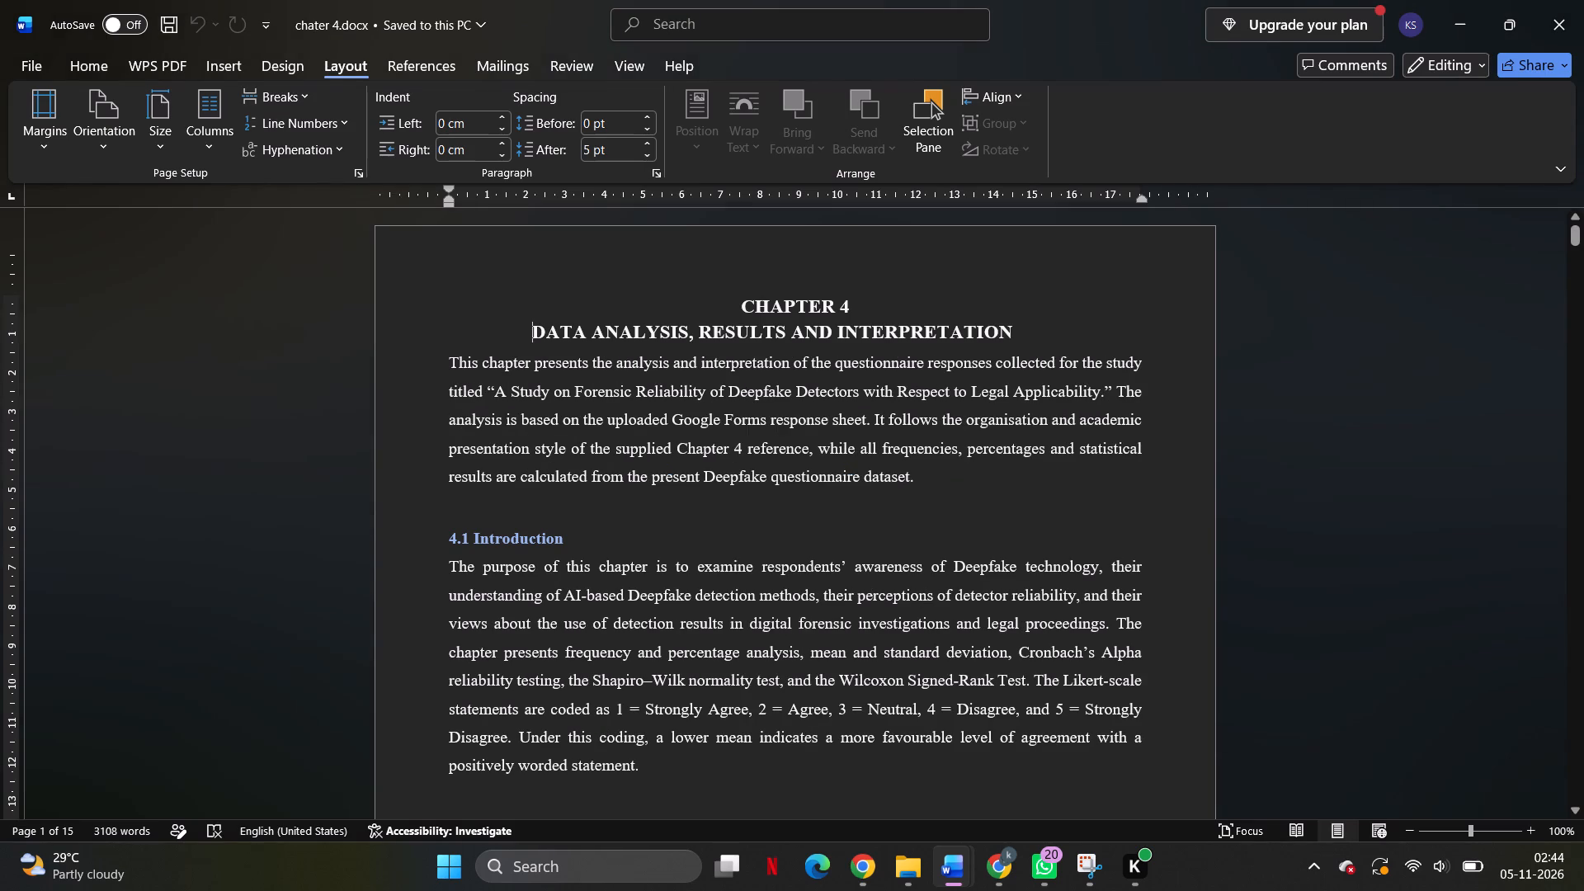
Look through the saved chapter's pages and check the layout around the 4.2.1 Dataset Overview table.
scroll(879, 391, down, 16)
scroll(879, 391, up, 17)
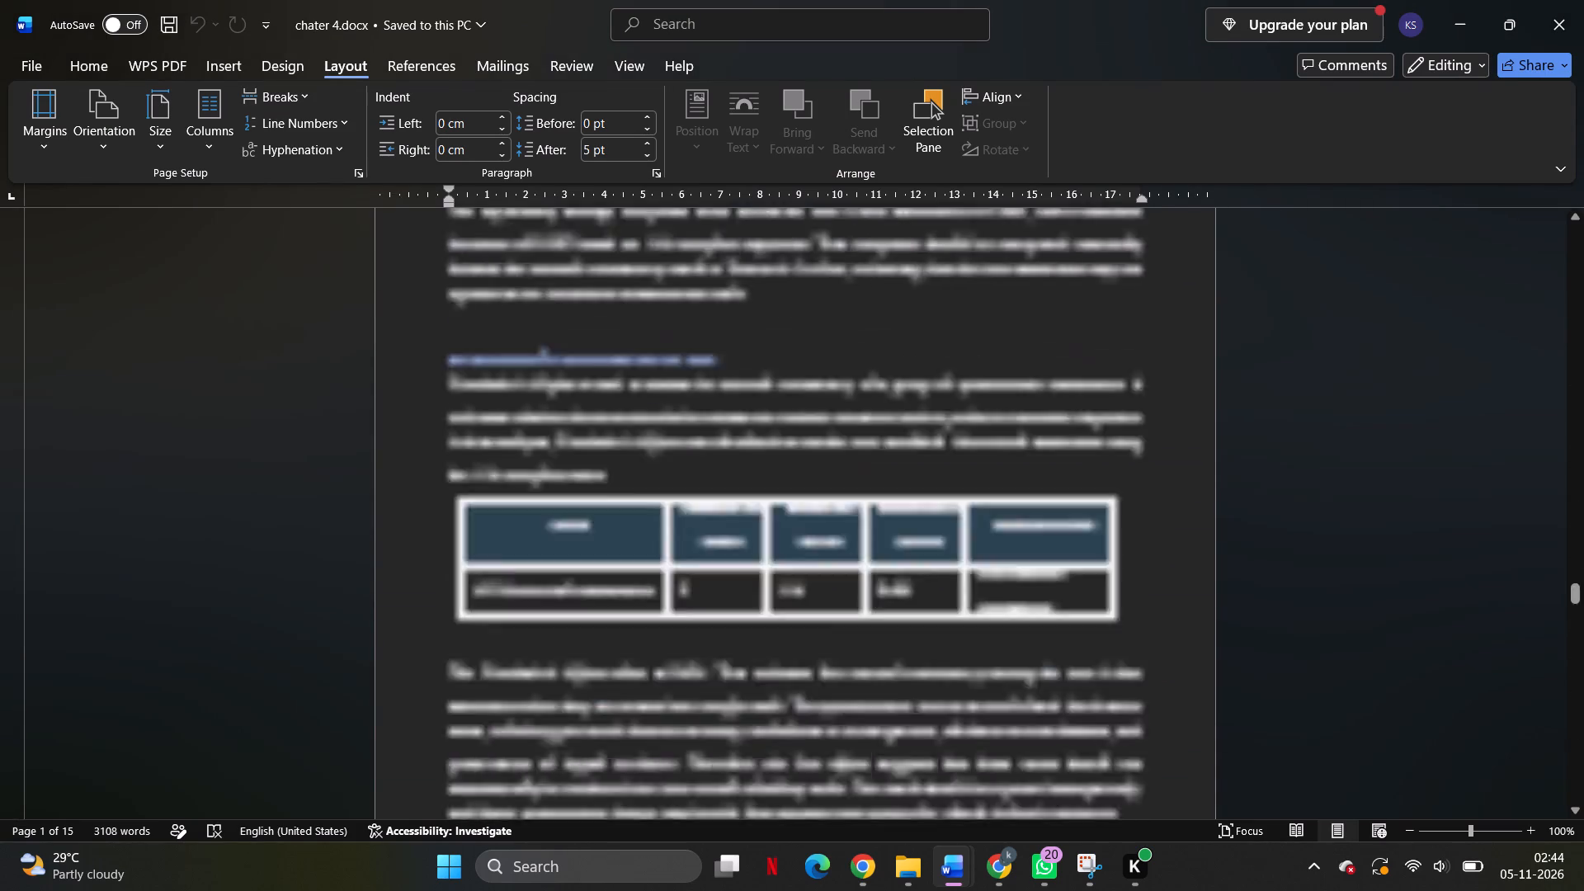
scroll(879, 391, up, 7)
scroll(879, 391, down, 3)
ctrl+scroll(879, 391, up, 1)
ctrl+scroll(879, 391, down, 2)
scroll(879, 391, down, 1)
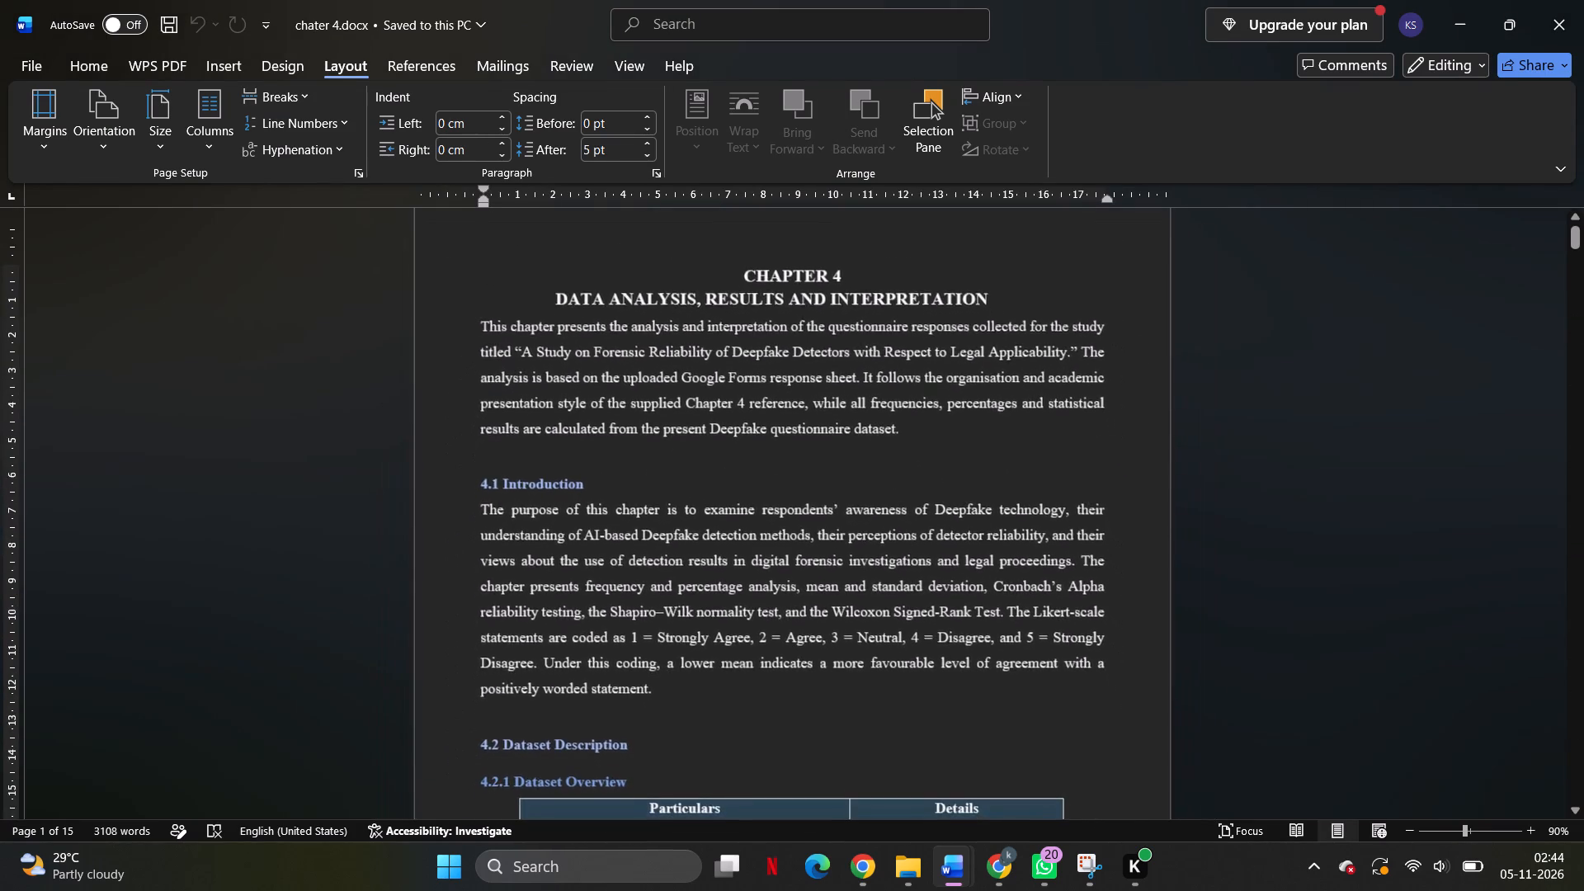
scroll(879, 391, down, 1)
click(813, 373)
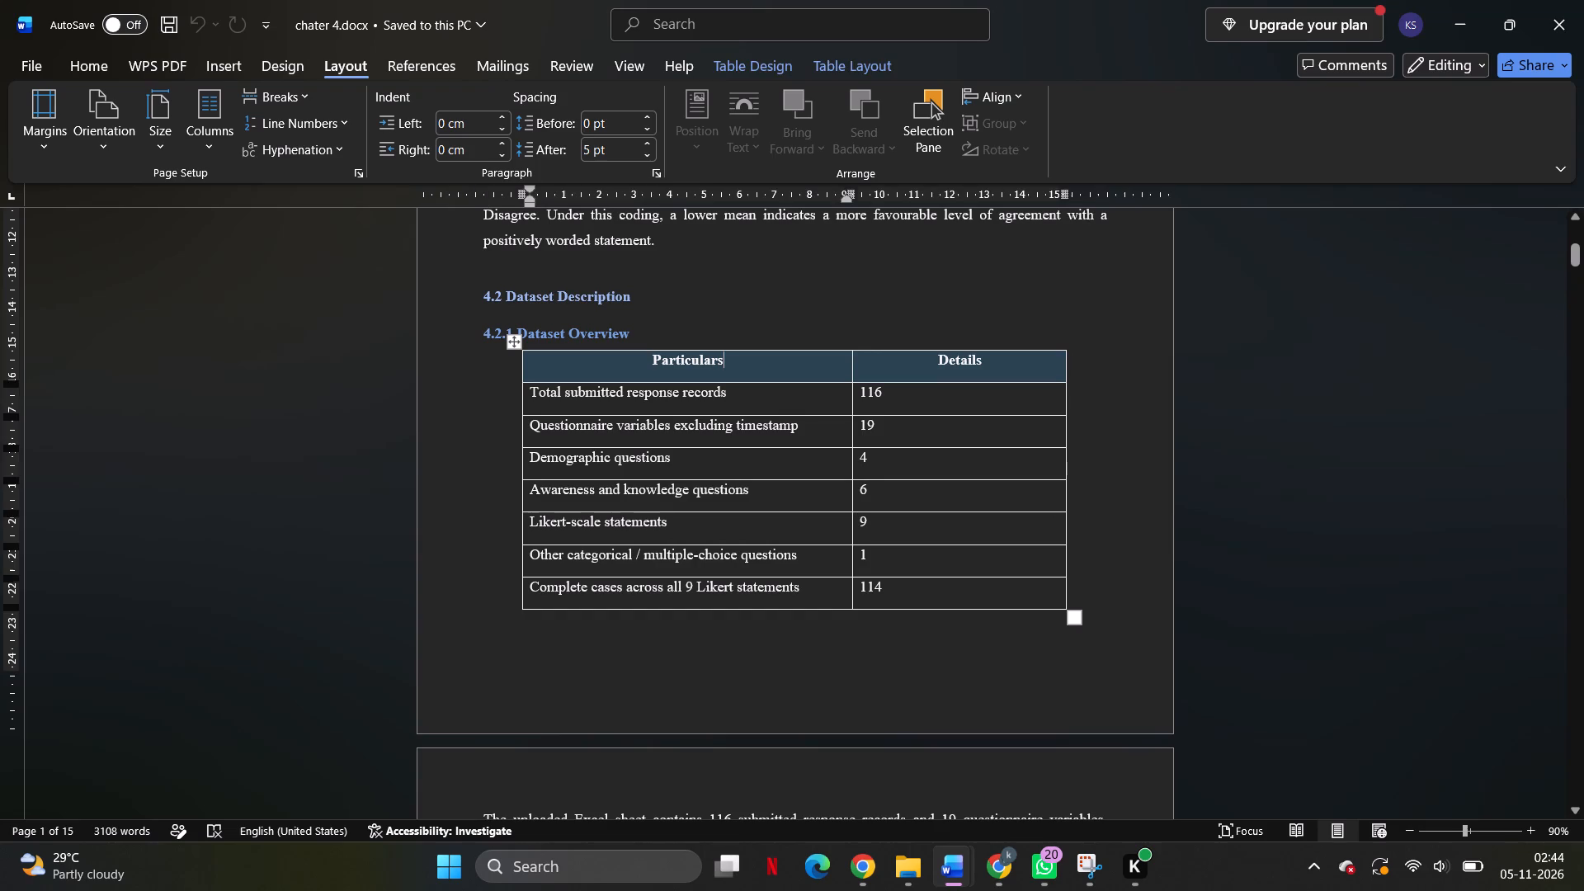
Switch to Chrome, search in a new tab for "2 word file merger", and open Smallpdf's How To Merge Word Documents page.
key(alt+Tab)
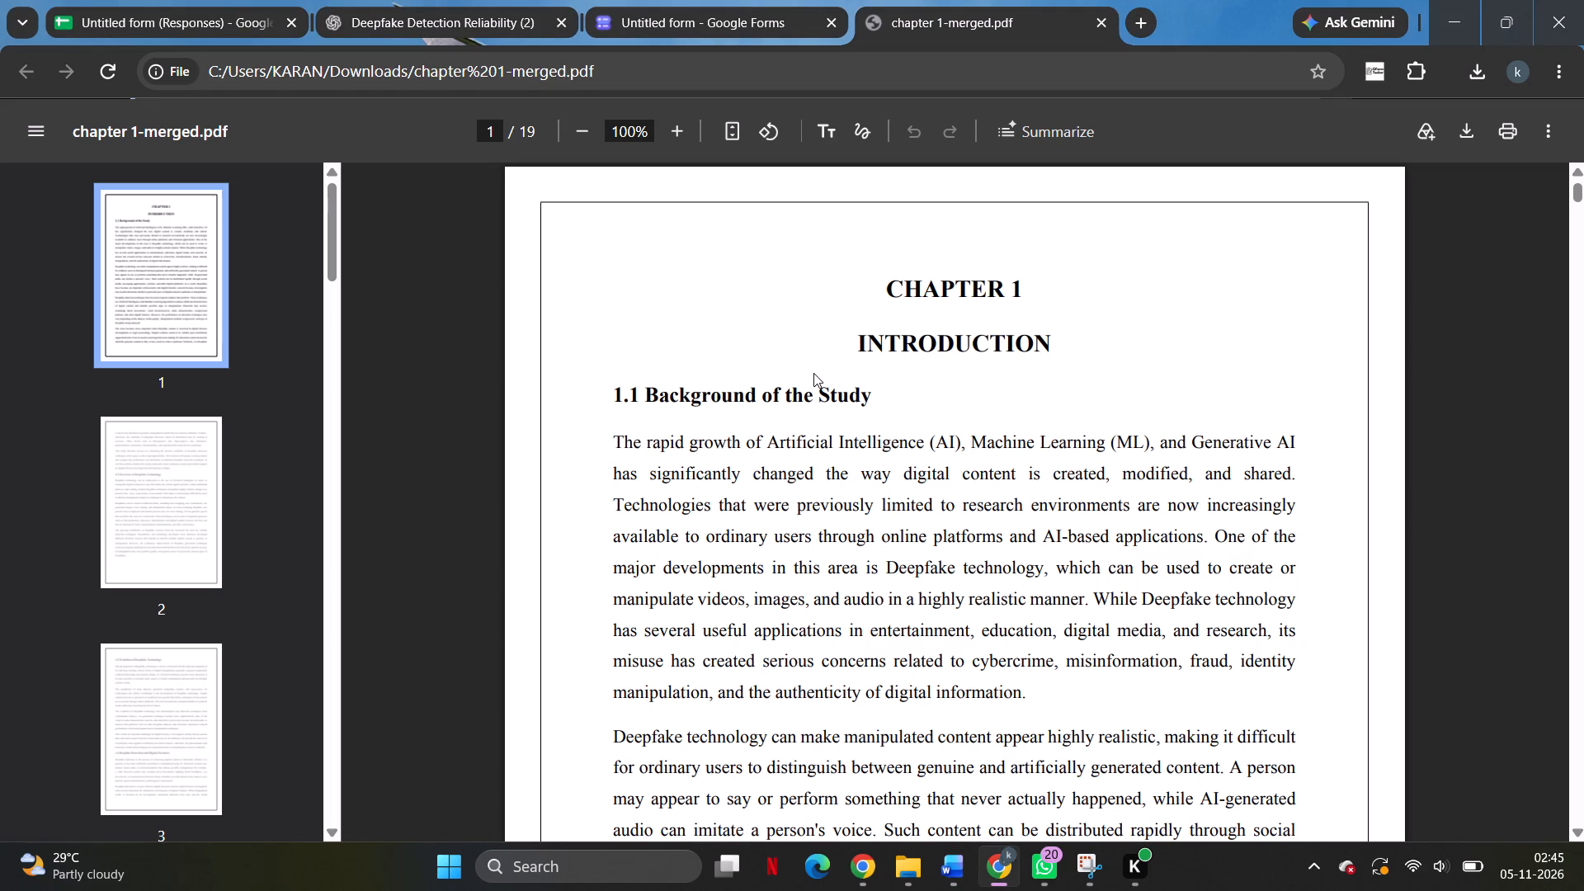
click(1139, 24)
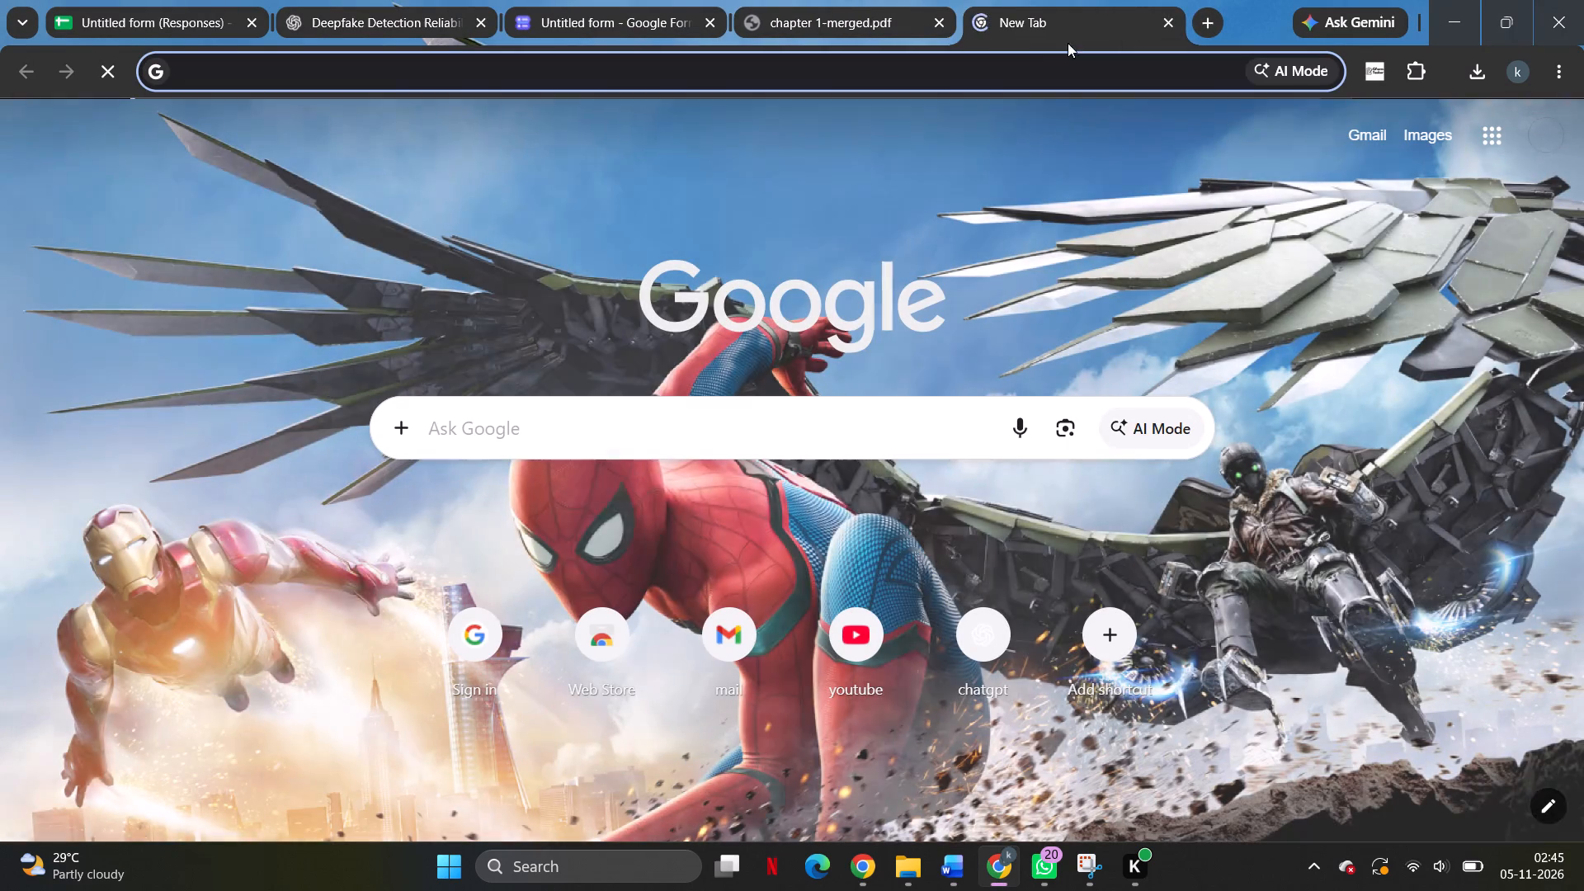
click(1021, 64)
text(2 wordd)
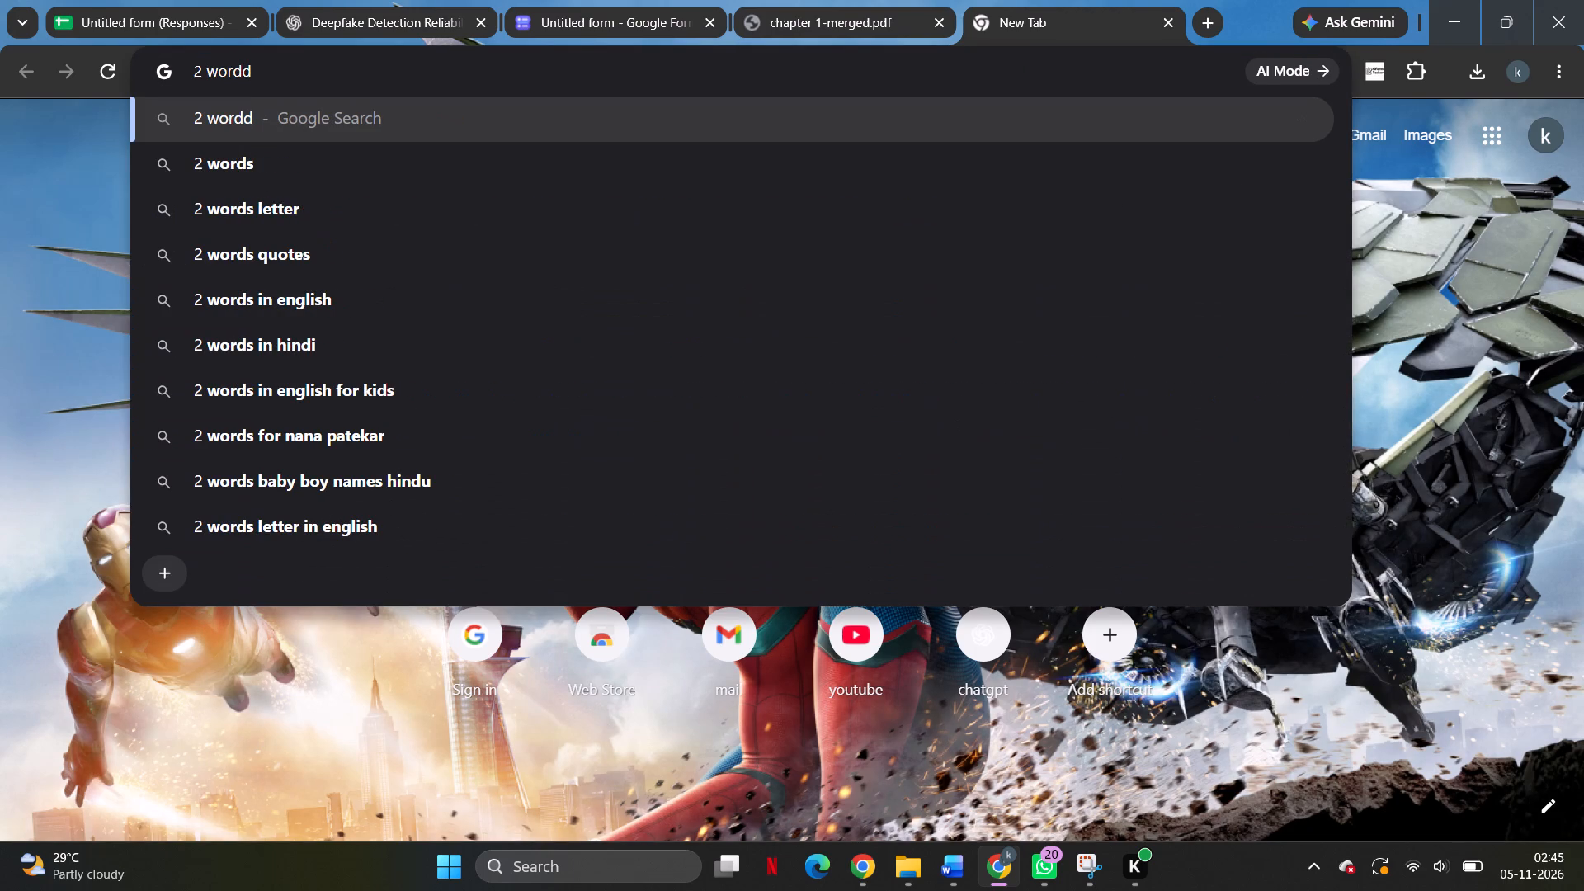
key(BackSpace)
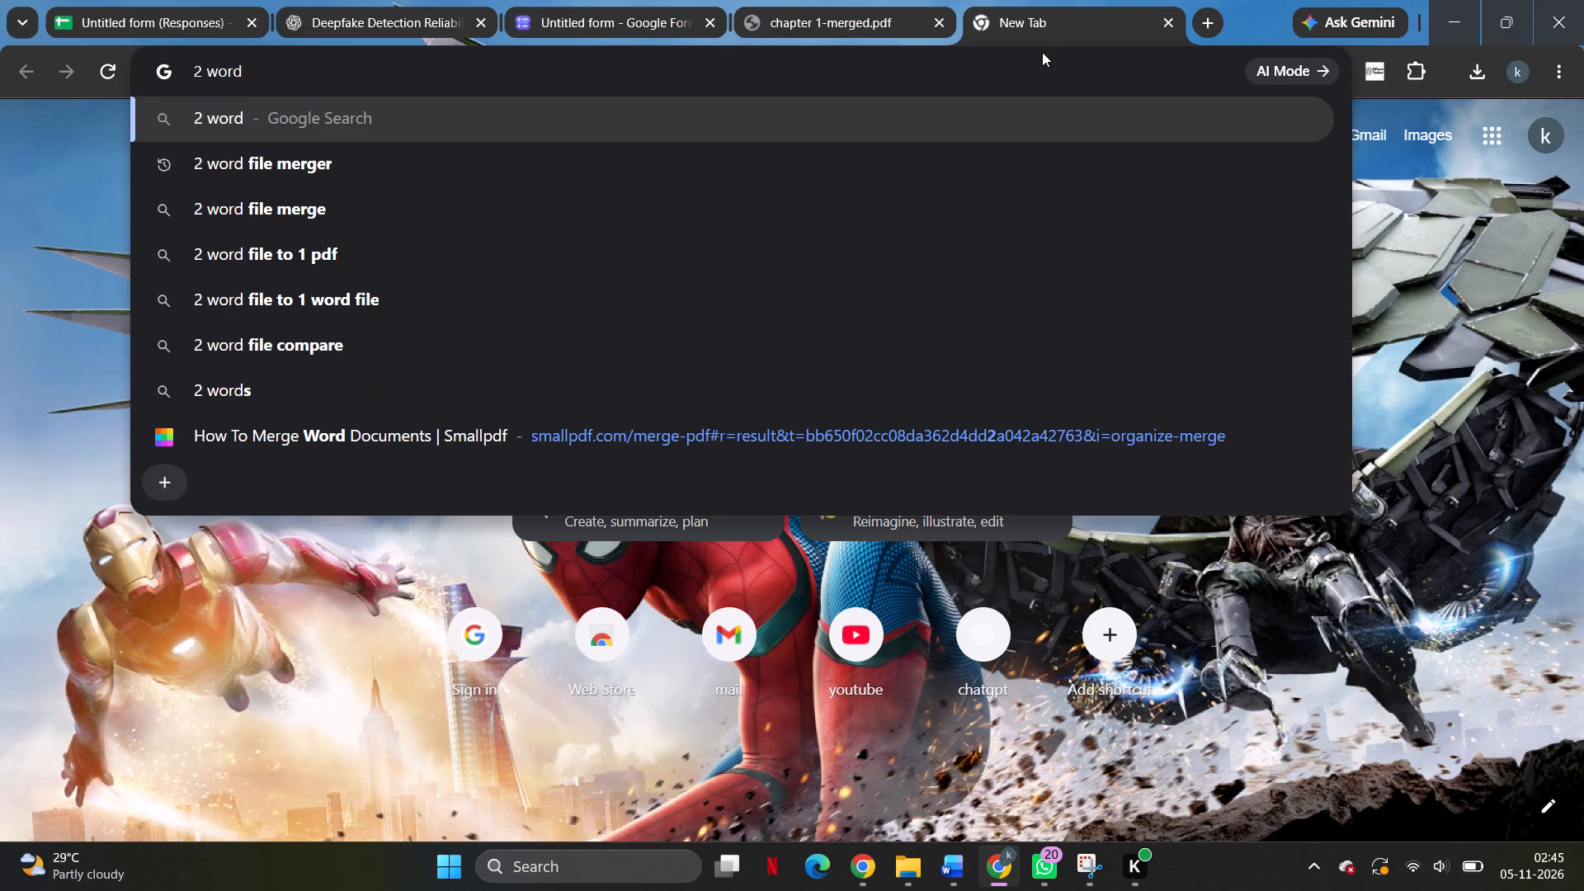
click(978, 156)
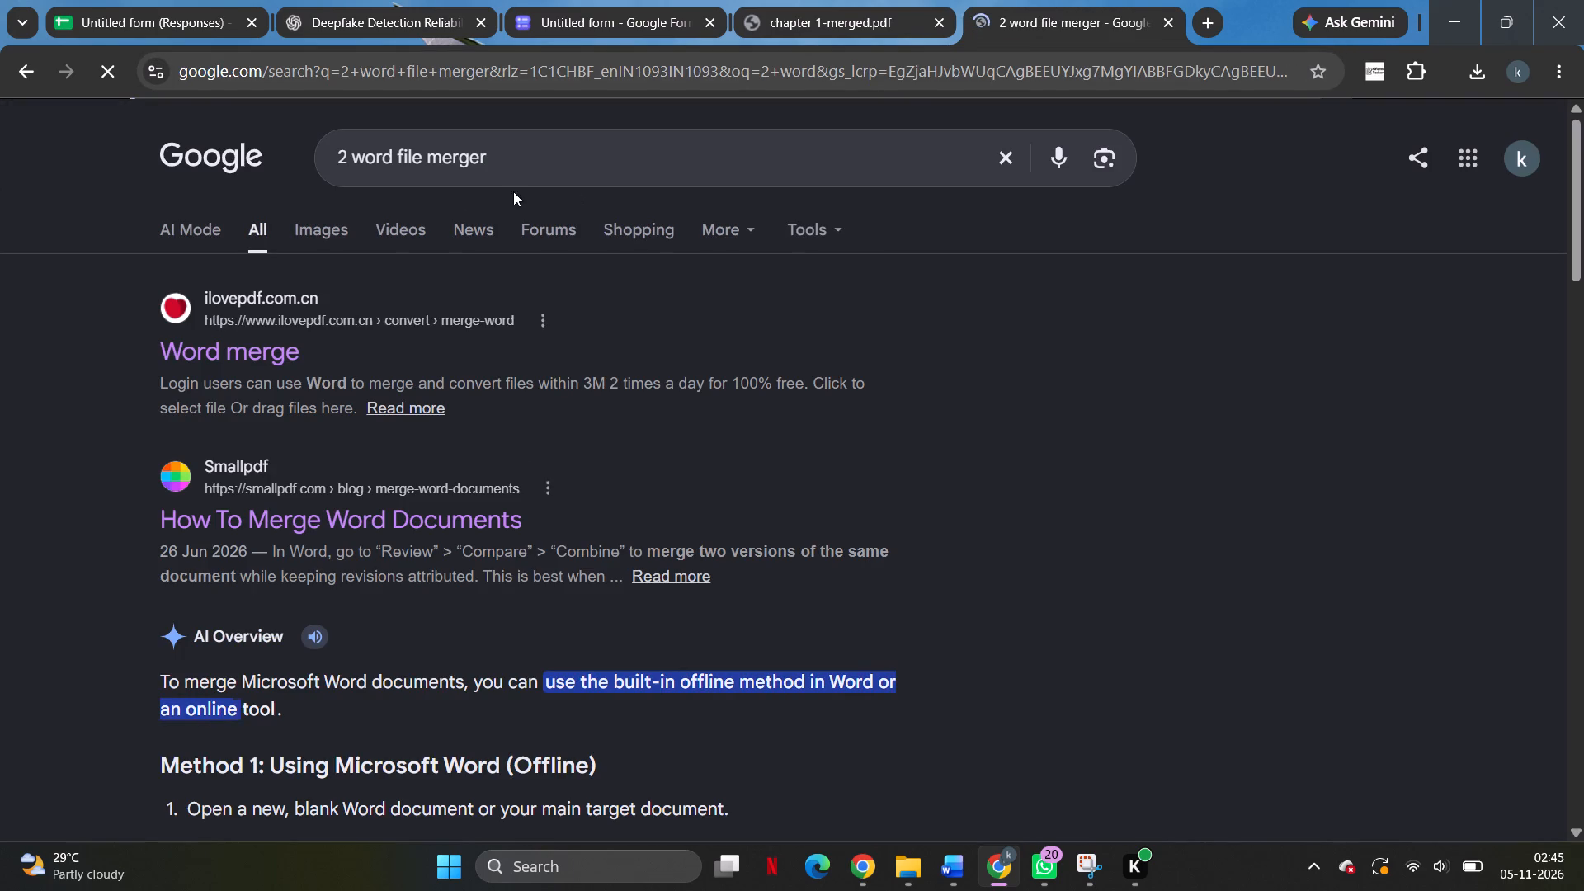
click(439, 511)
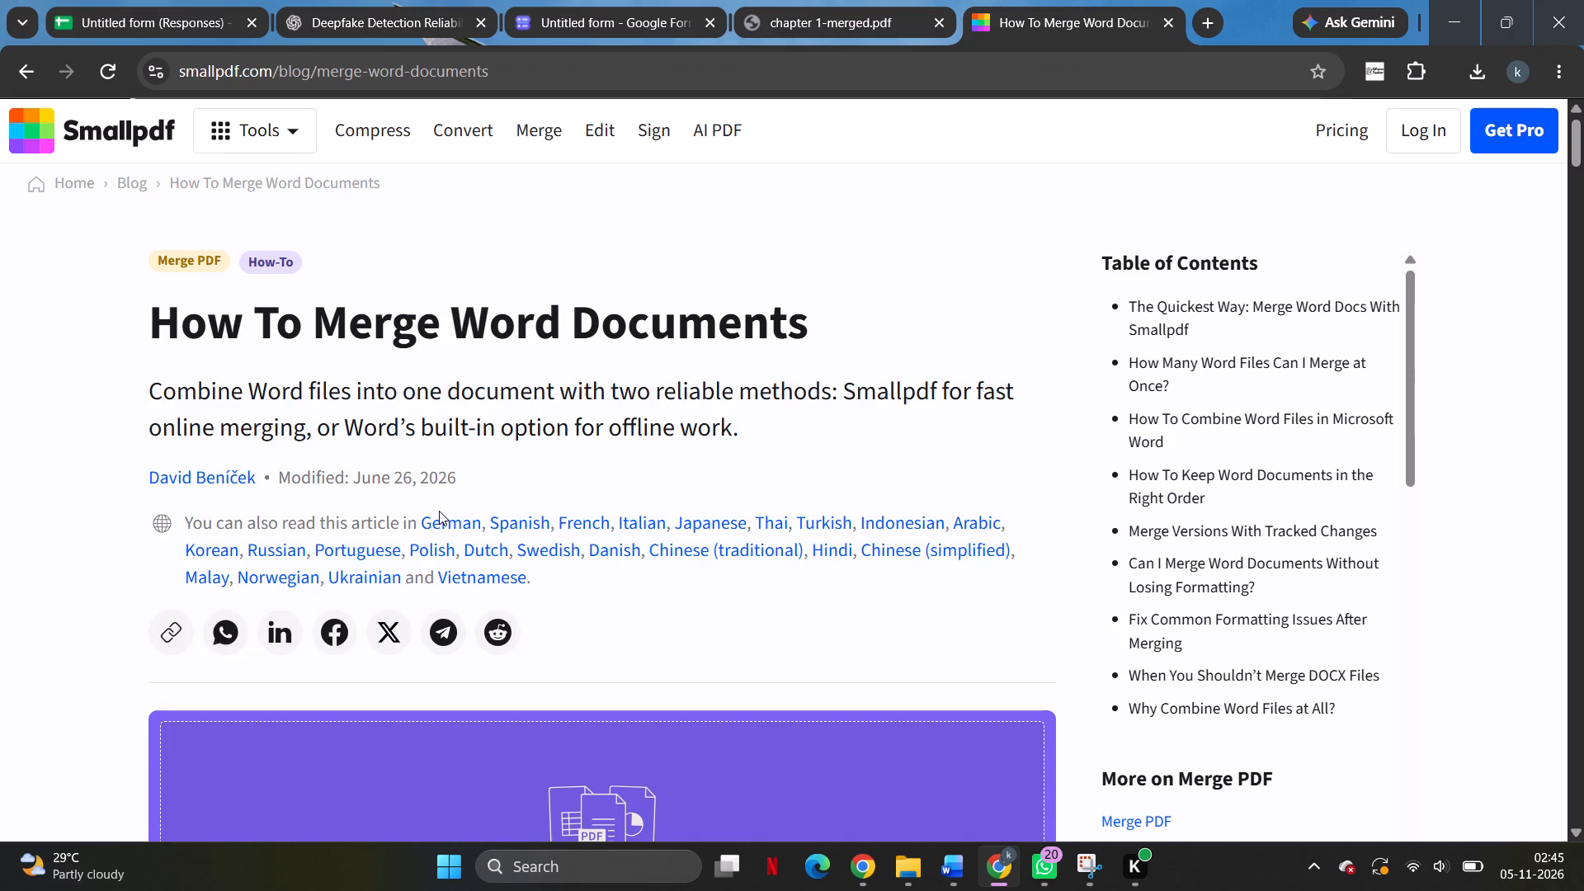
Upload chapter 1-merged.pdf from Downloads to the Smallpdf merge tool.
scroll(439, 511, down, 4)
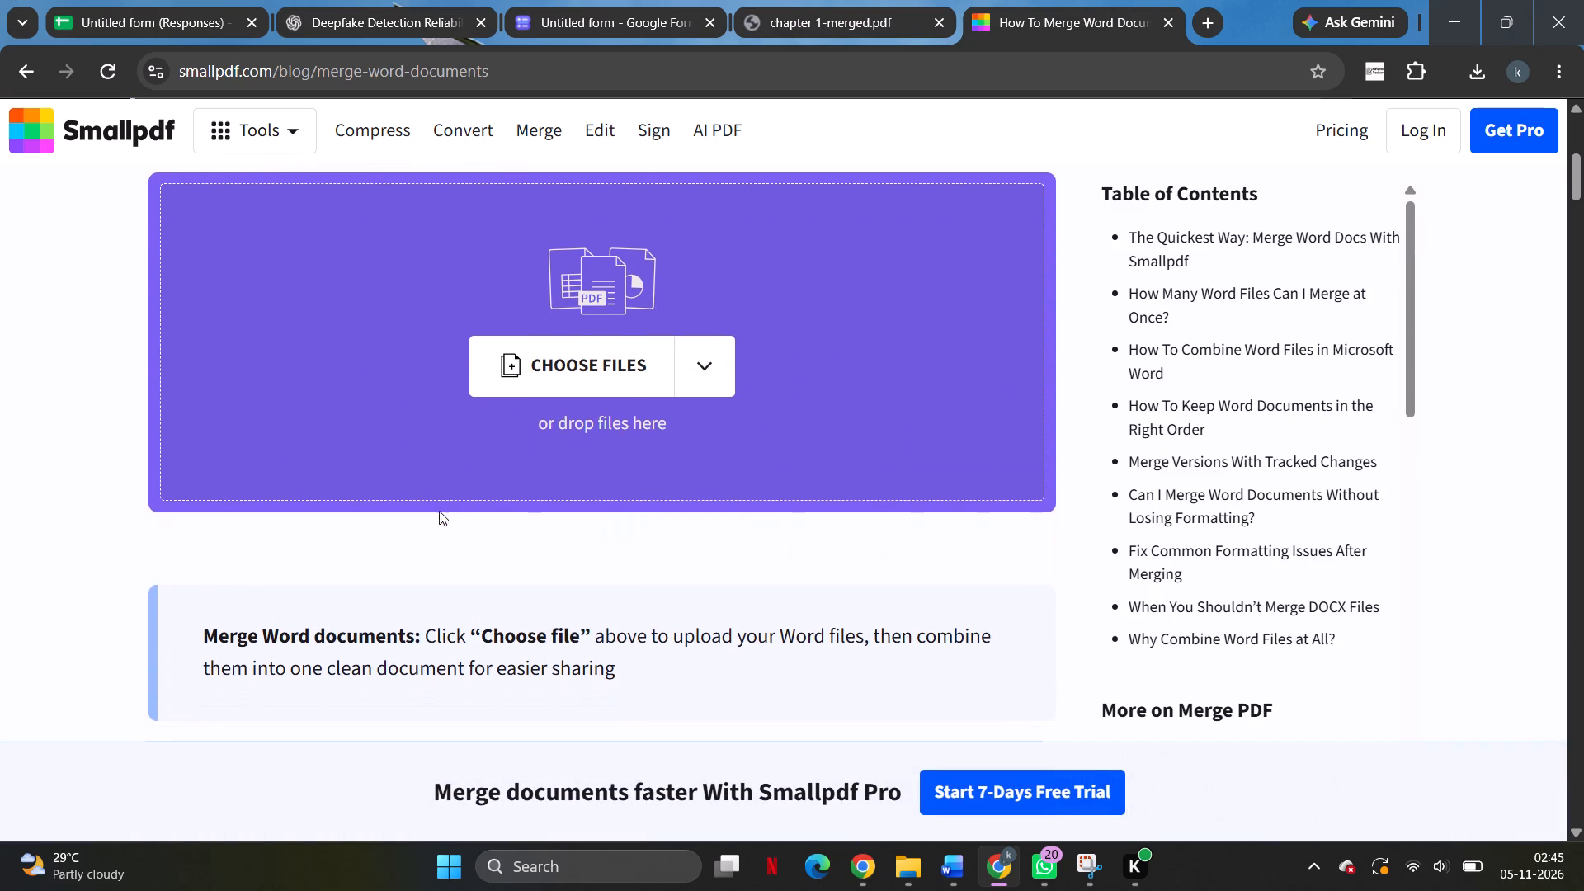
click(575, 361)
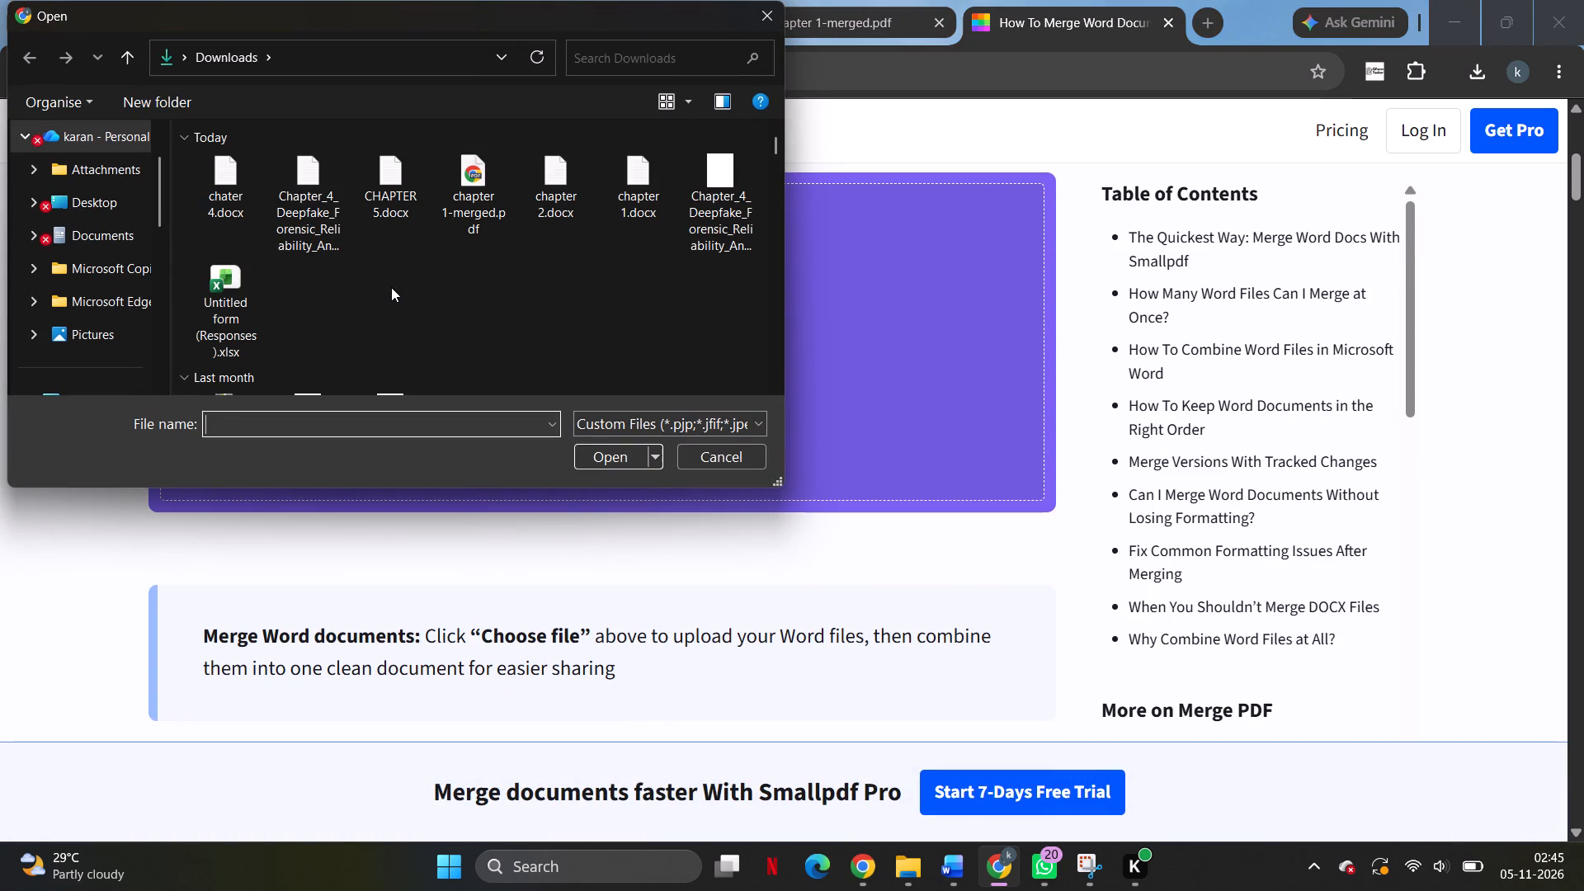
click(484, 185)
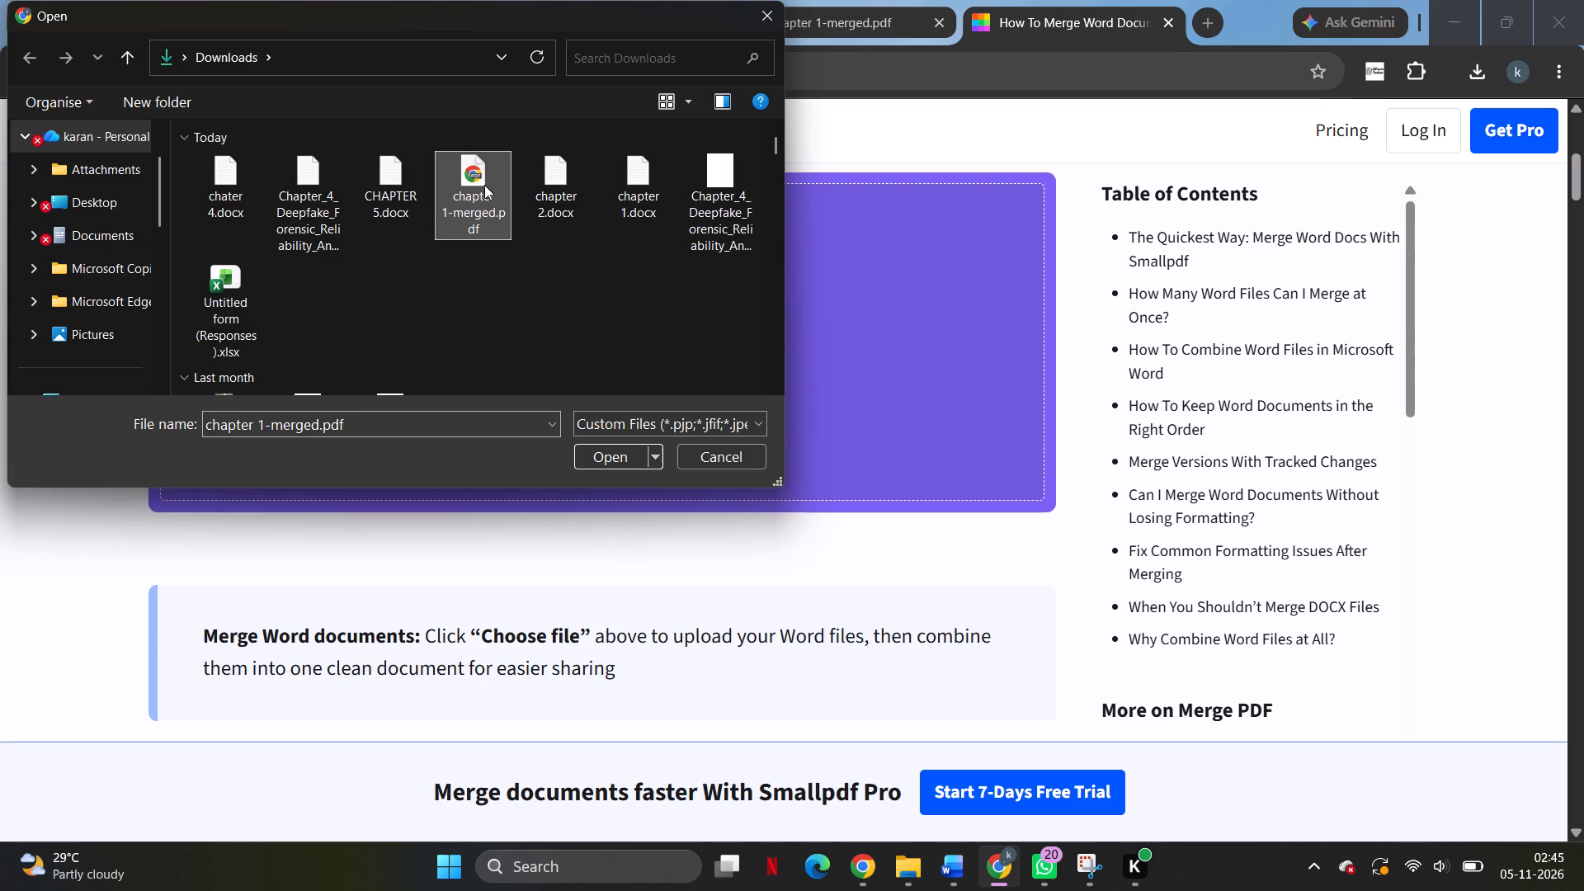
click(597, 451)
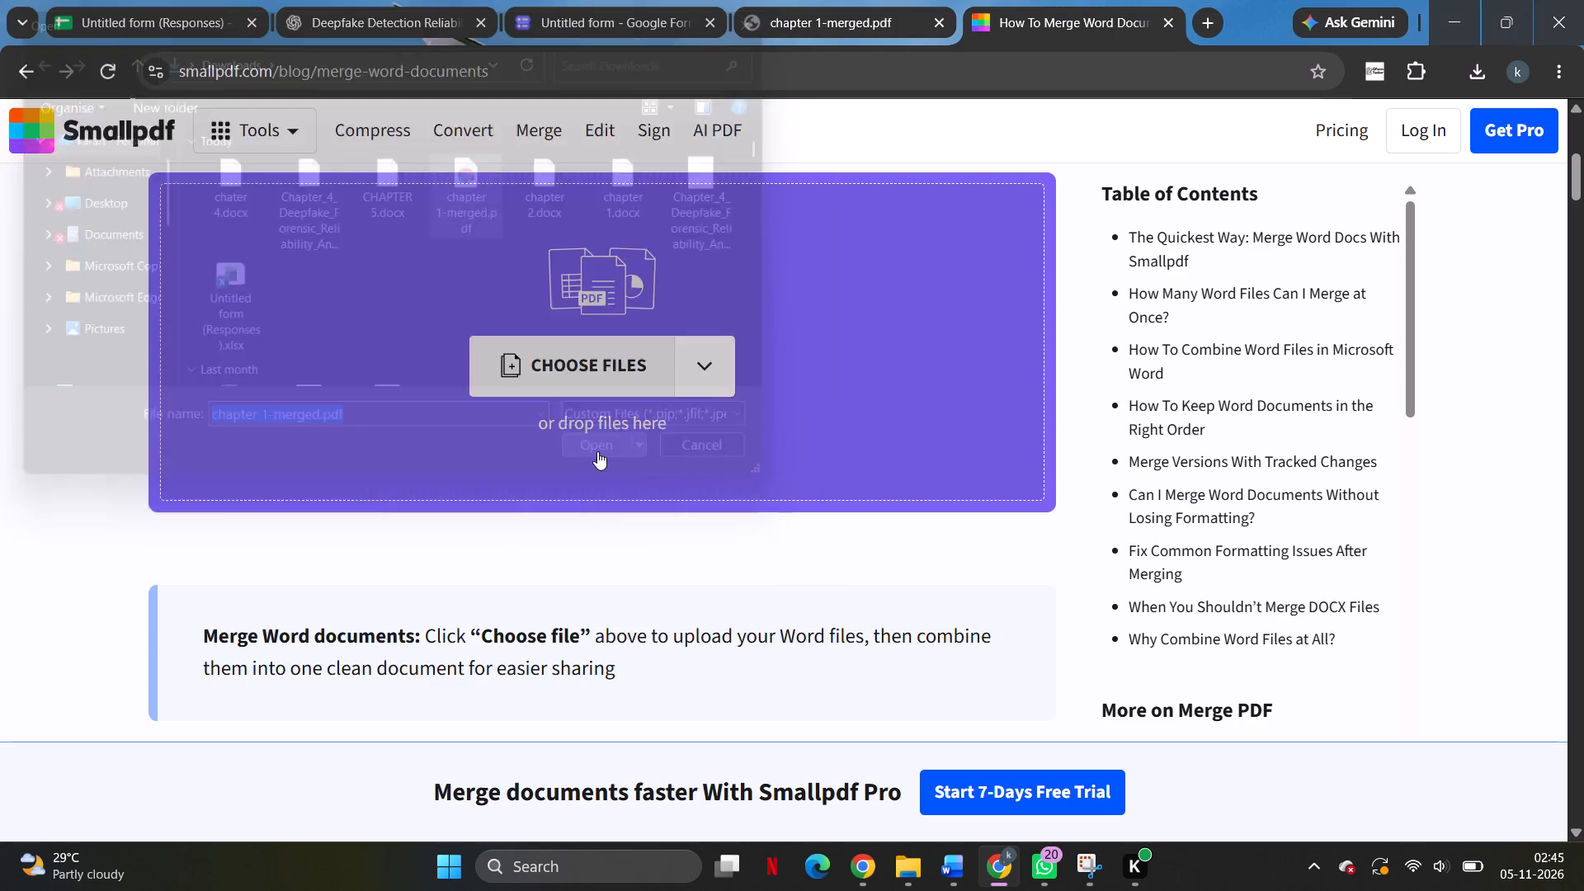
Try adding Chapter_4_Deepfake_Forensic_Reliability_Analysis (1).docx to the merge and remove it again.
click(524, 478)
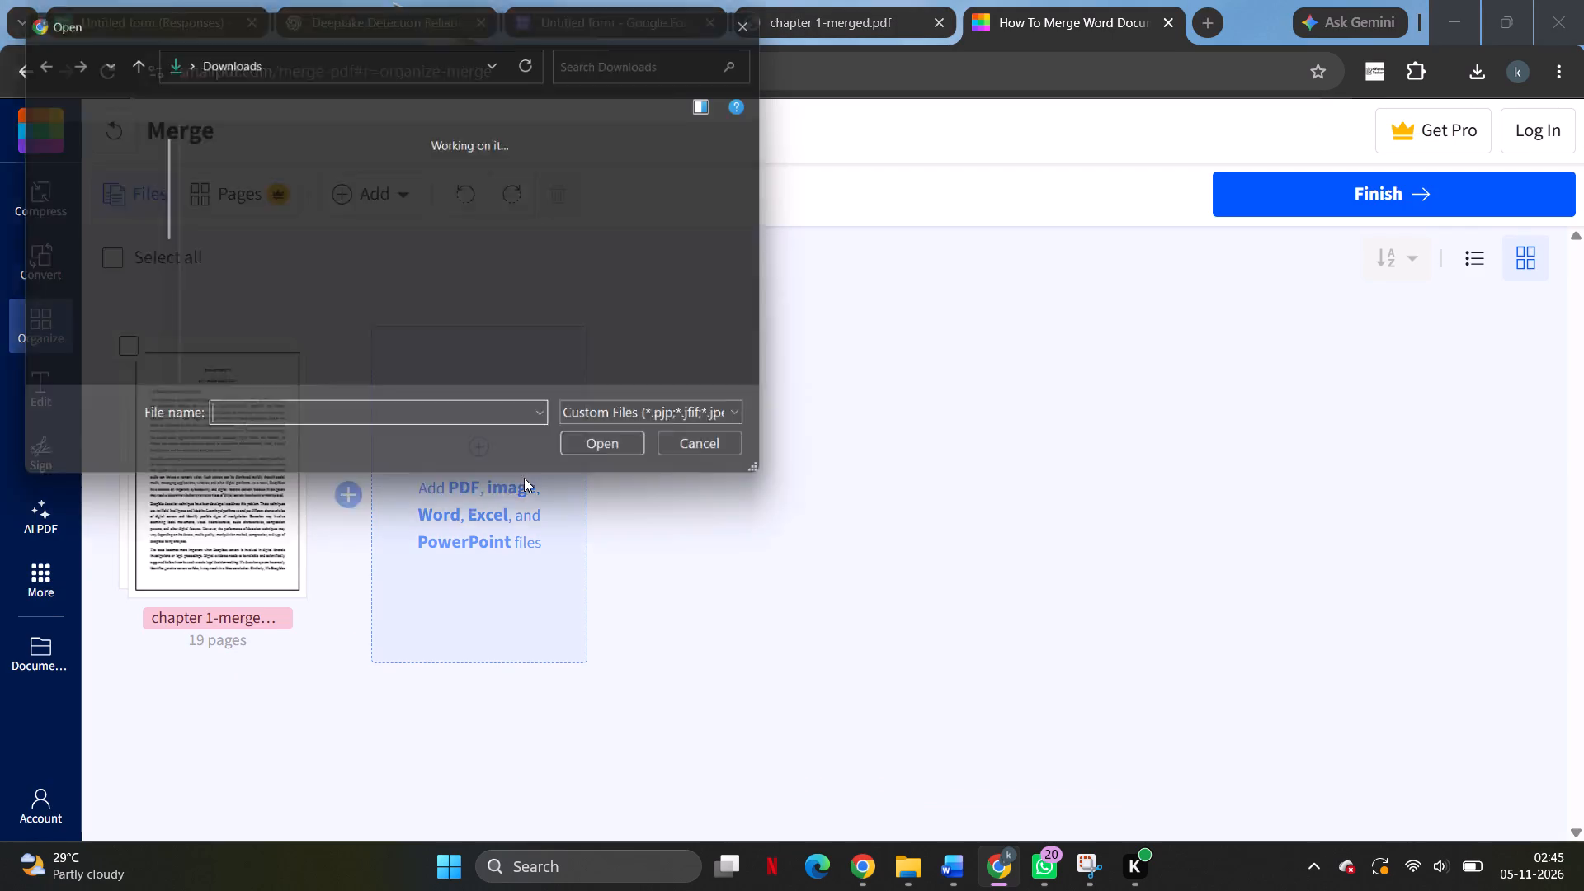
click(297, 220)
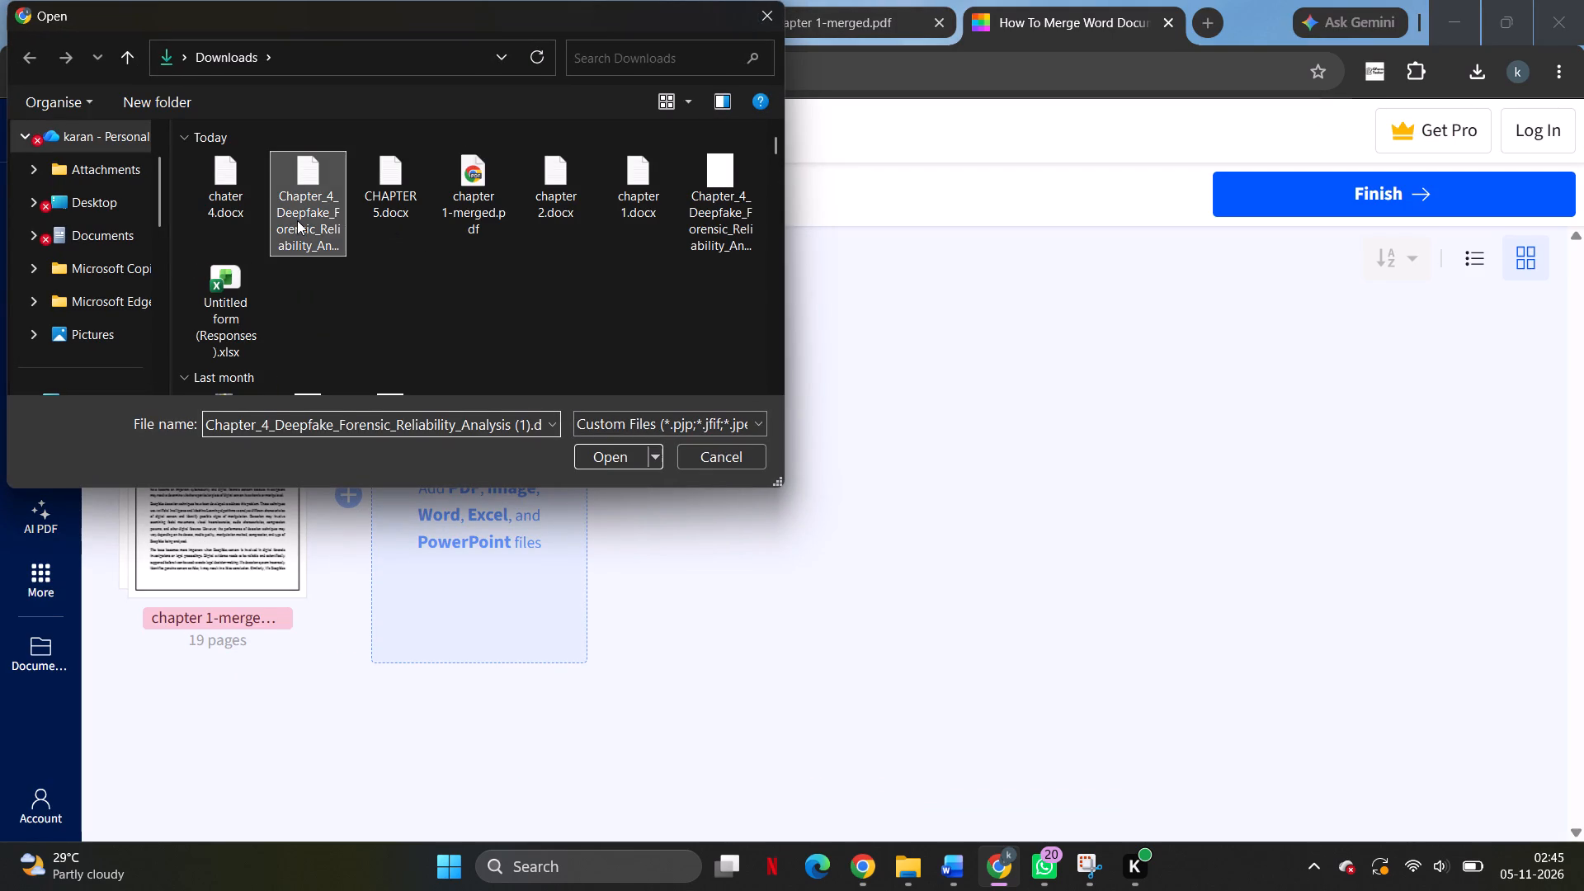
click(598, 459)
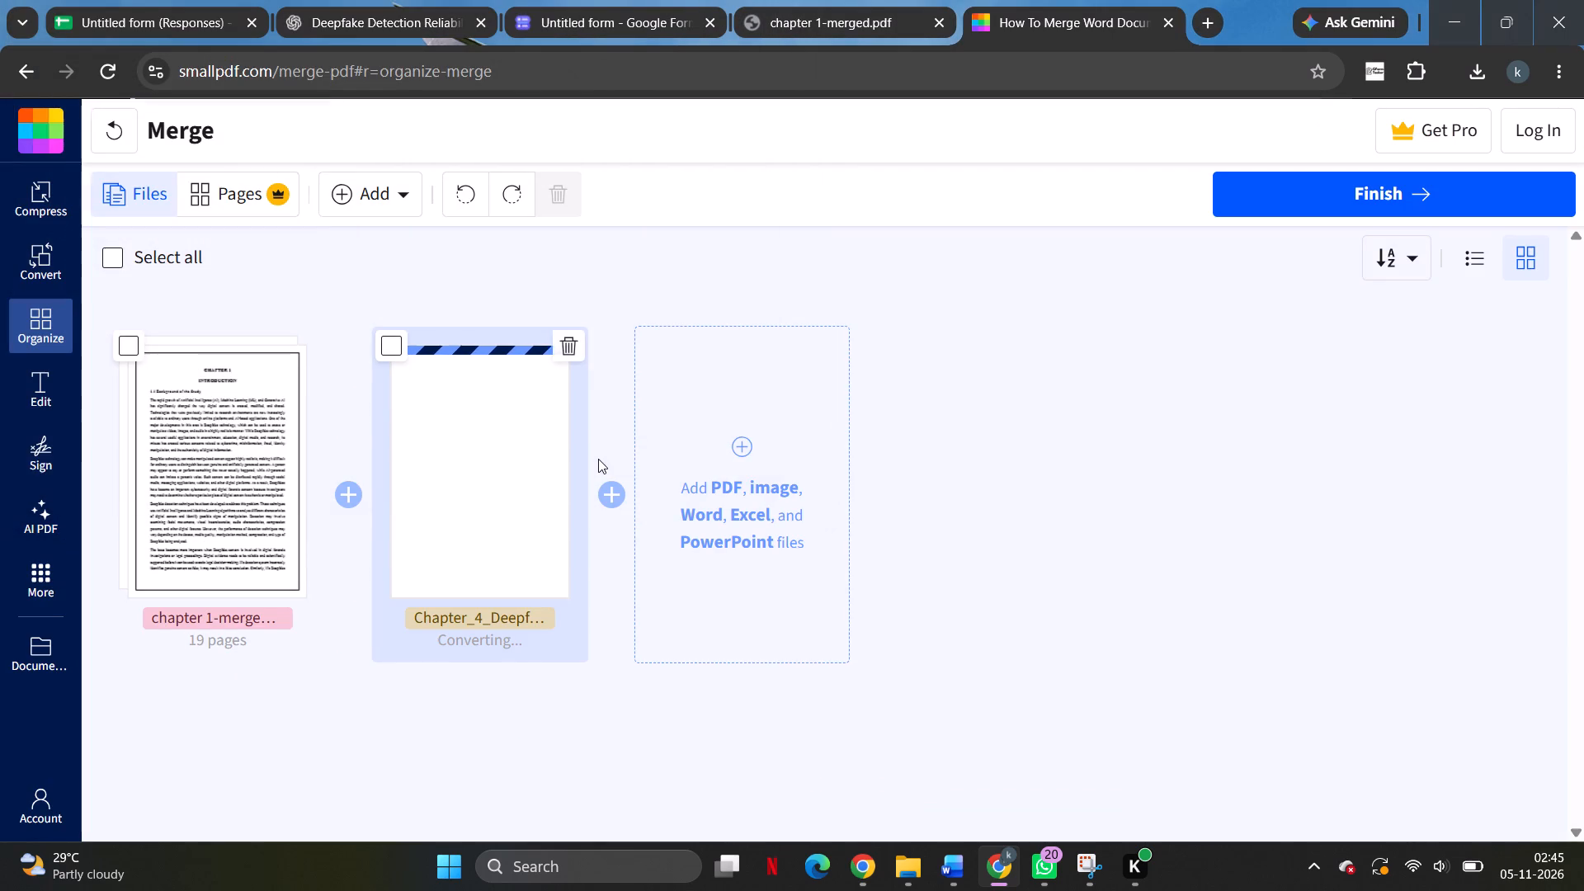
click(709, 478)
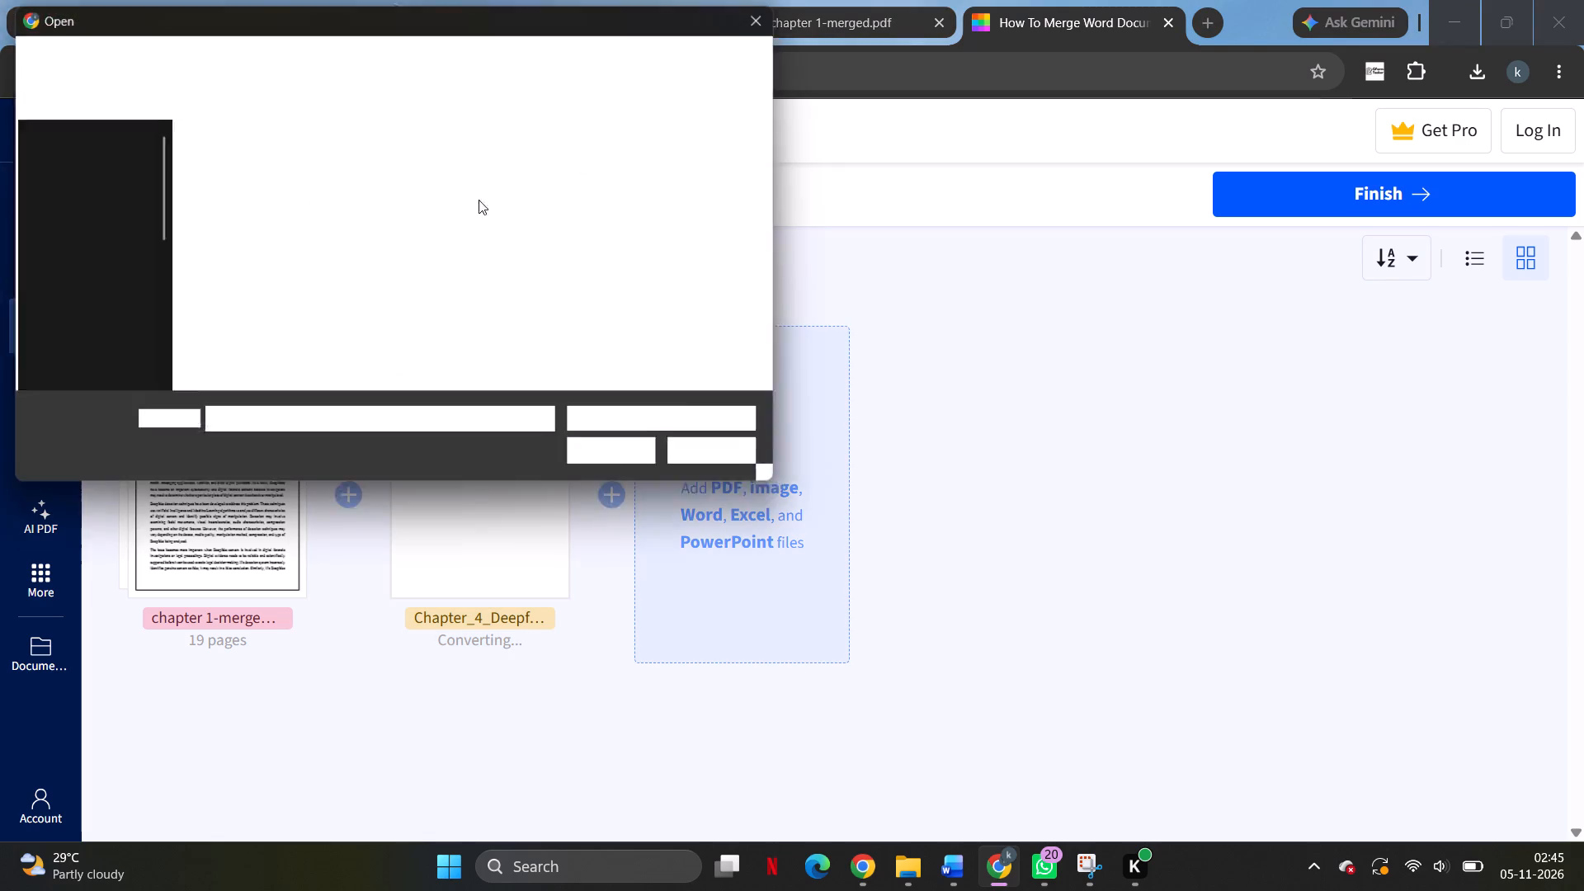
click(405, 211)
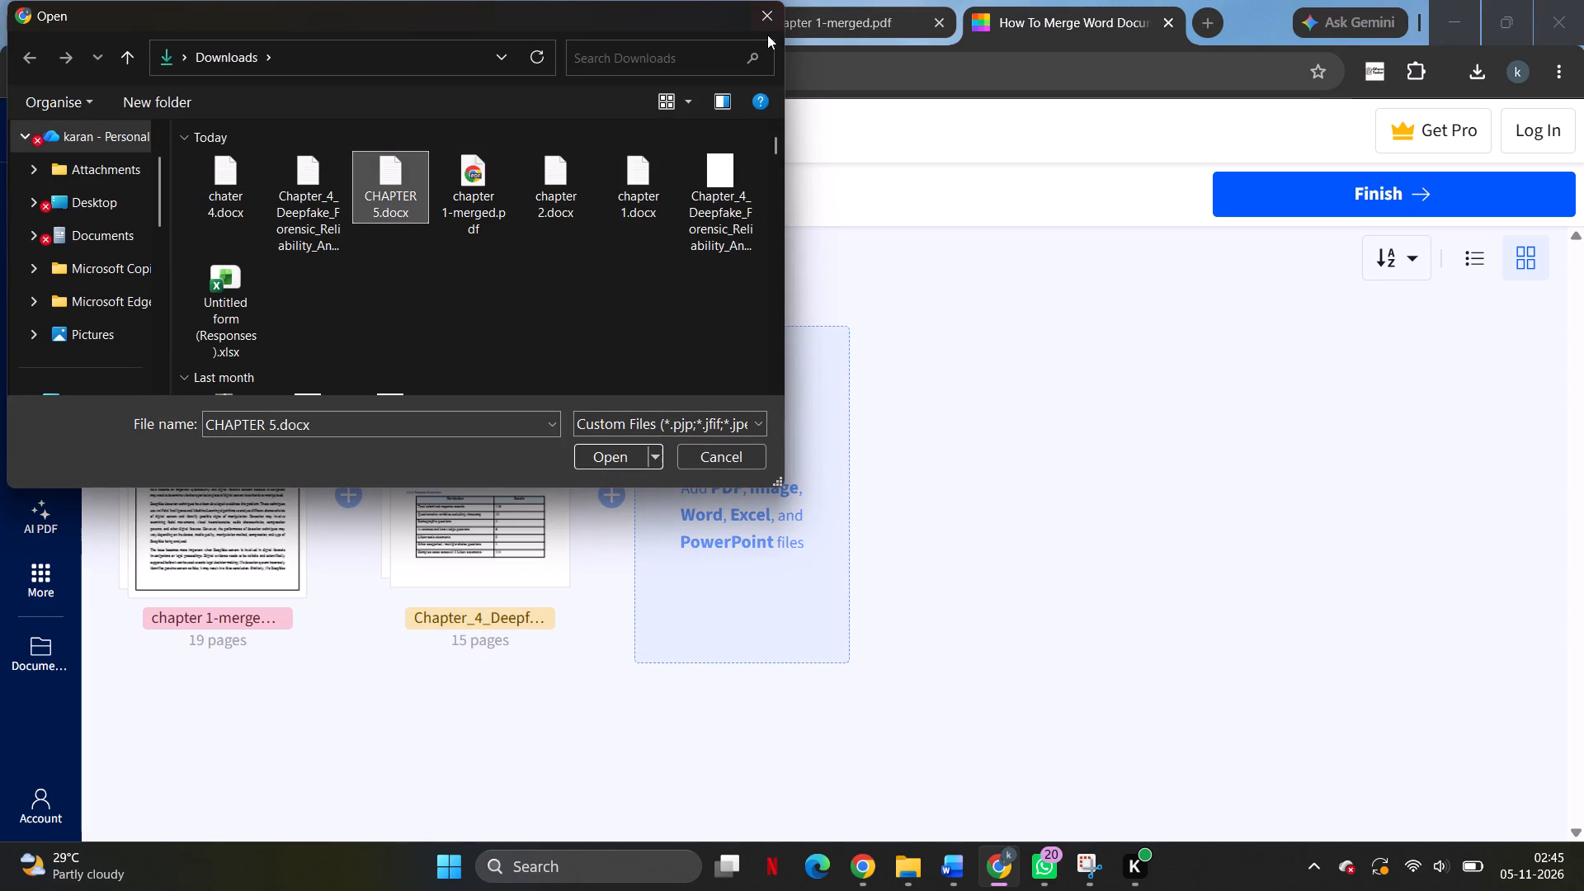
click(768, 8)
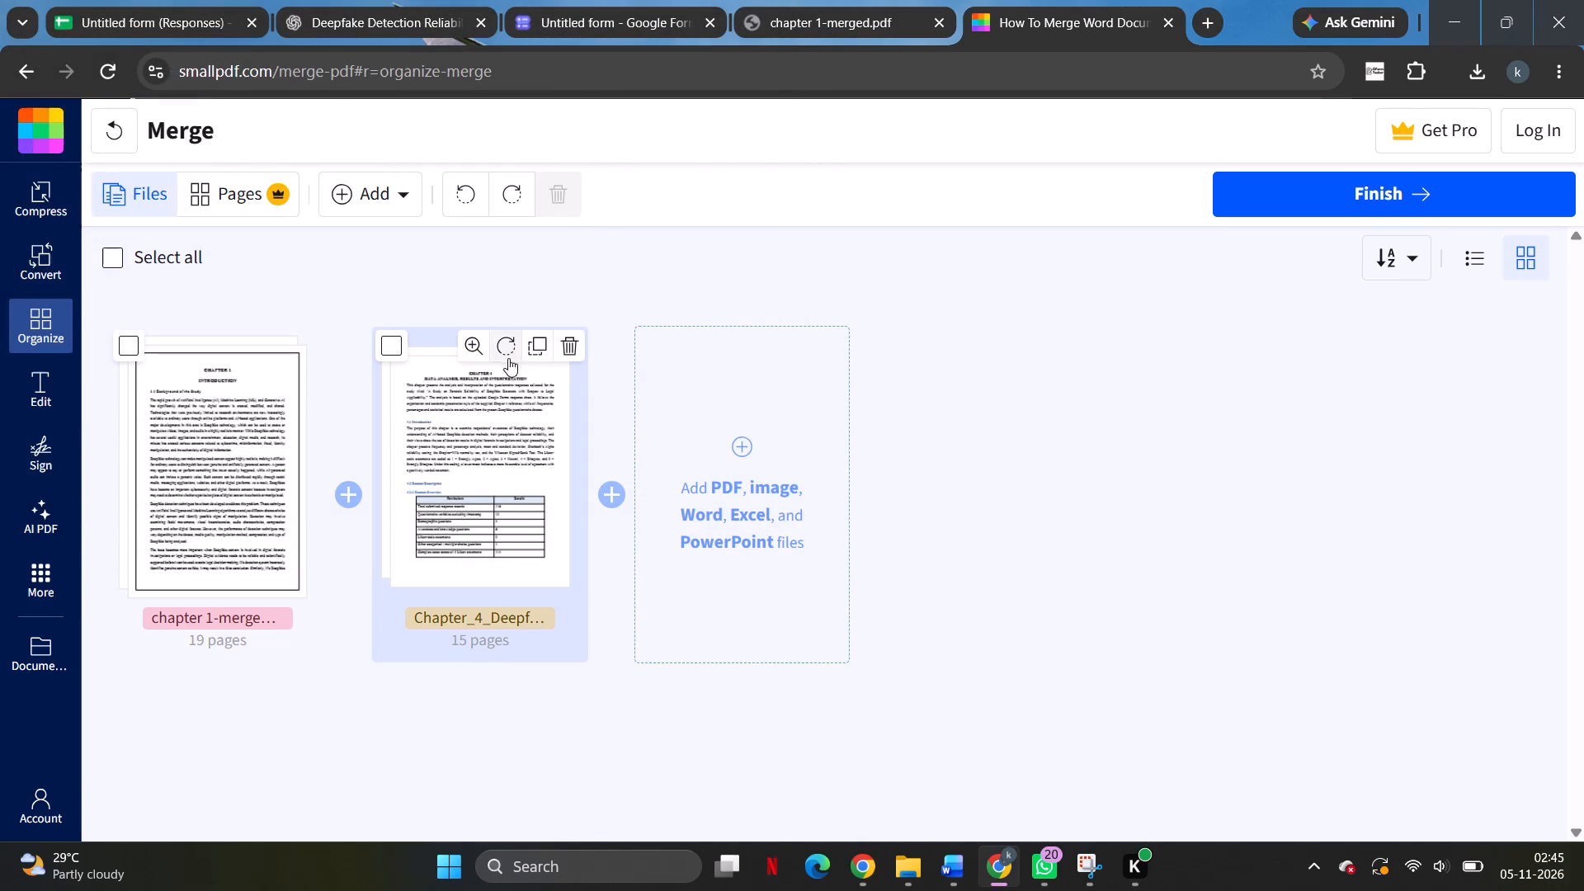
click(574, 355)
Add chater 4.docx and CHAPTER 5.docx from Downloads to the merge, in that order after chapter 1-merged.pdf.
click(510, 488)
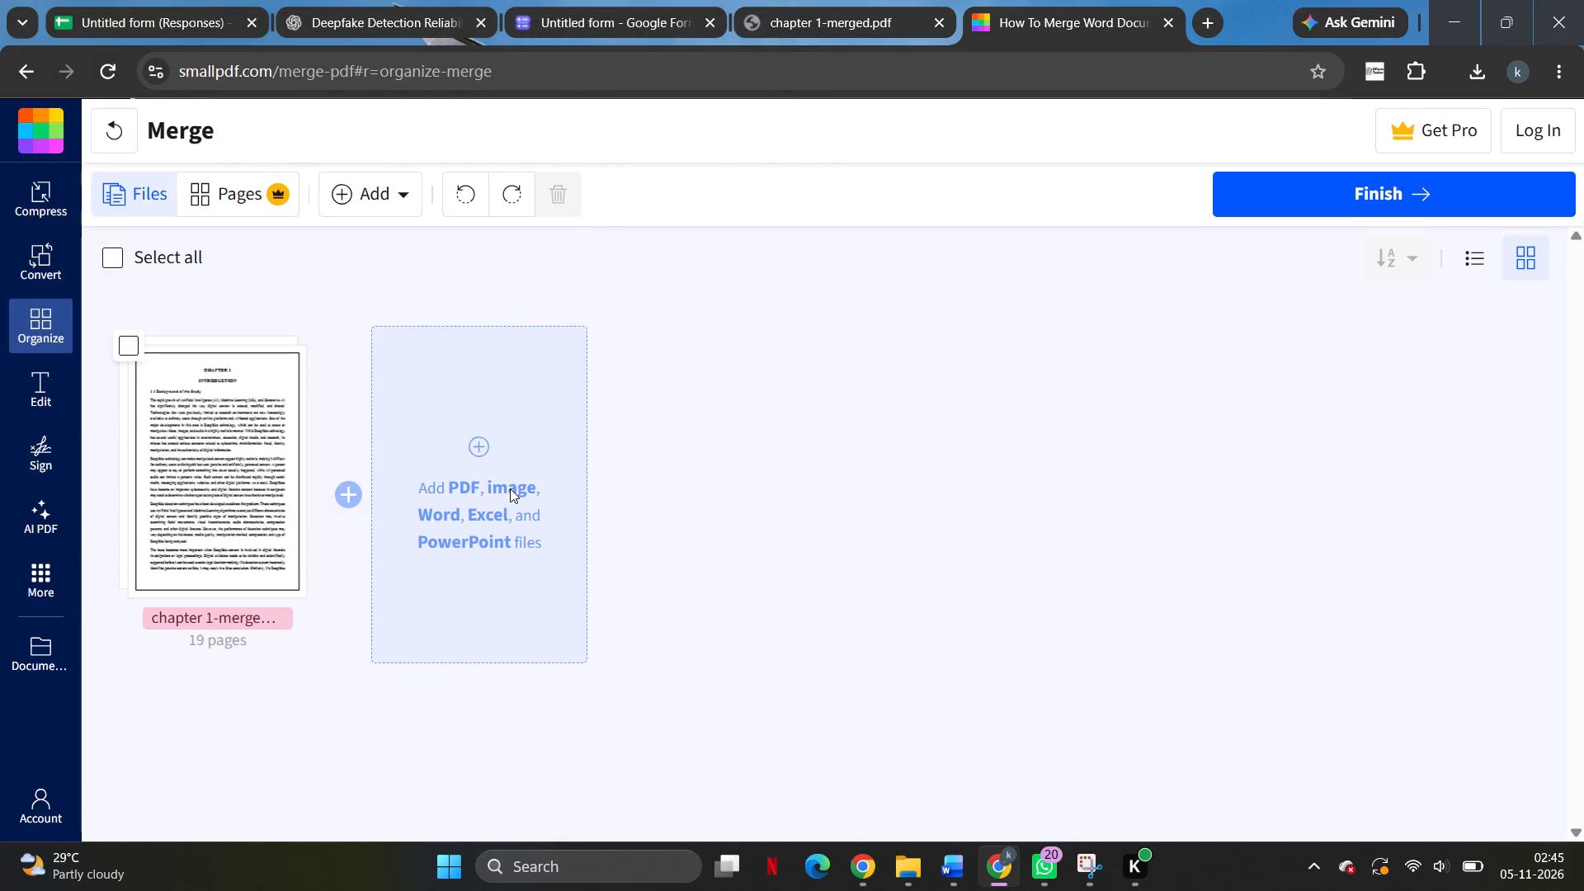
click(241, 207)
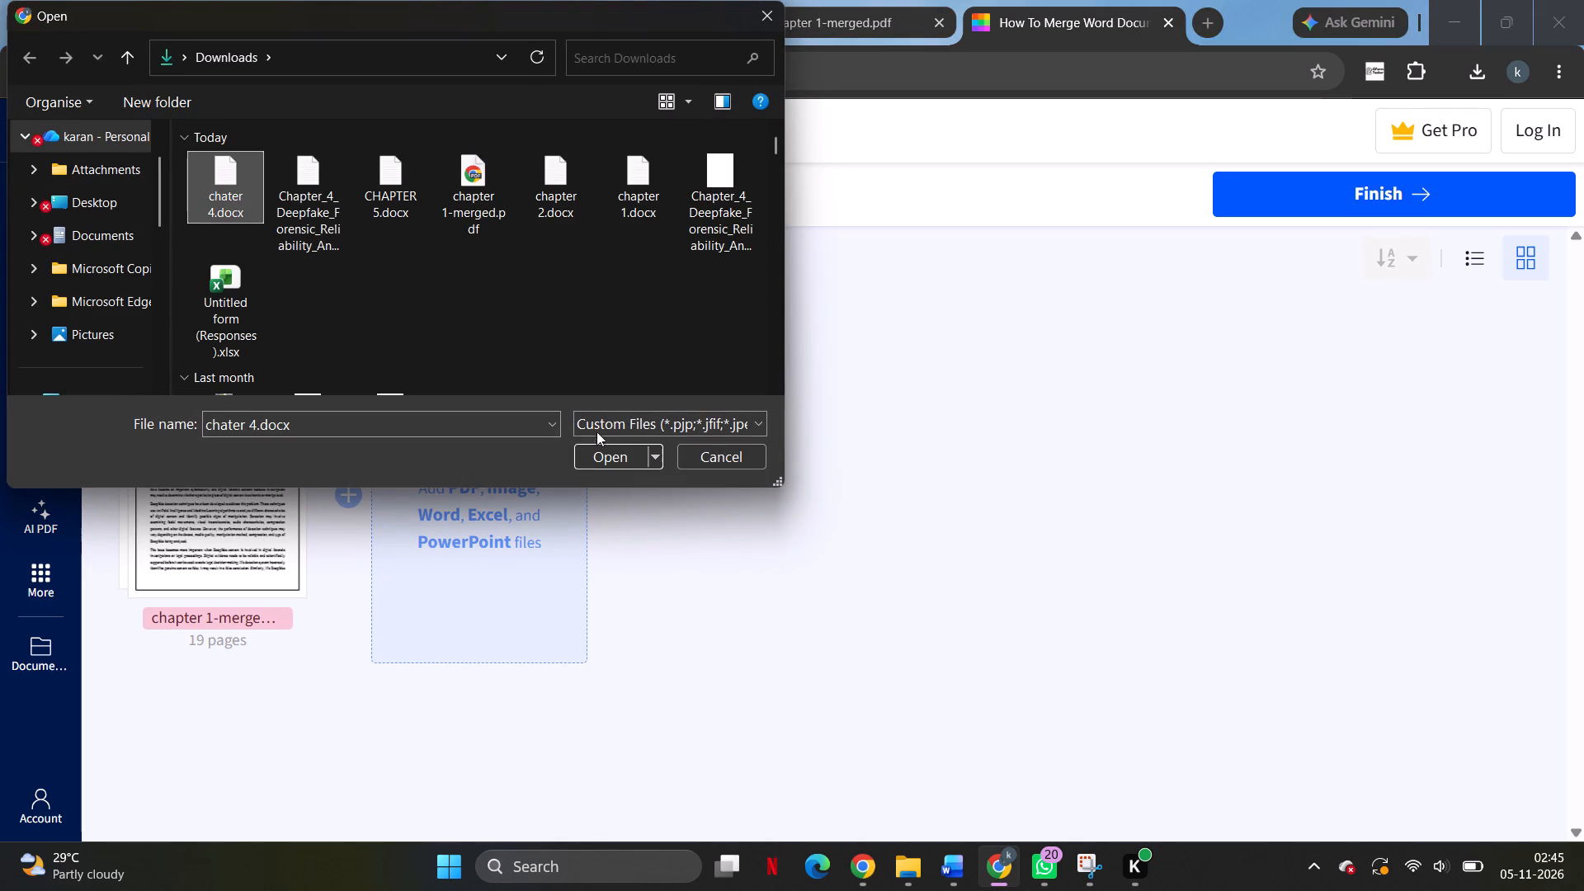
click(598, 450)
click(716, 471)
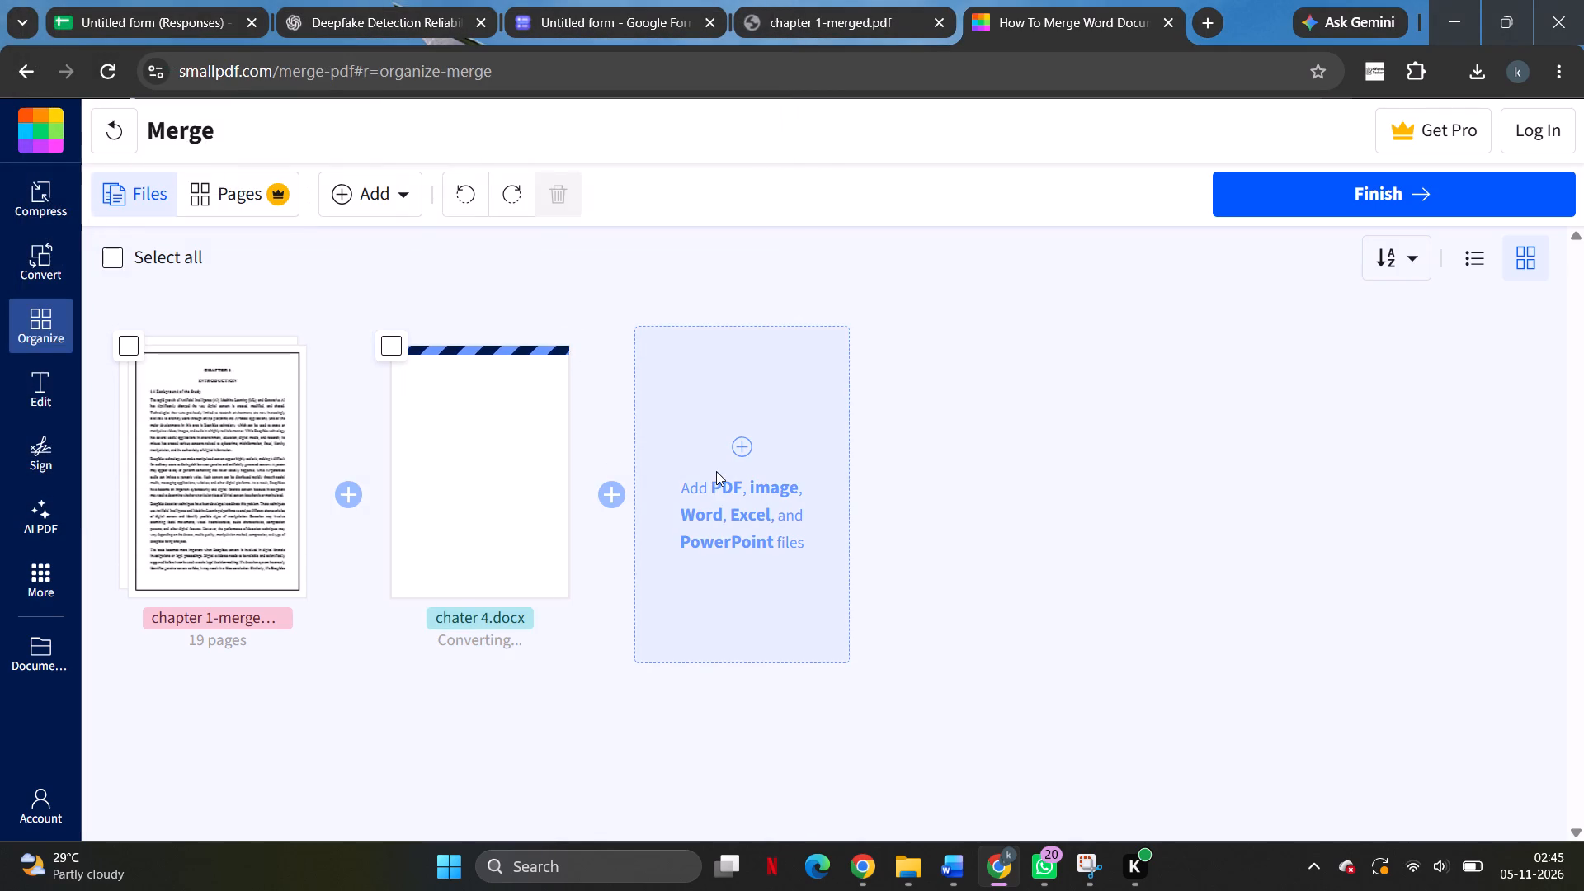
click(387, 186)
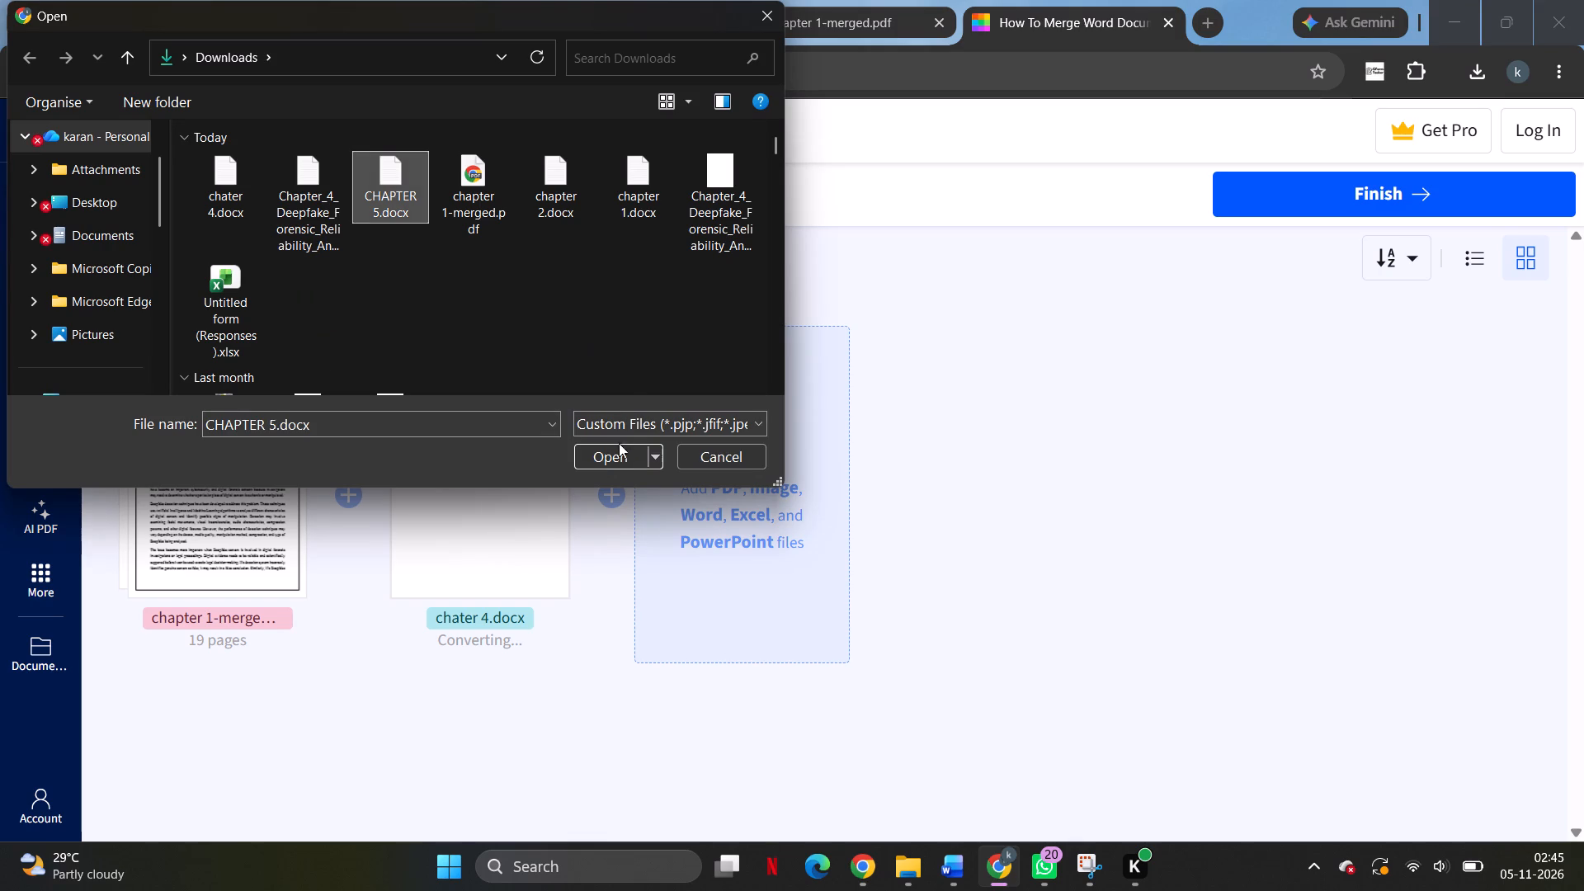
click(609, 455)
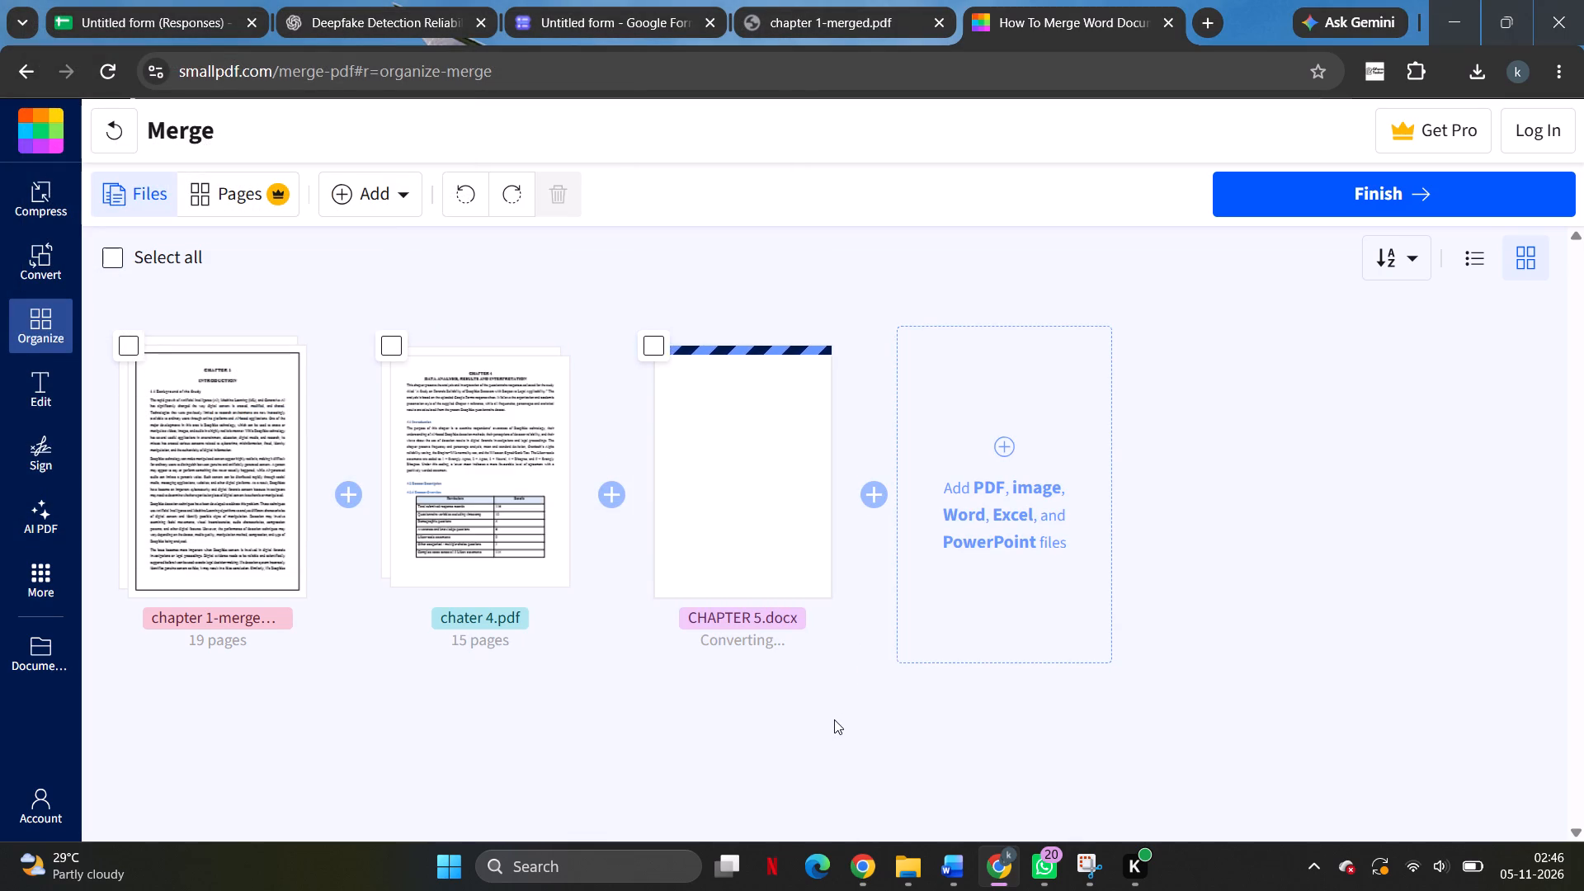
Finish merging the three files and download the merged PDF.
scroll(834, 719, down, 1)
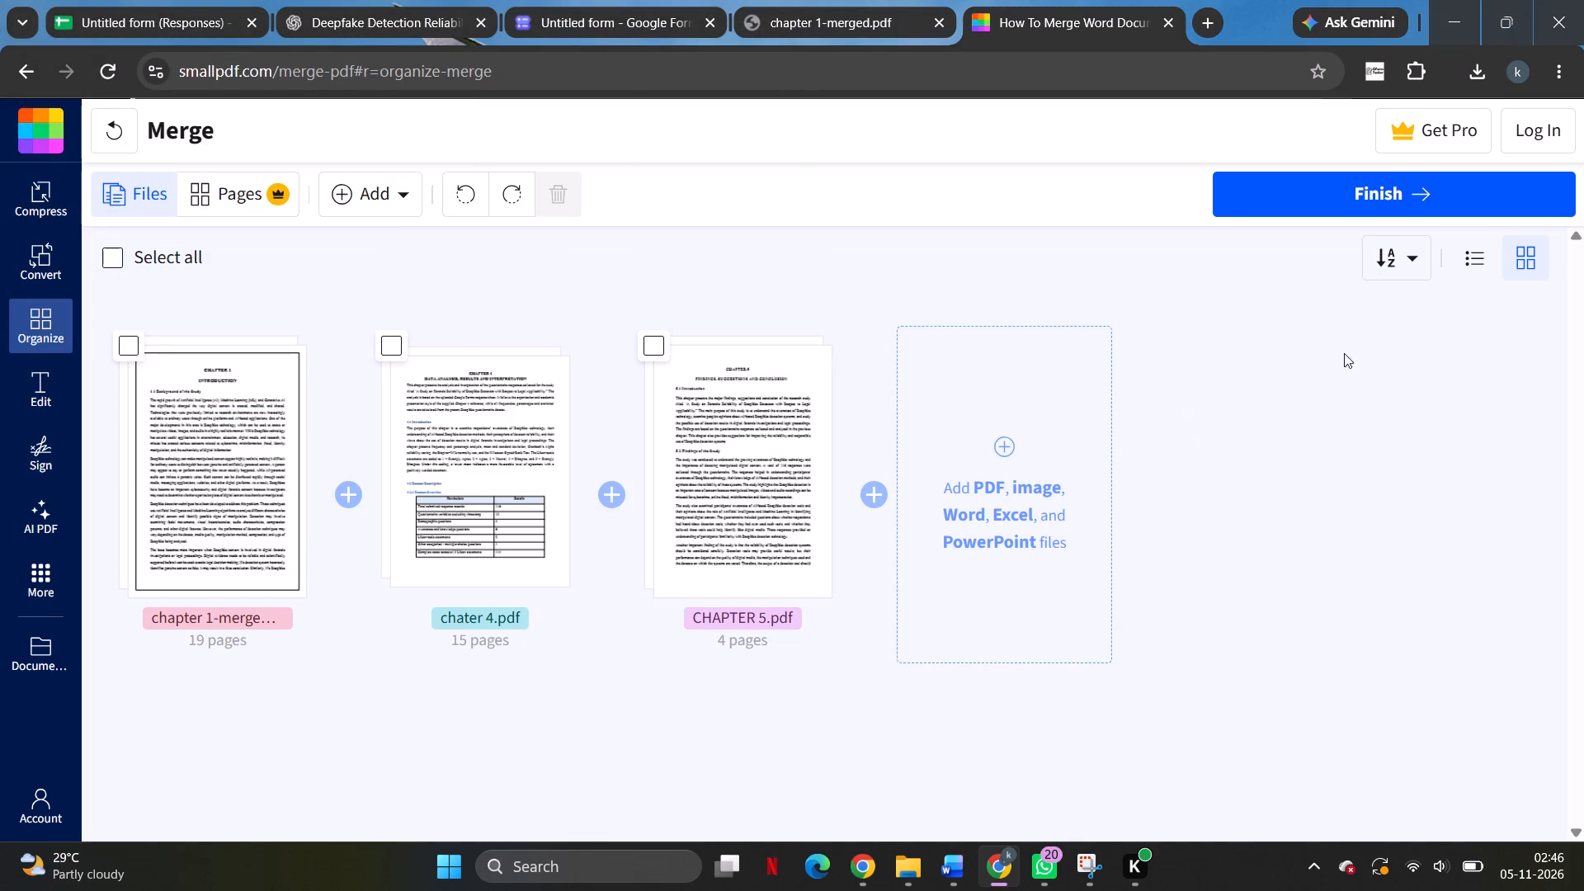
click(1296, 186)
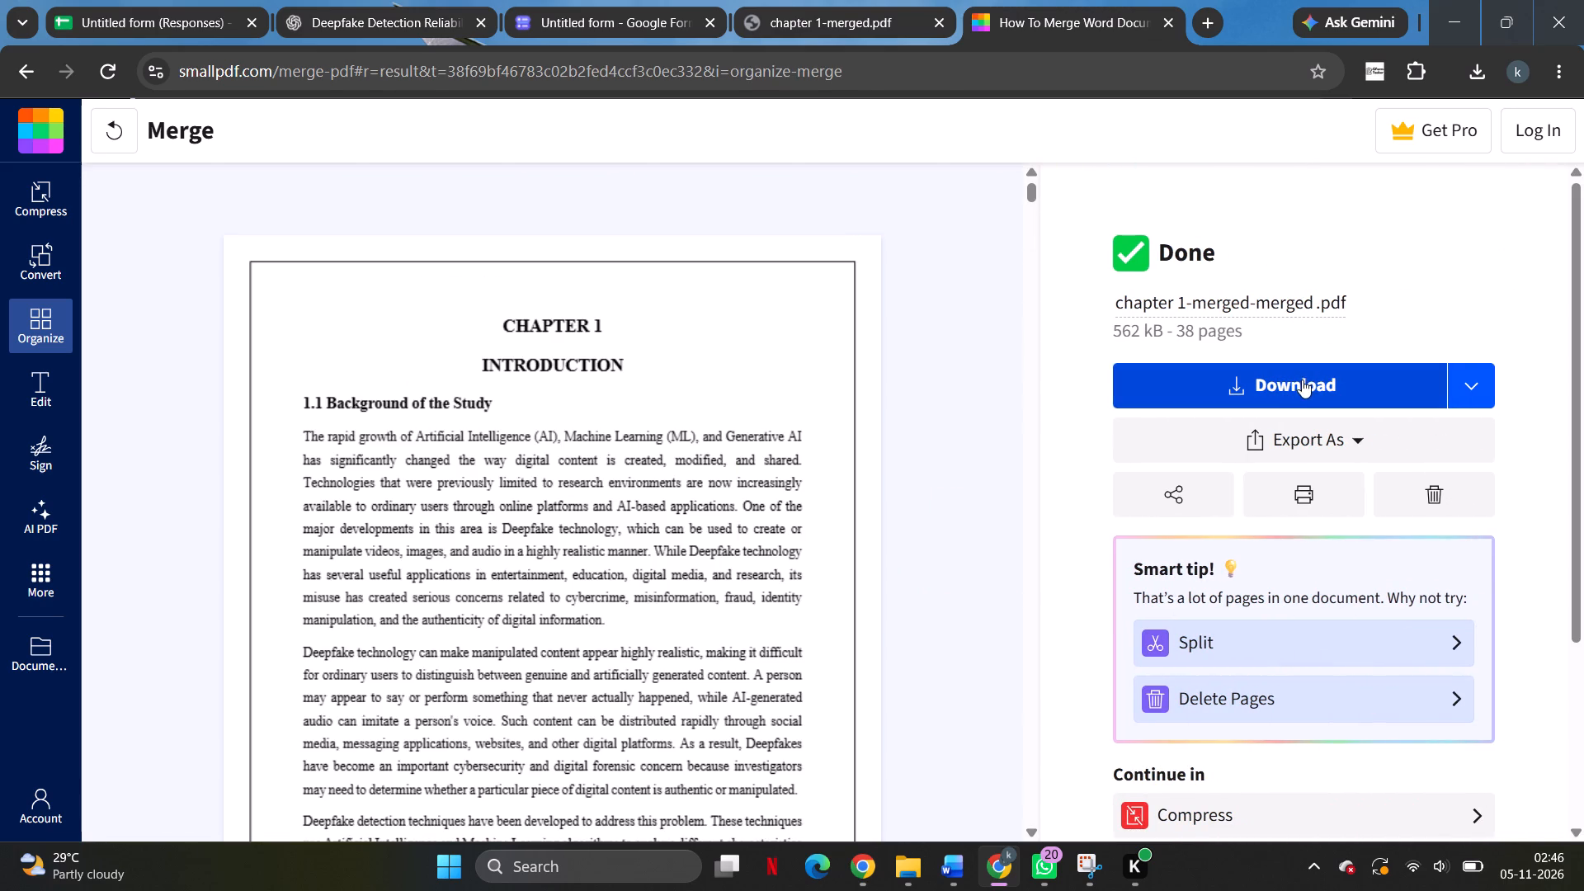
click(1301, 379)
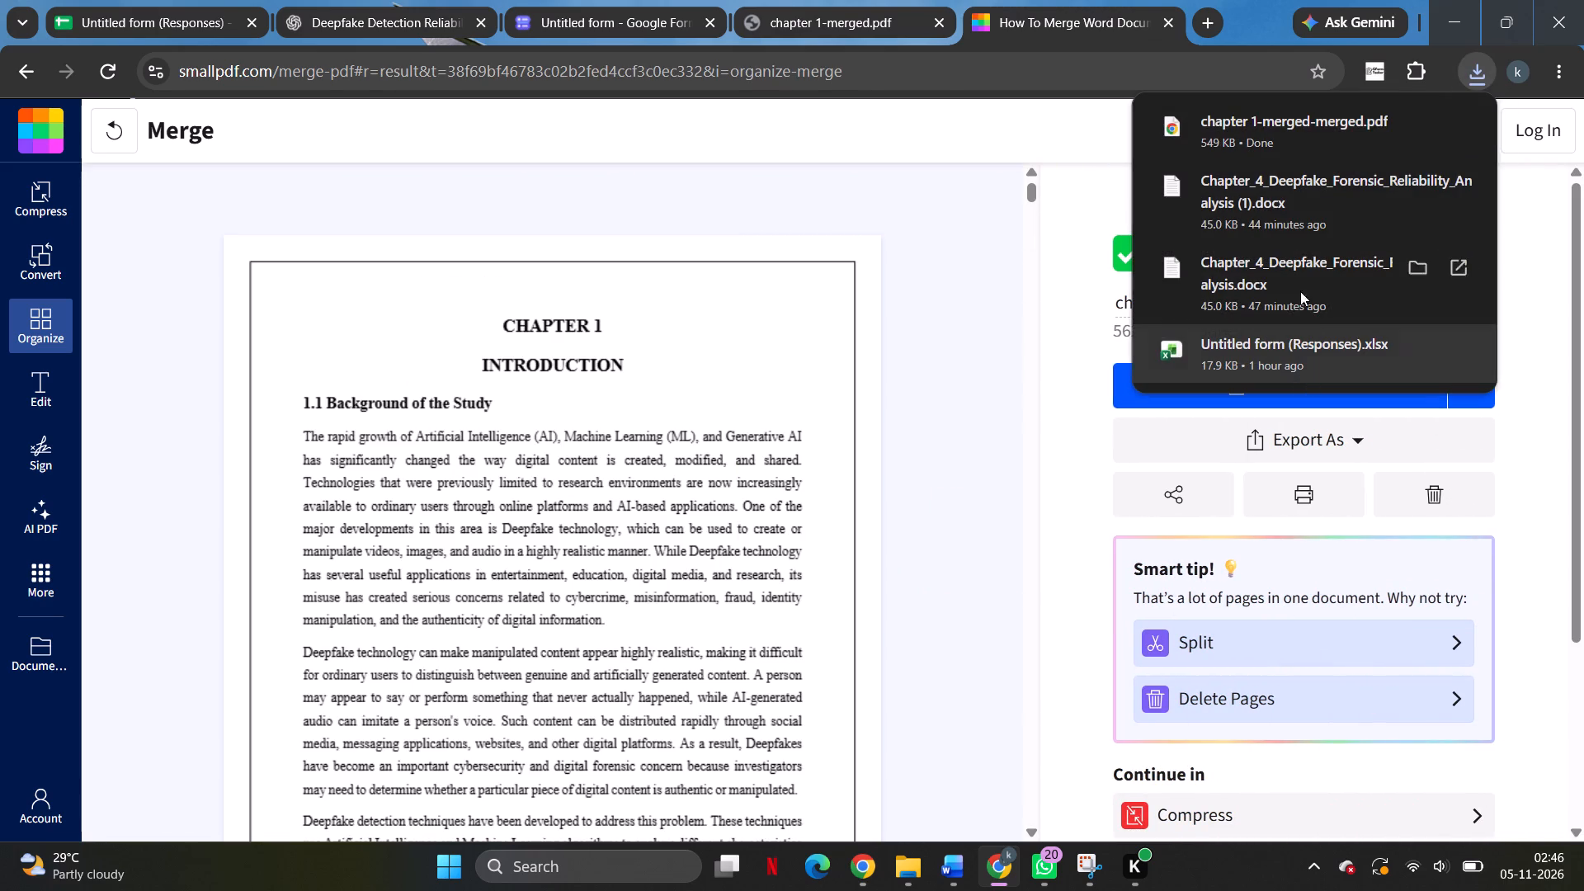
Open the downloaded chapter 1-merged-merged.pdf and look through its pages to the end of Chapter 5.
double_click(1275, 132)
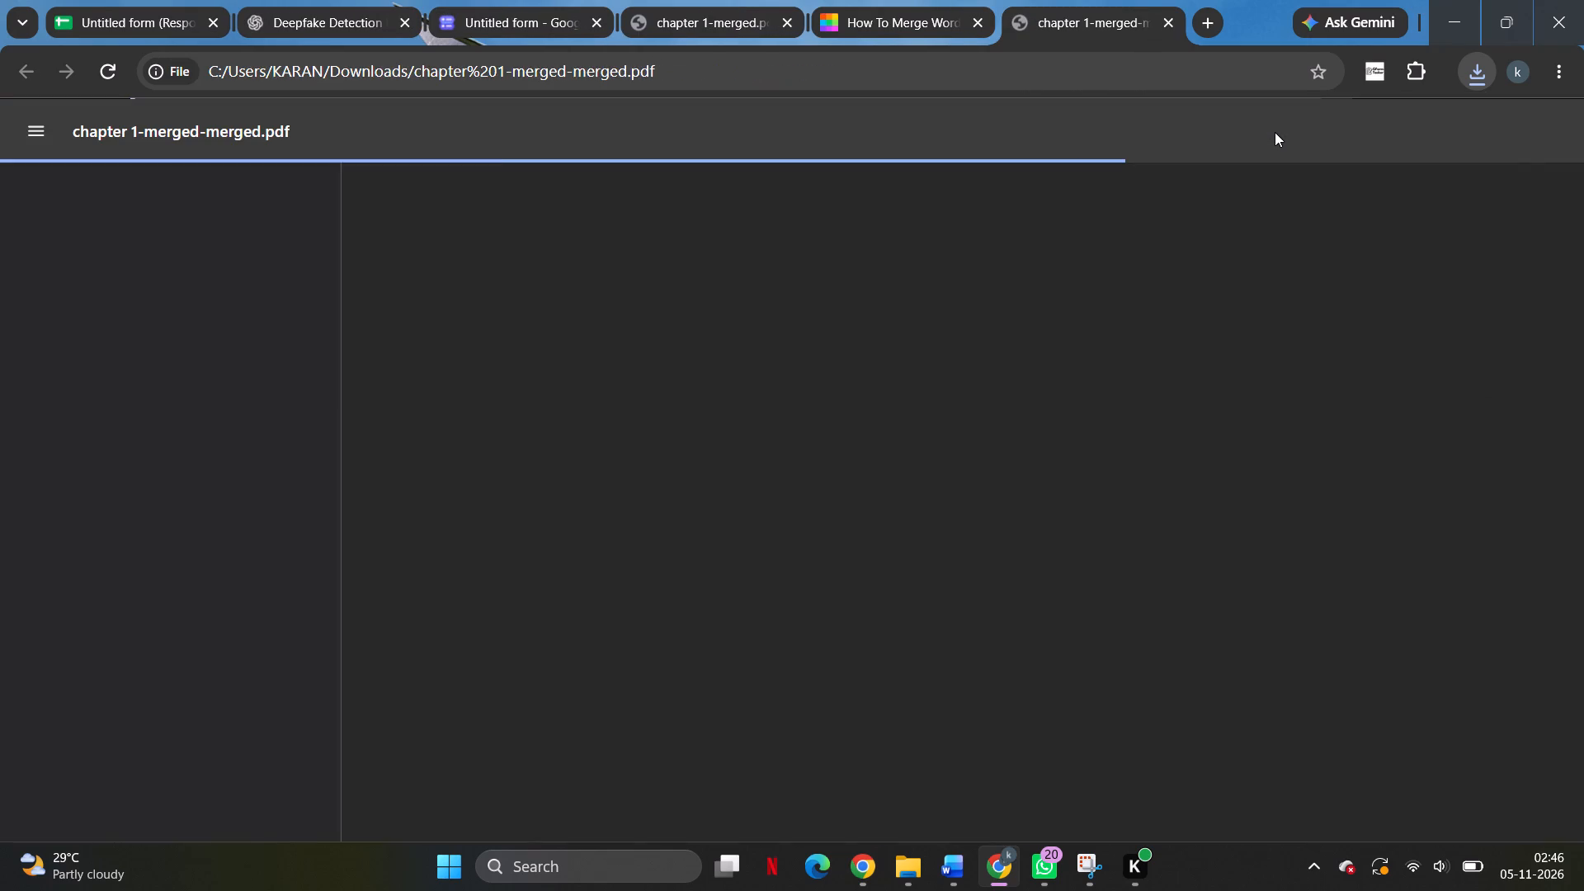
scroll(1011, 677, down, 10)
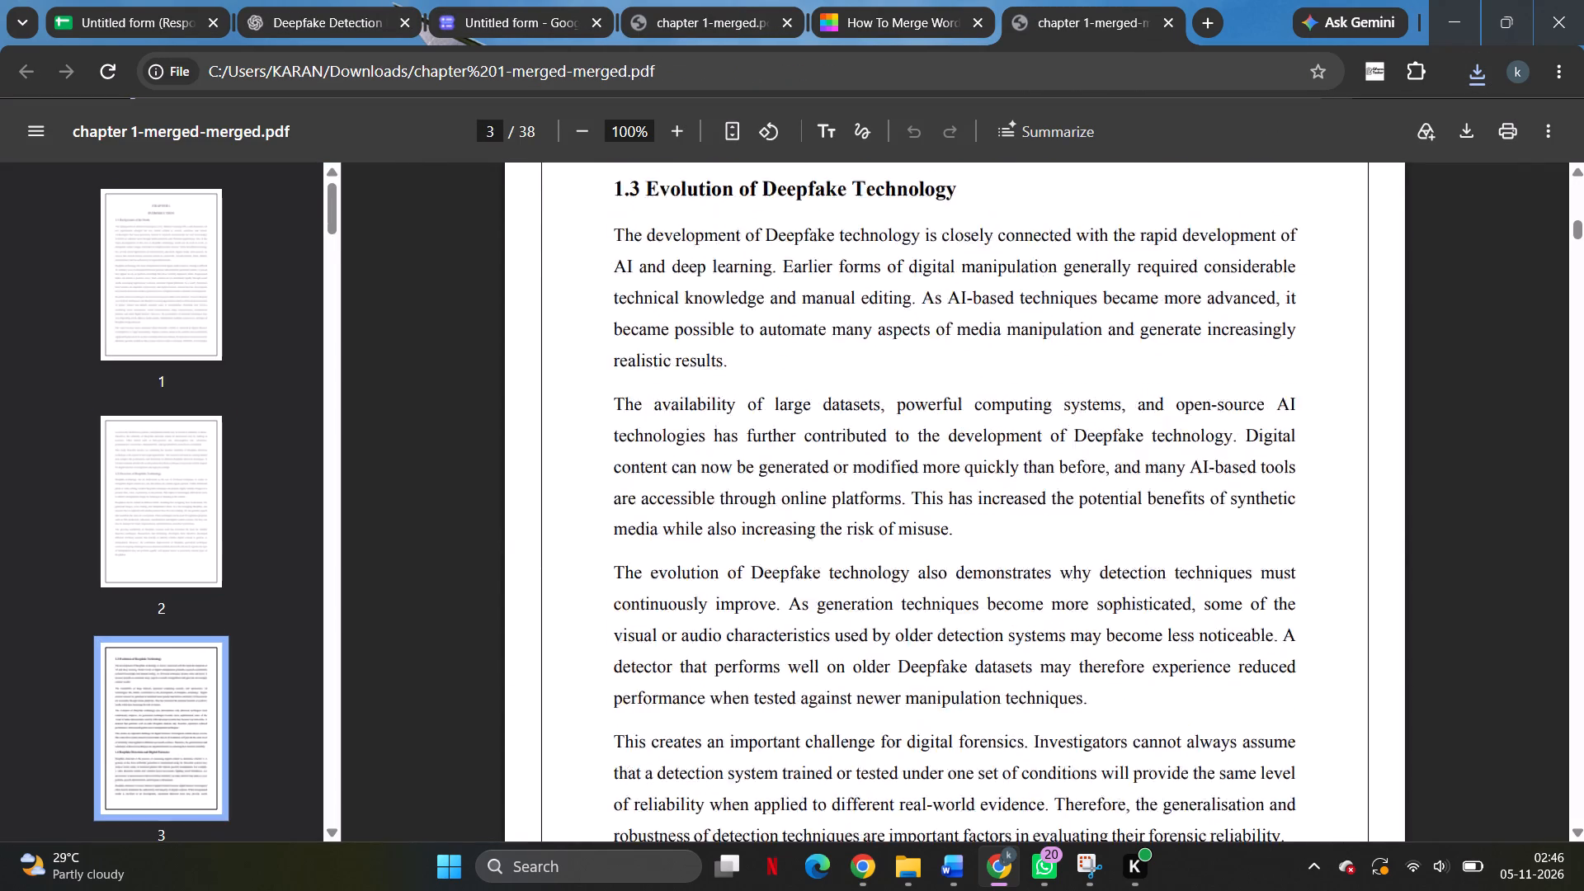
scroll(1011, 677, down, 17)
scroll(1011, 677, down, 7)
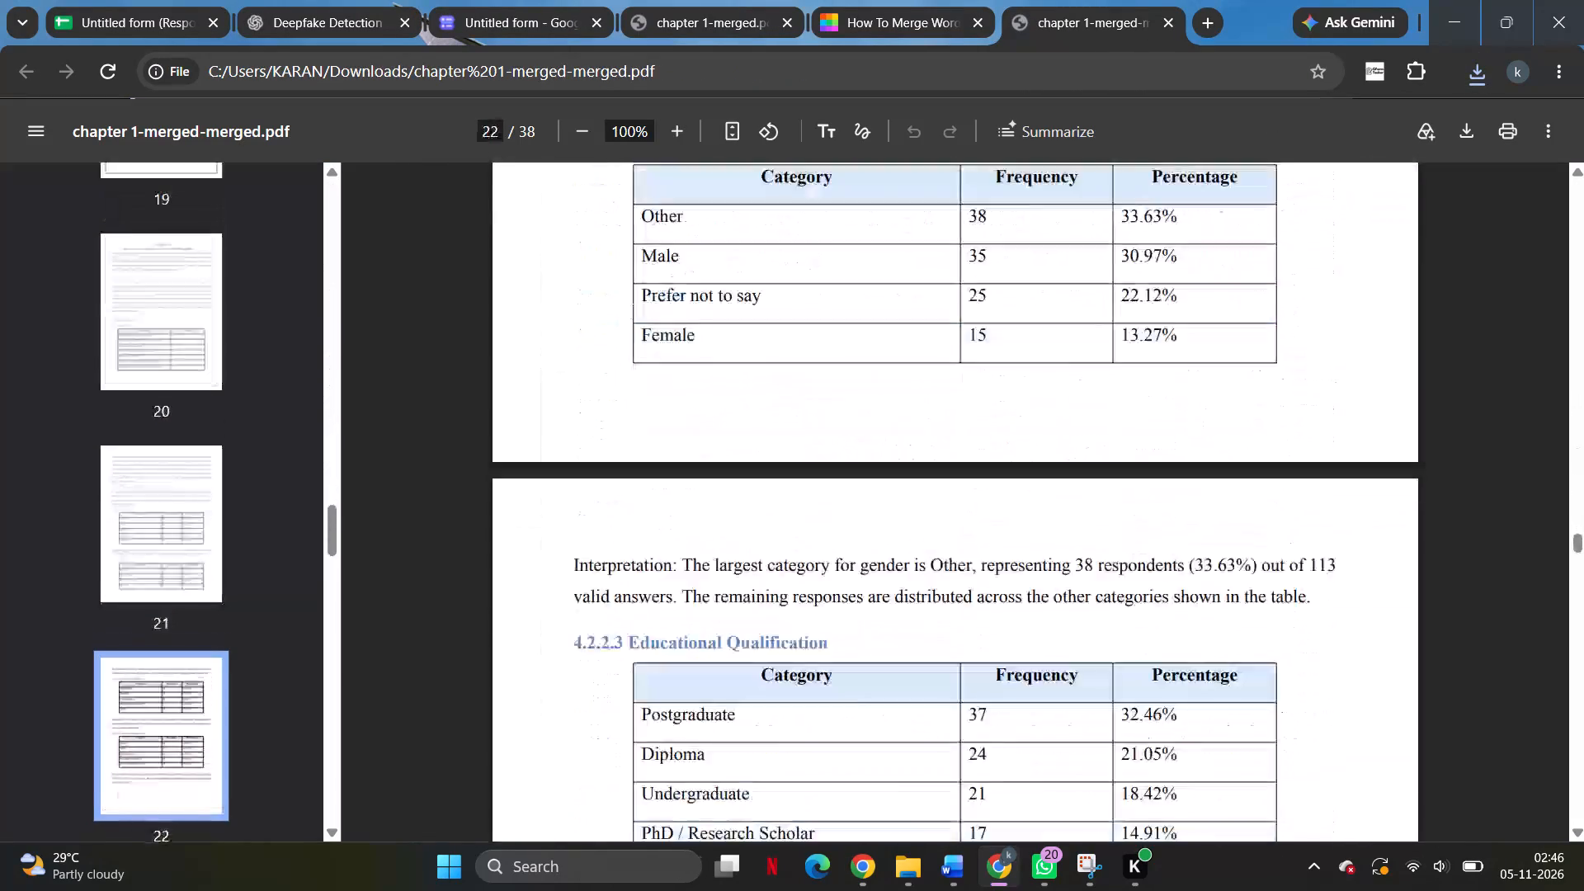
scroll(1011, 677, down, 5)
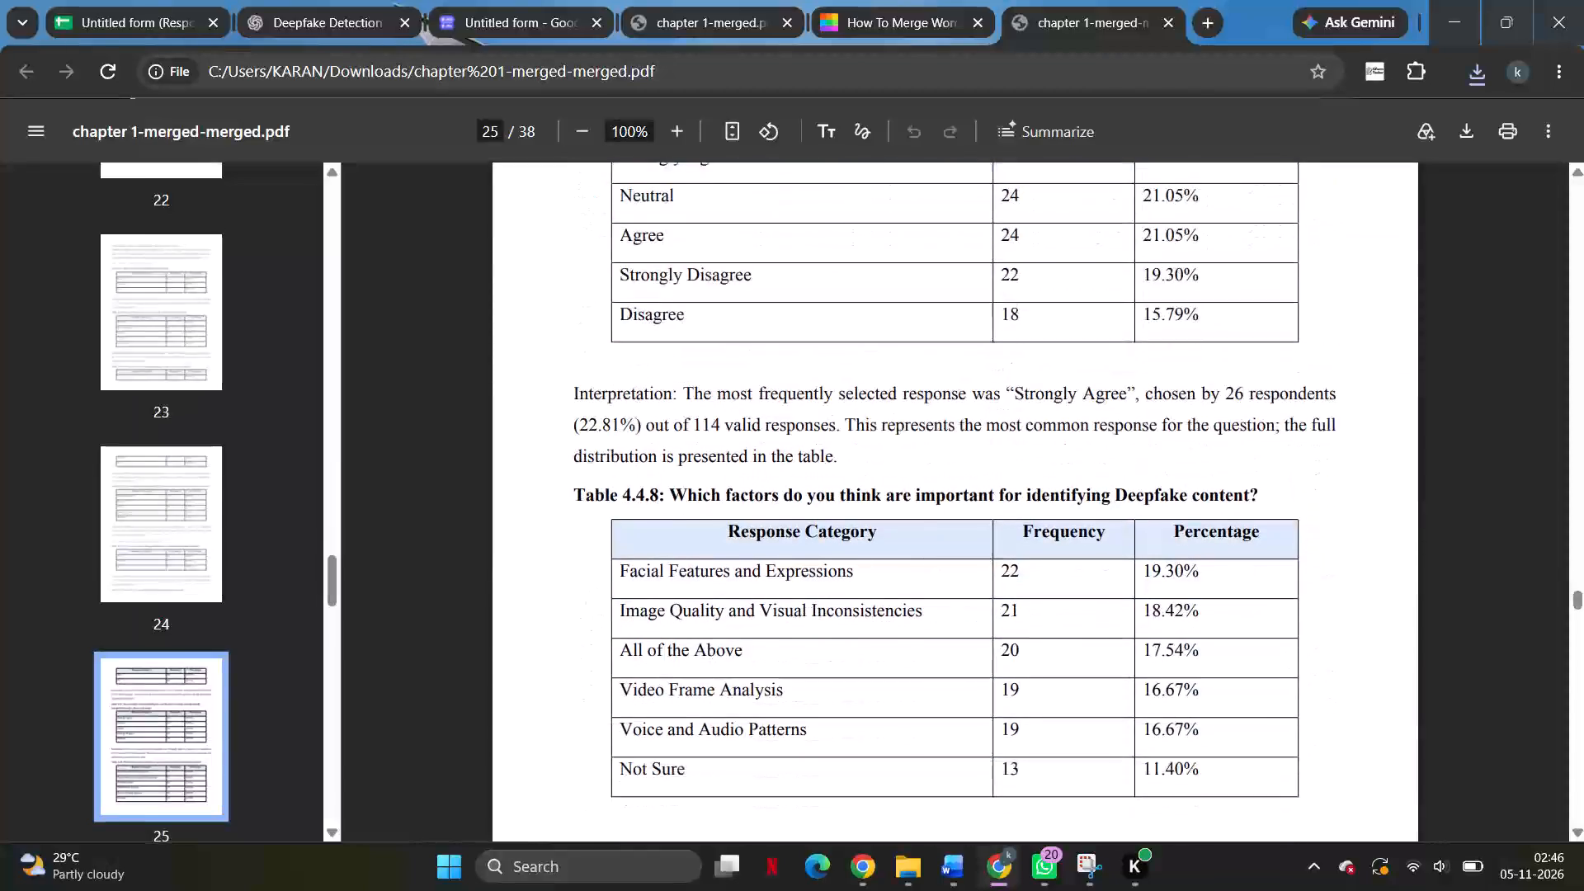
scroll(1011, 677, down, 12)
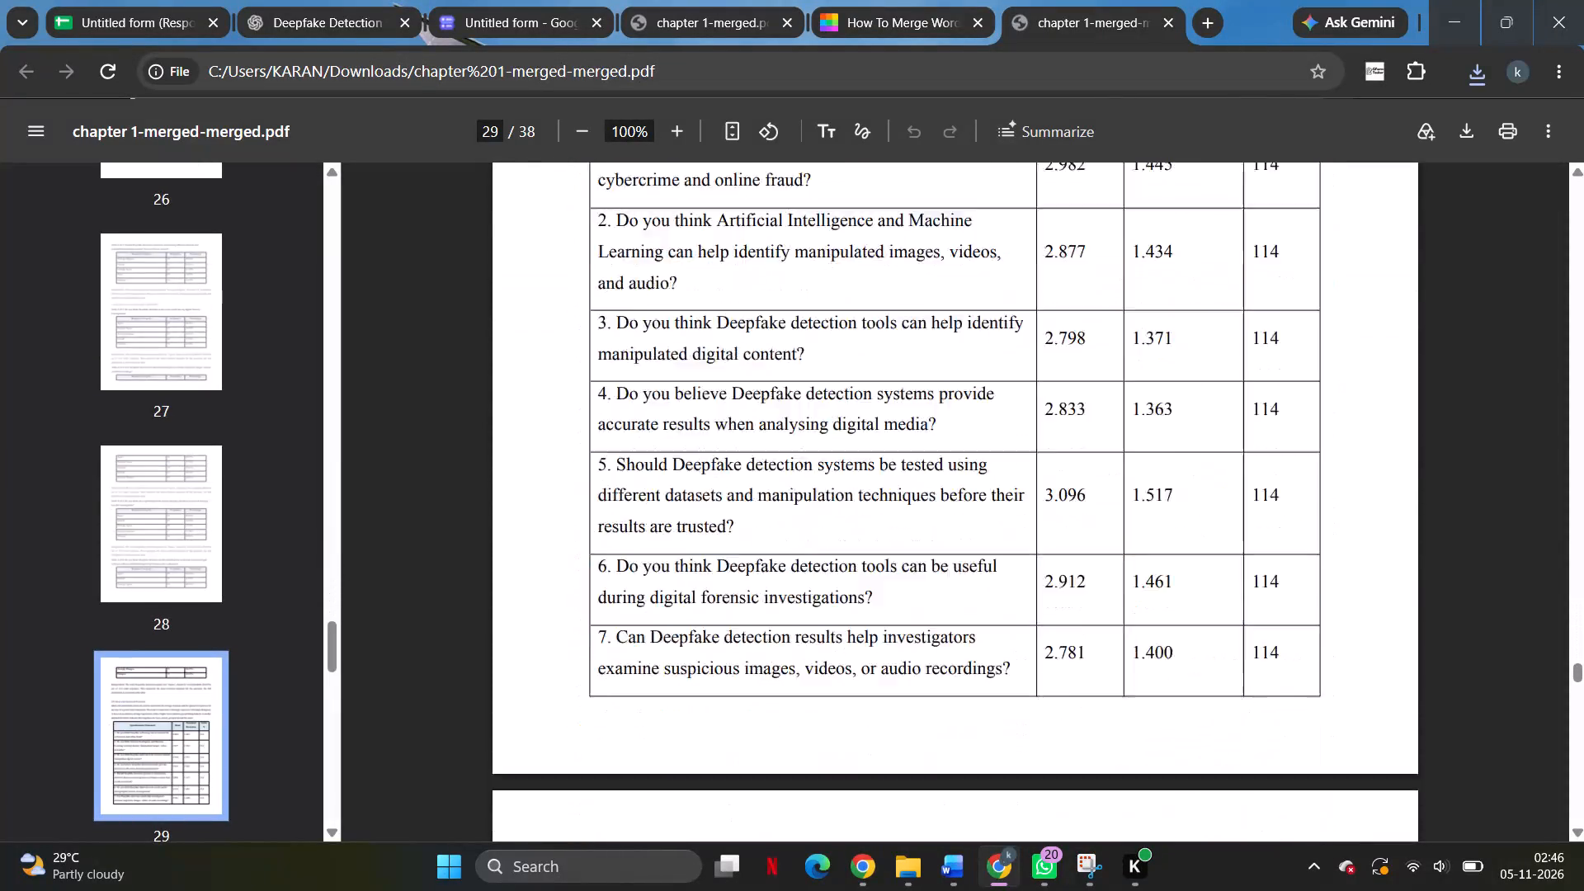
scroll(1011, 677, down, 8)
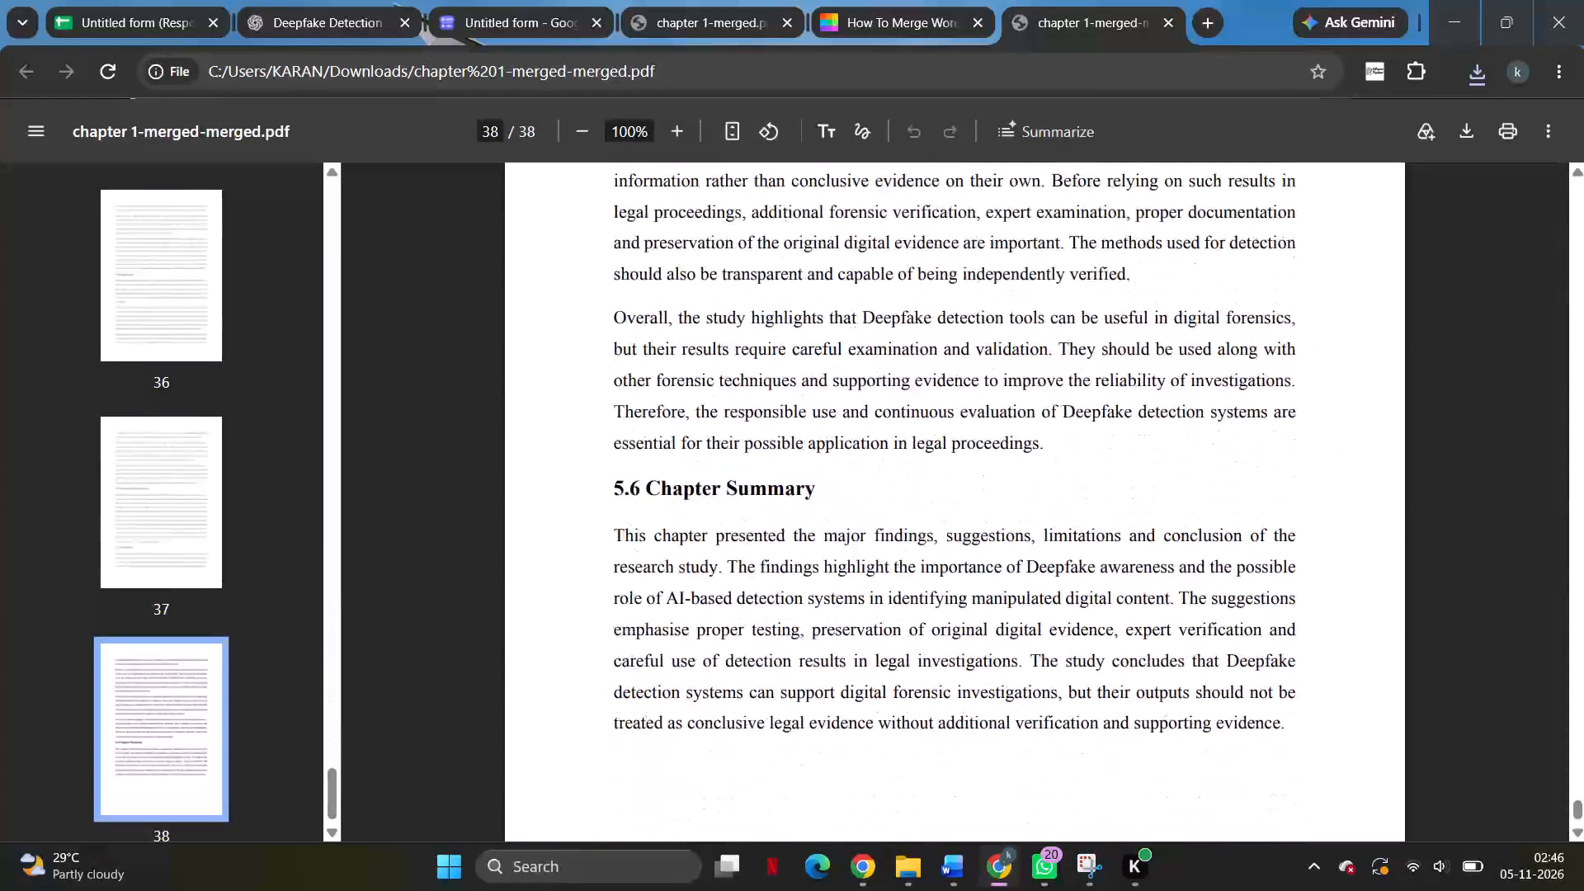
scroll(1011, 677, down, 4)
Go back through the merged PDF and compare the page layout of the earlier chapters with Chapter 4.
scroll(1011, 677, up, 19)
scroll(1011, 677, up, 7)
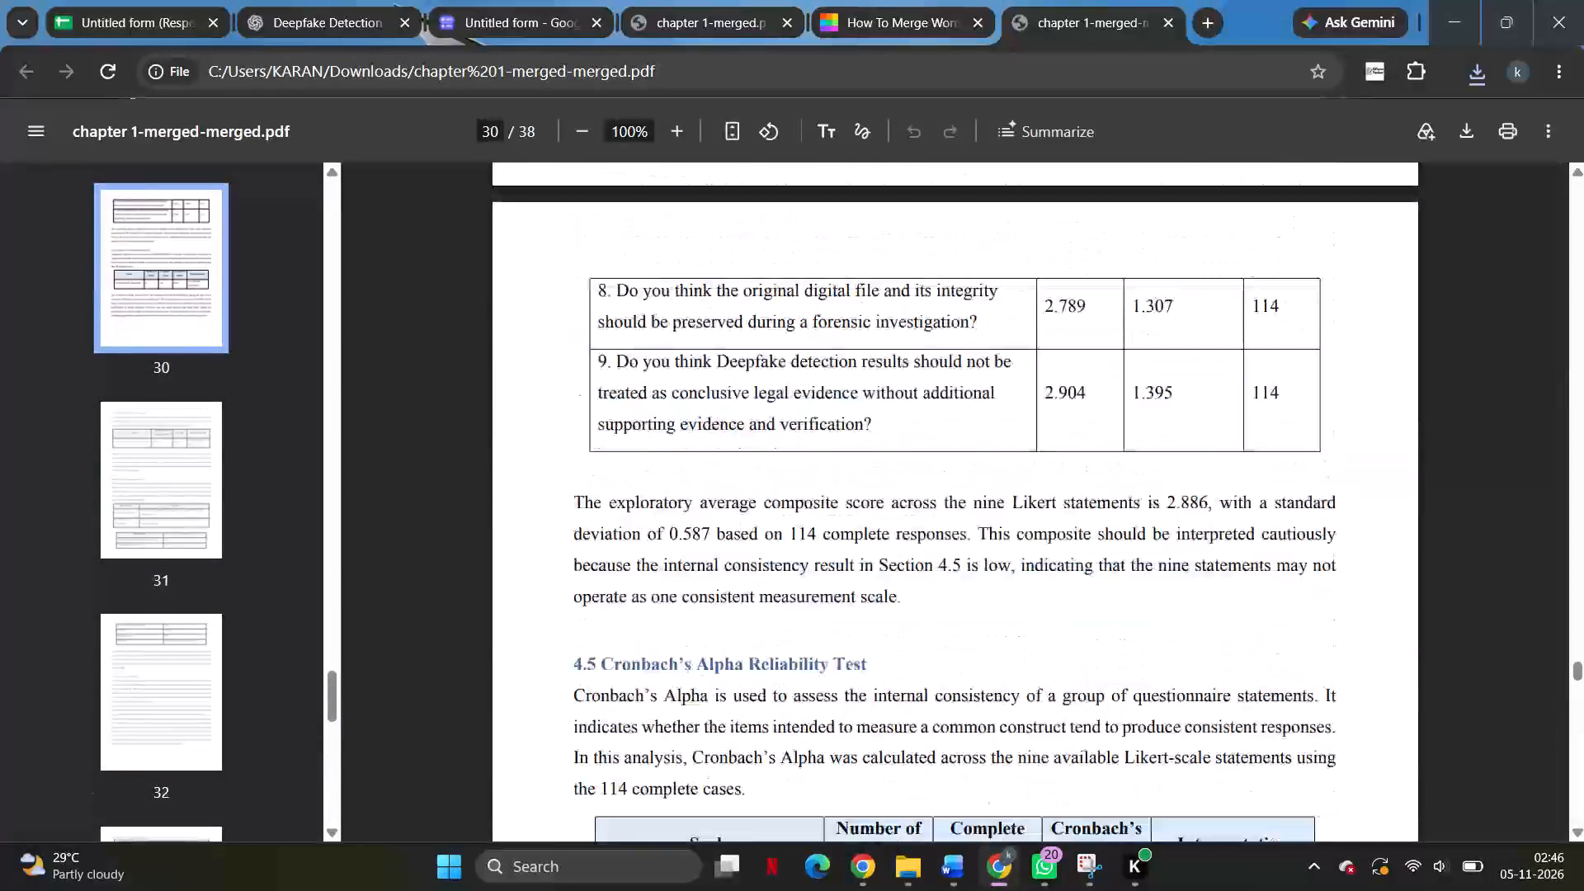
scroll(1011, 677, up, 20)
scroll(1011, 677, up, 5)
scroll(1011, 677, down, 5)
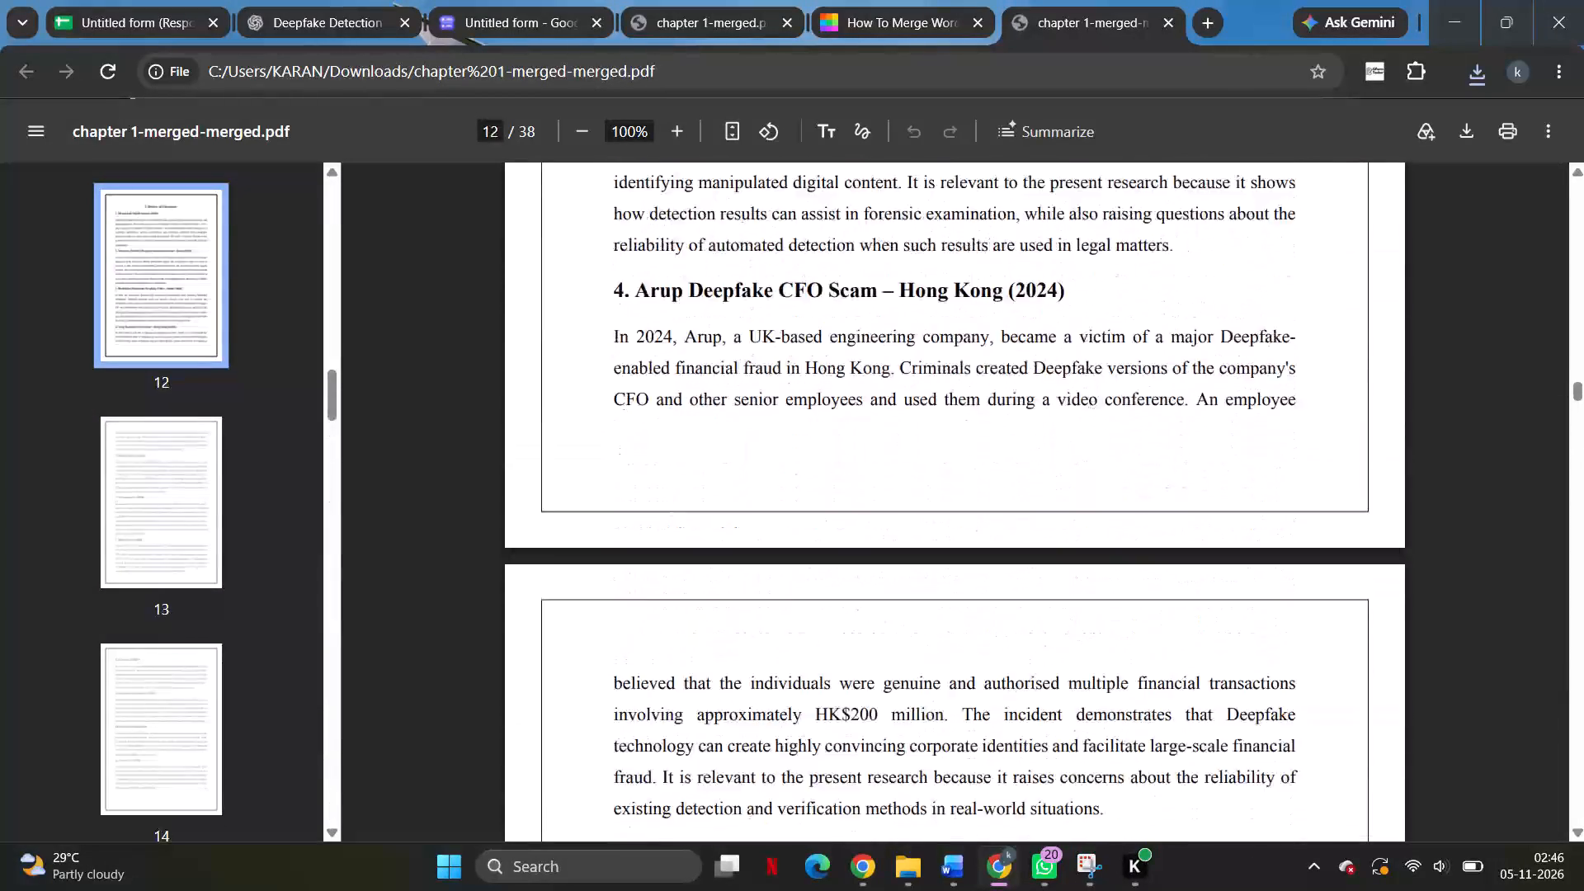
scroll(1011, 677, down, 6)
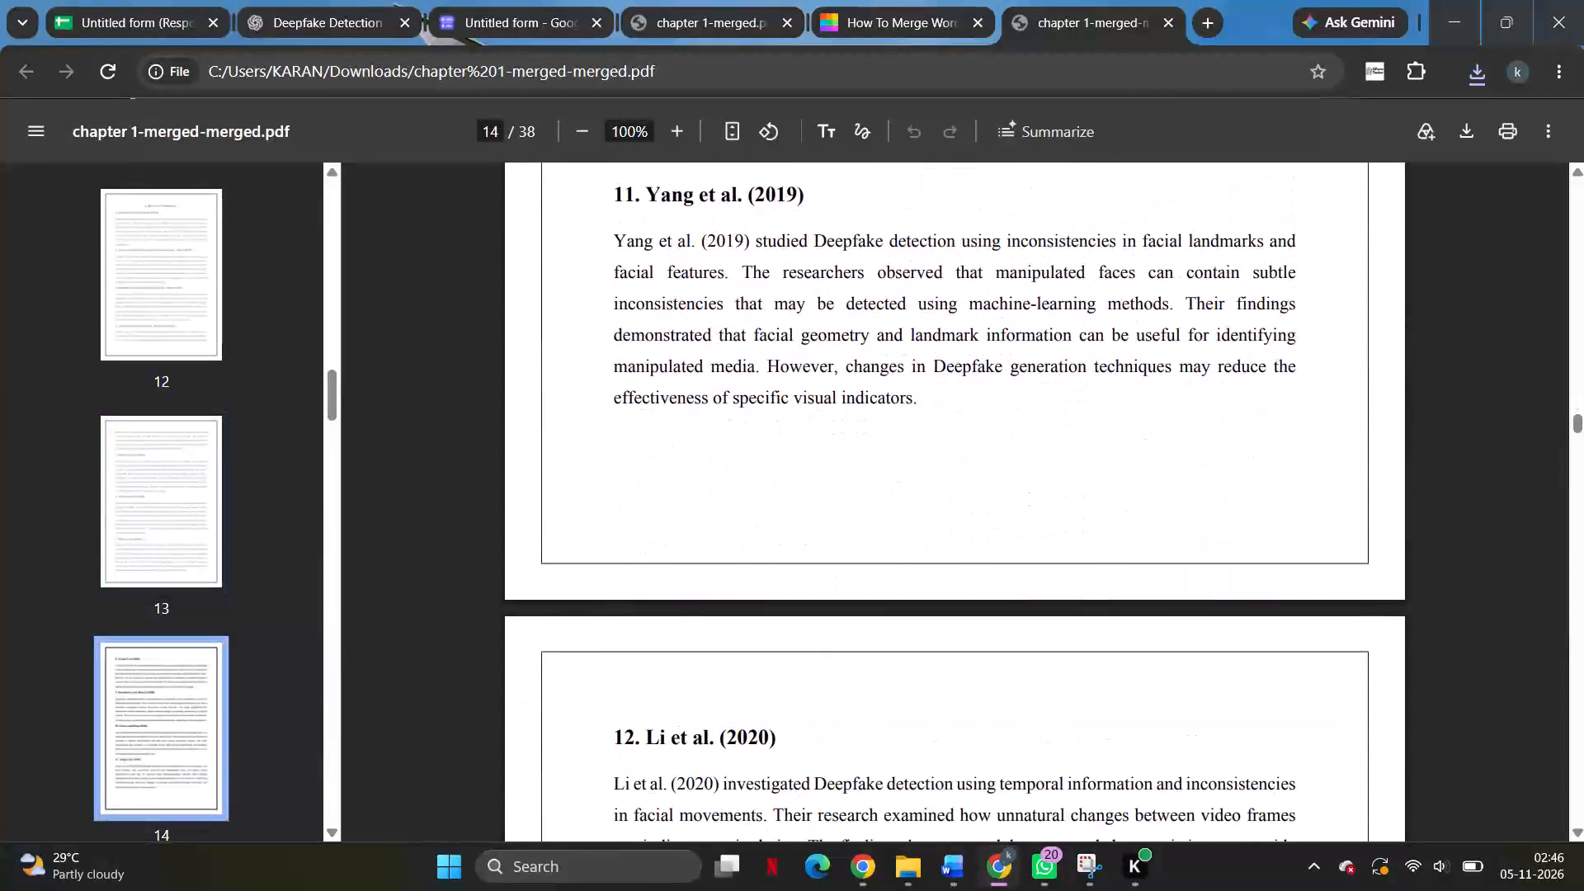
scroll(1011, 677, down, 15)
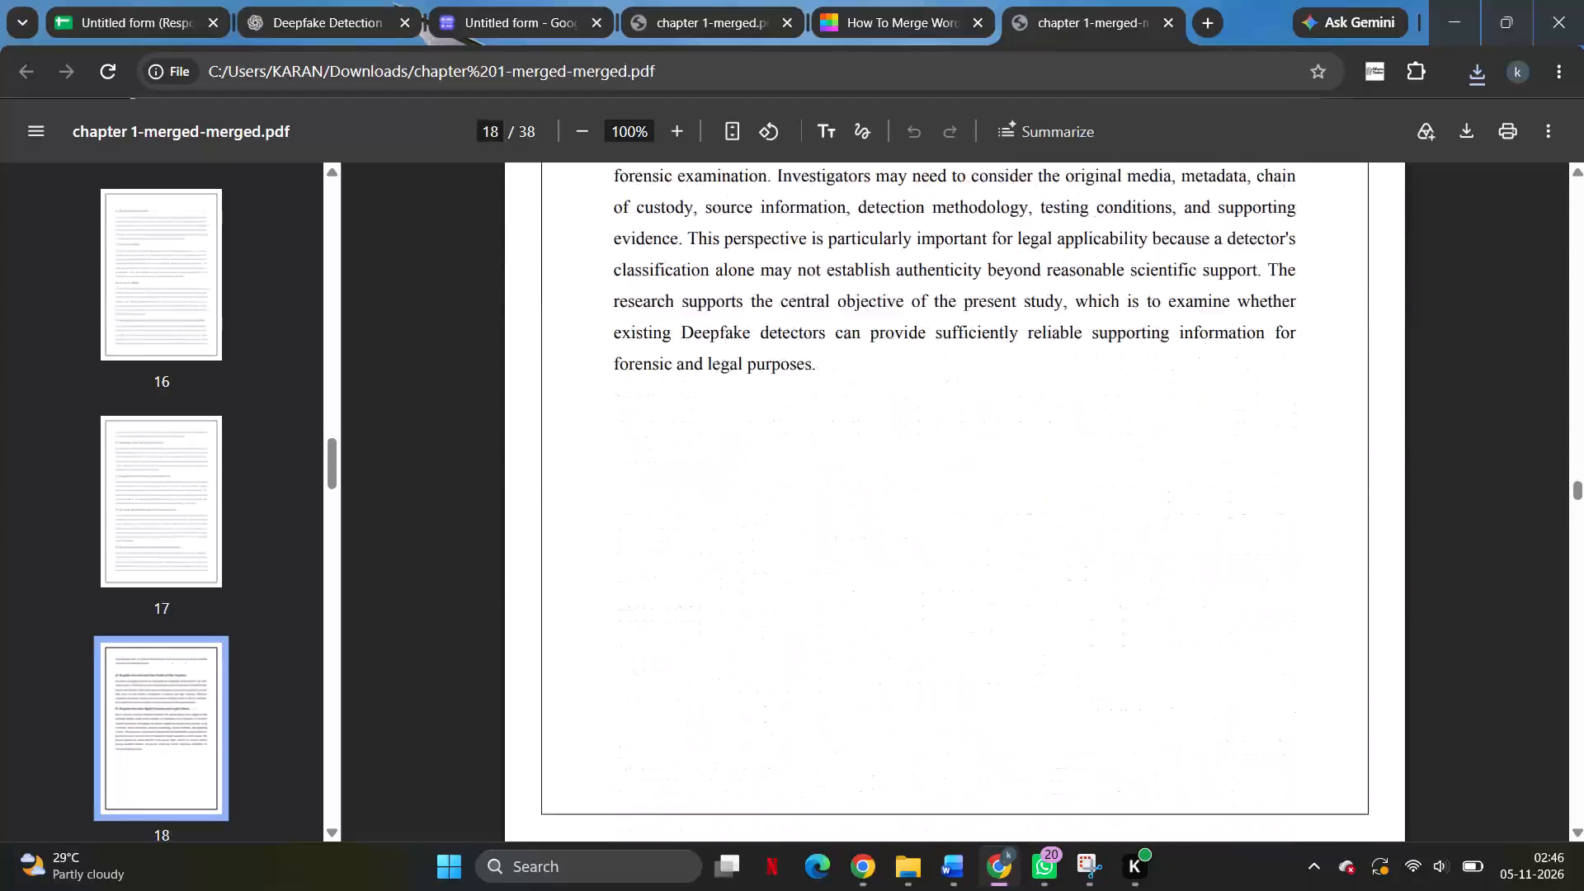
scroll(1011, 677, down, 14)
scroll(1011, 677, up, 3)
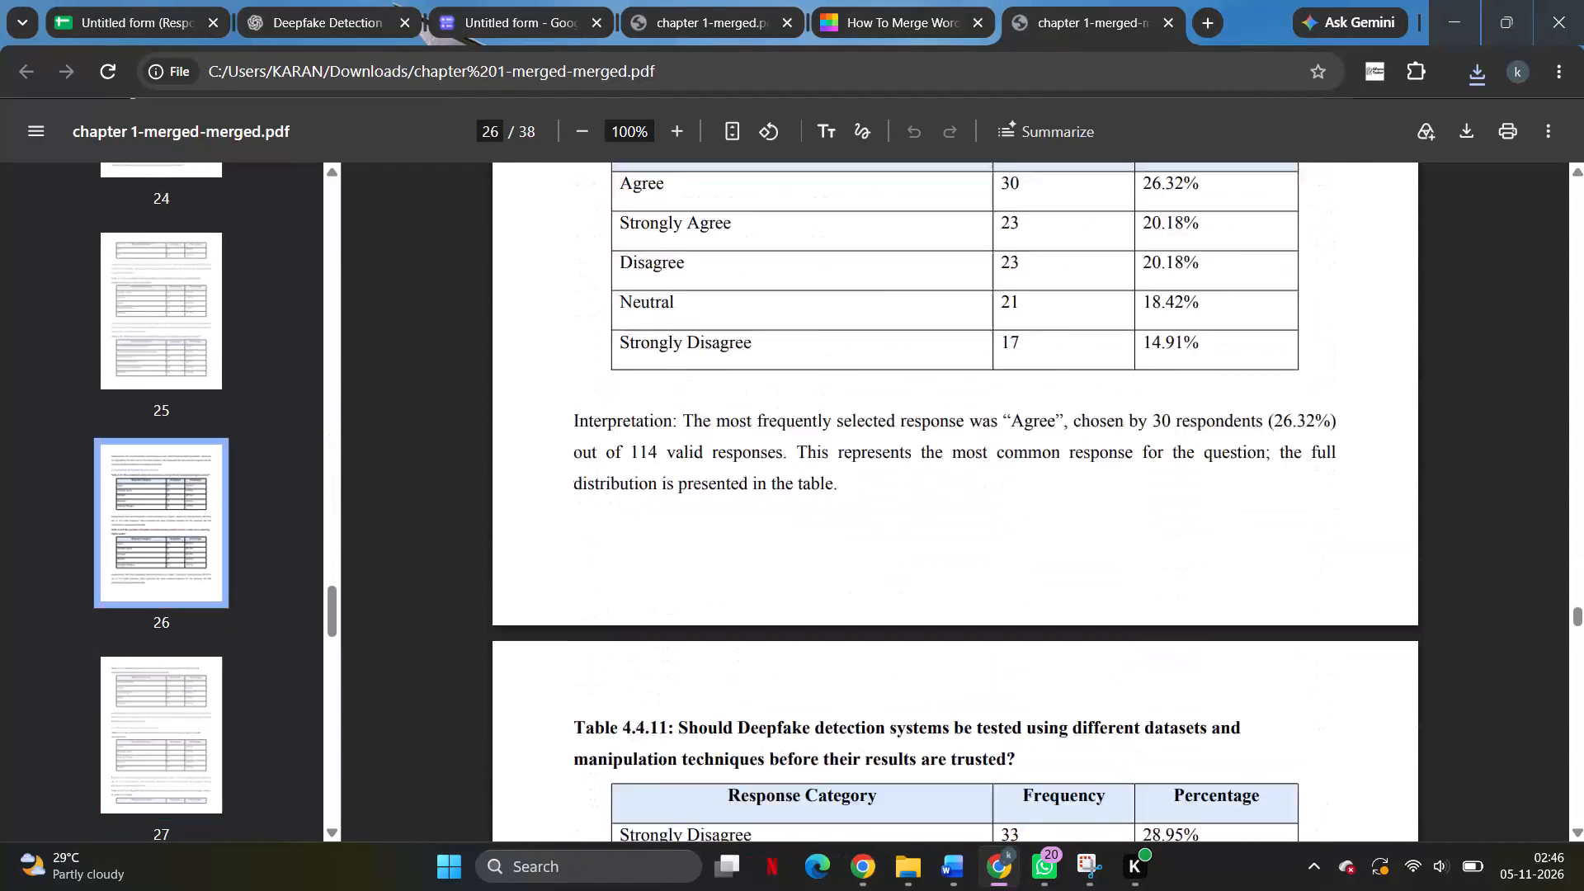
Review the merged PDF backwards from the Chapter 4 tables to its opening page and compare the preceding page's layout.
scroll(1011, 677, up, 13)
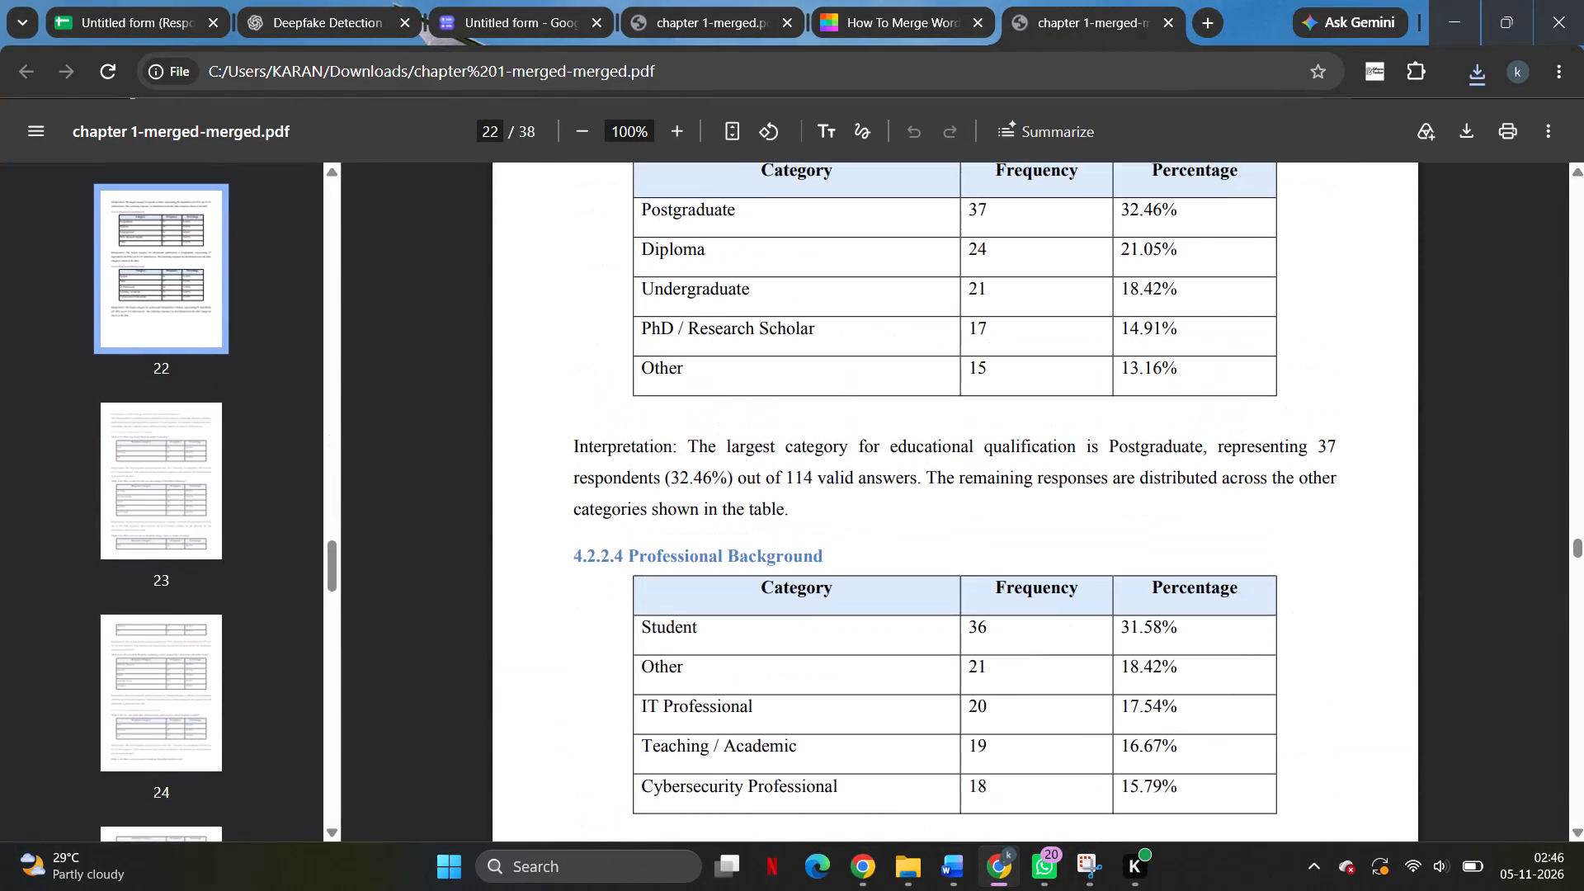
scroll(1011, 677, up, 7)
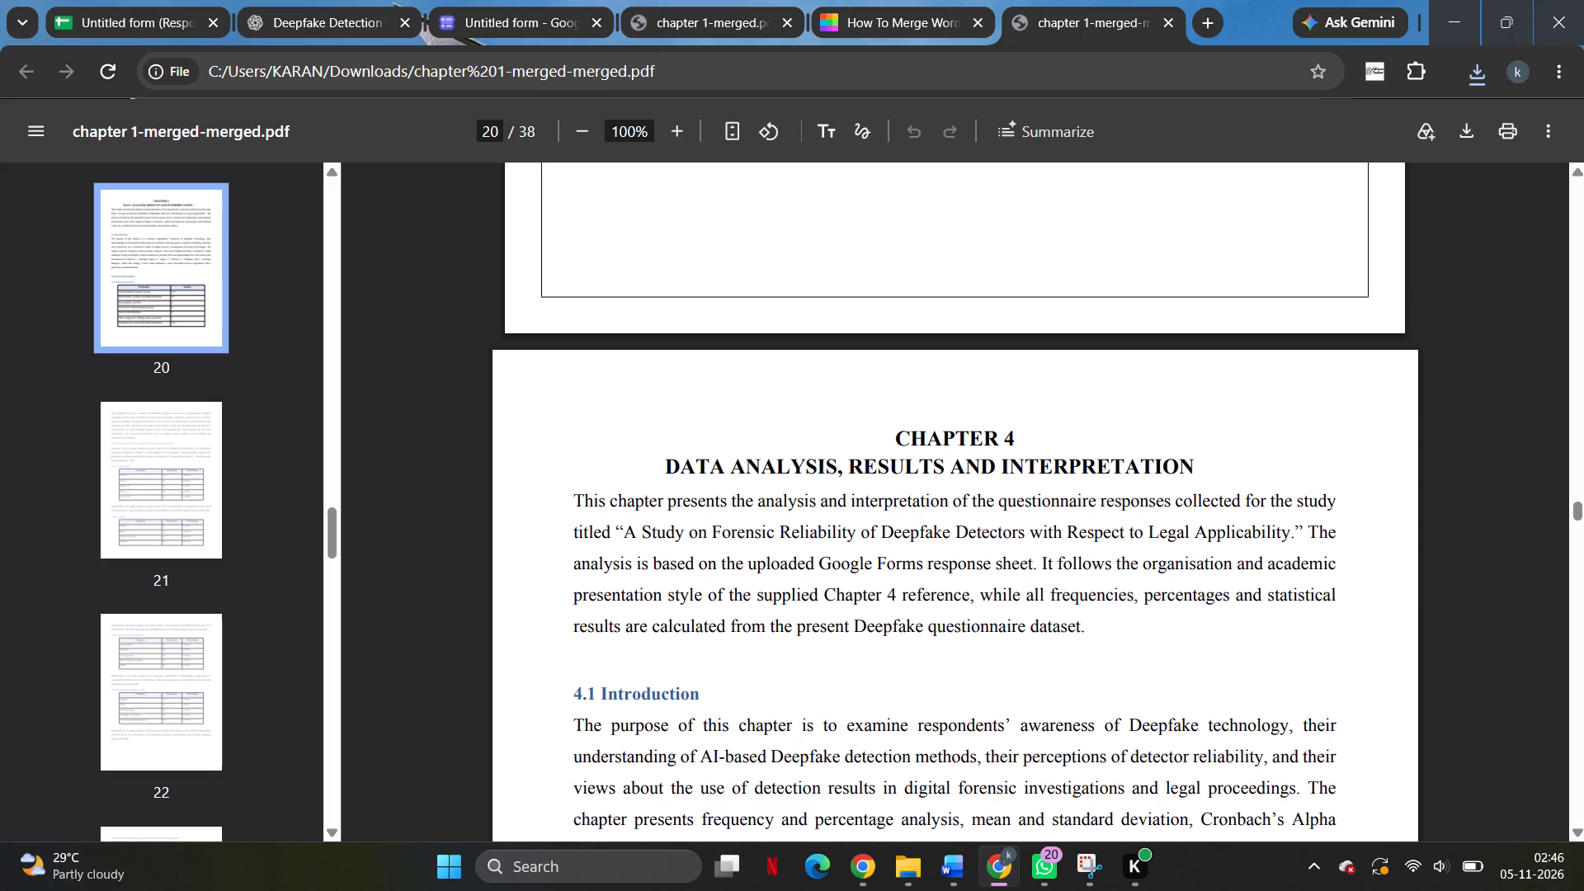
scroll(1011, 677, up, 6)
scroll(1011, 677, down, 1)
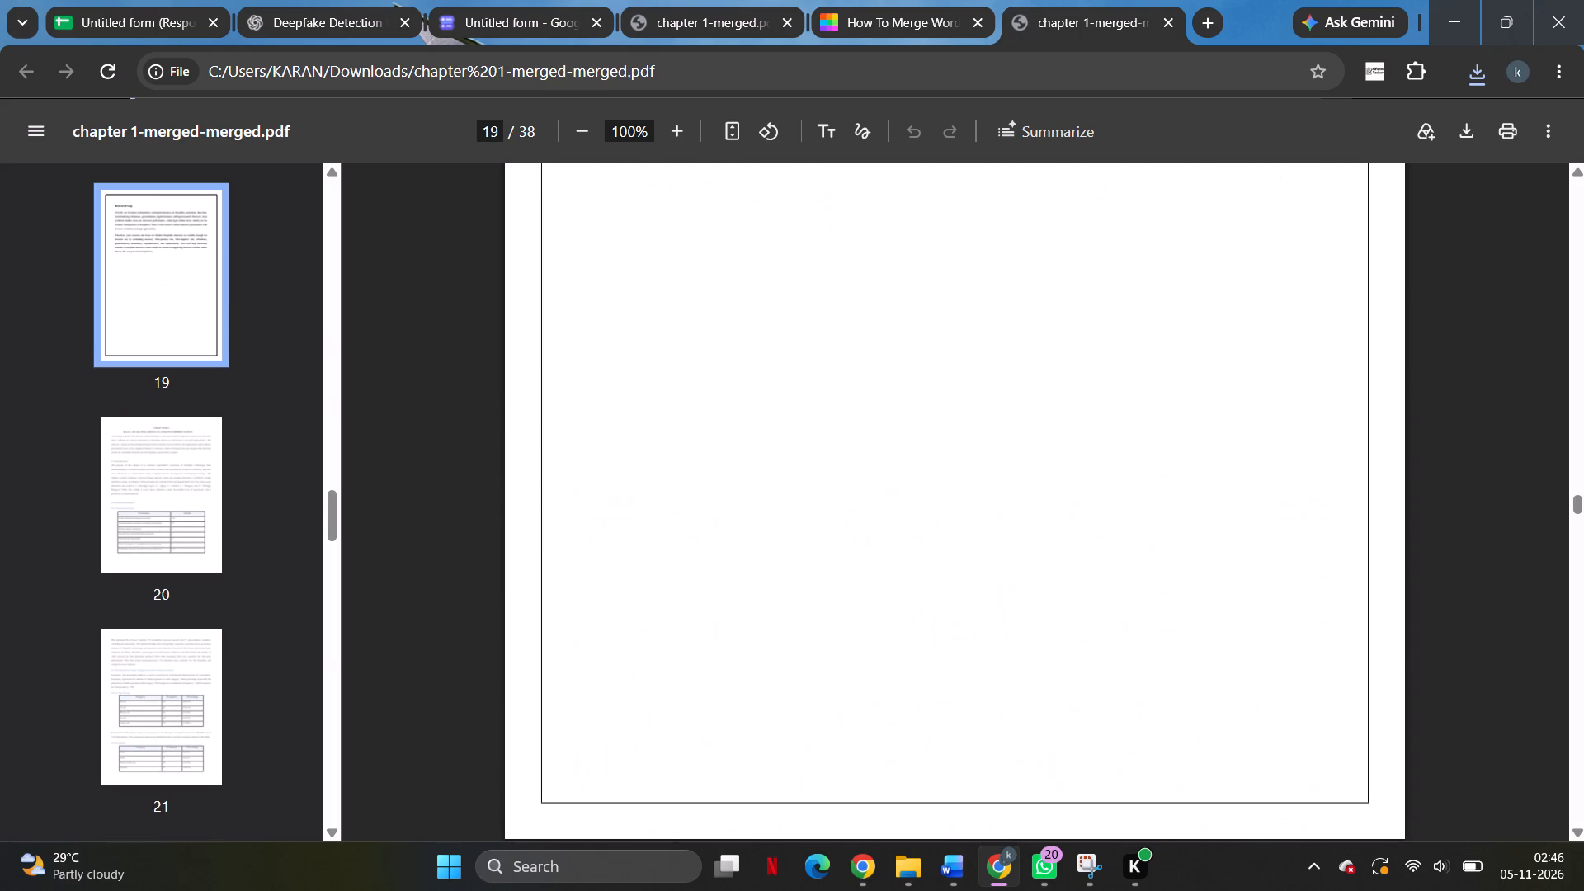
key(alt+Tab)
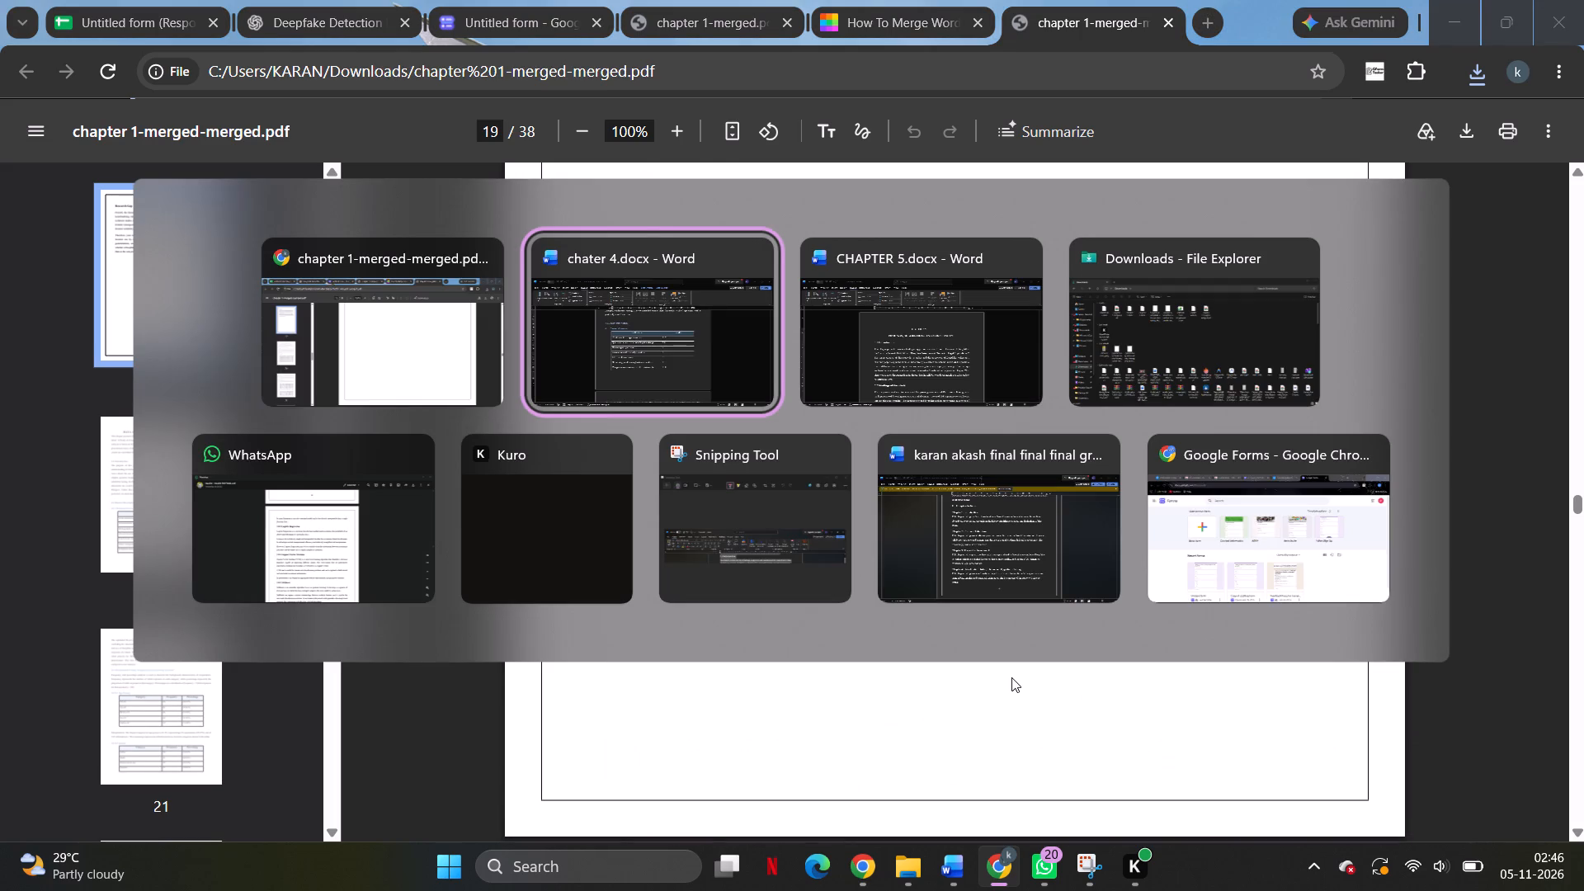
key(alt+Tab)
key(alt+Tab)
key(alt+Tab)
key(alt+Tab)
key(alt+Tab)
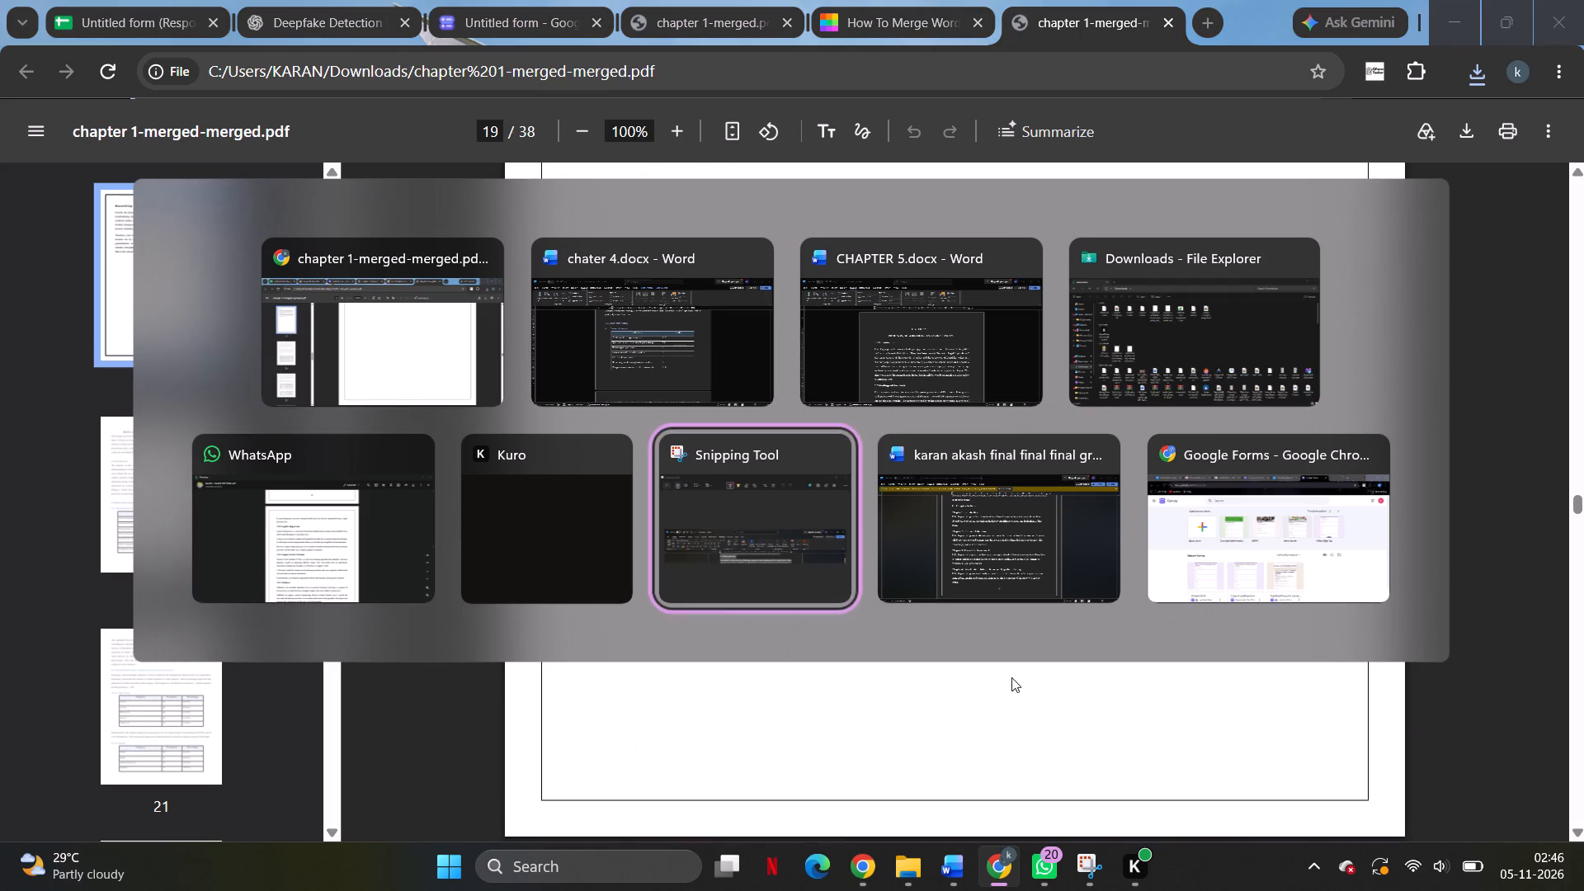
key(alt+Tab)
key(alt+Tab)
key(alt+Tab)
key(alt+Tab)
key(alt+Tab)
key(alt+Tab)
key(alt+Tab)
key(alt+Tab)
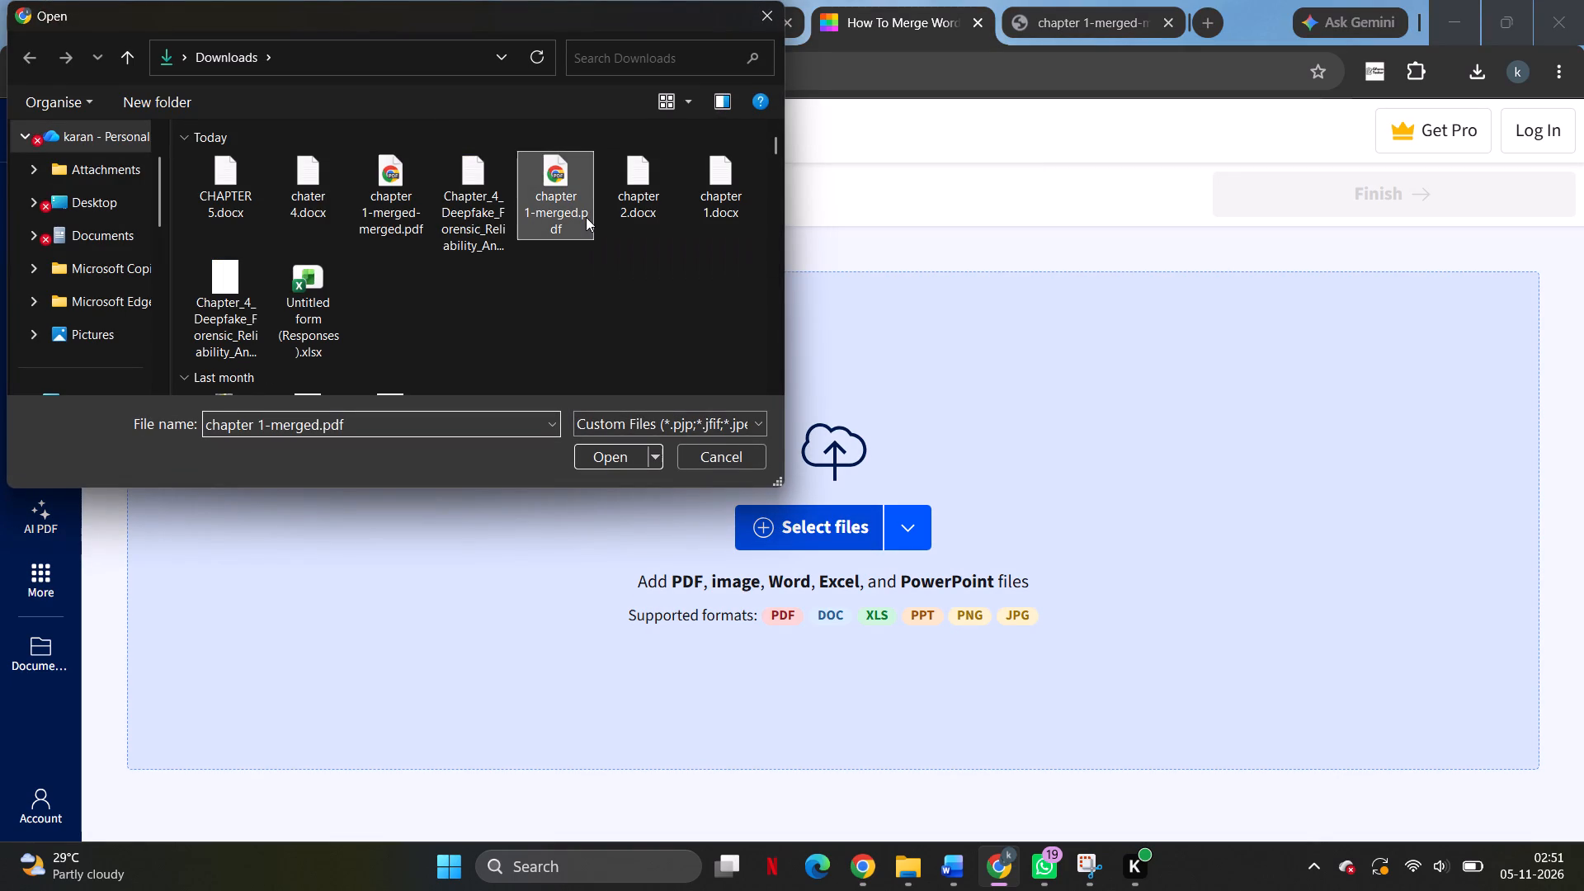
click(608, 451)
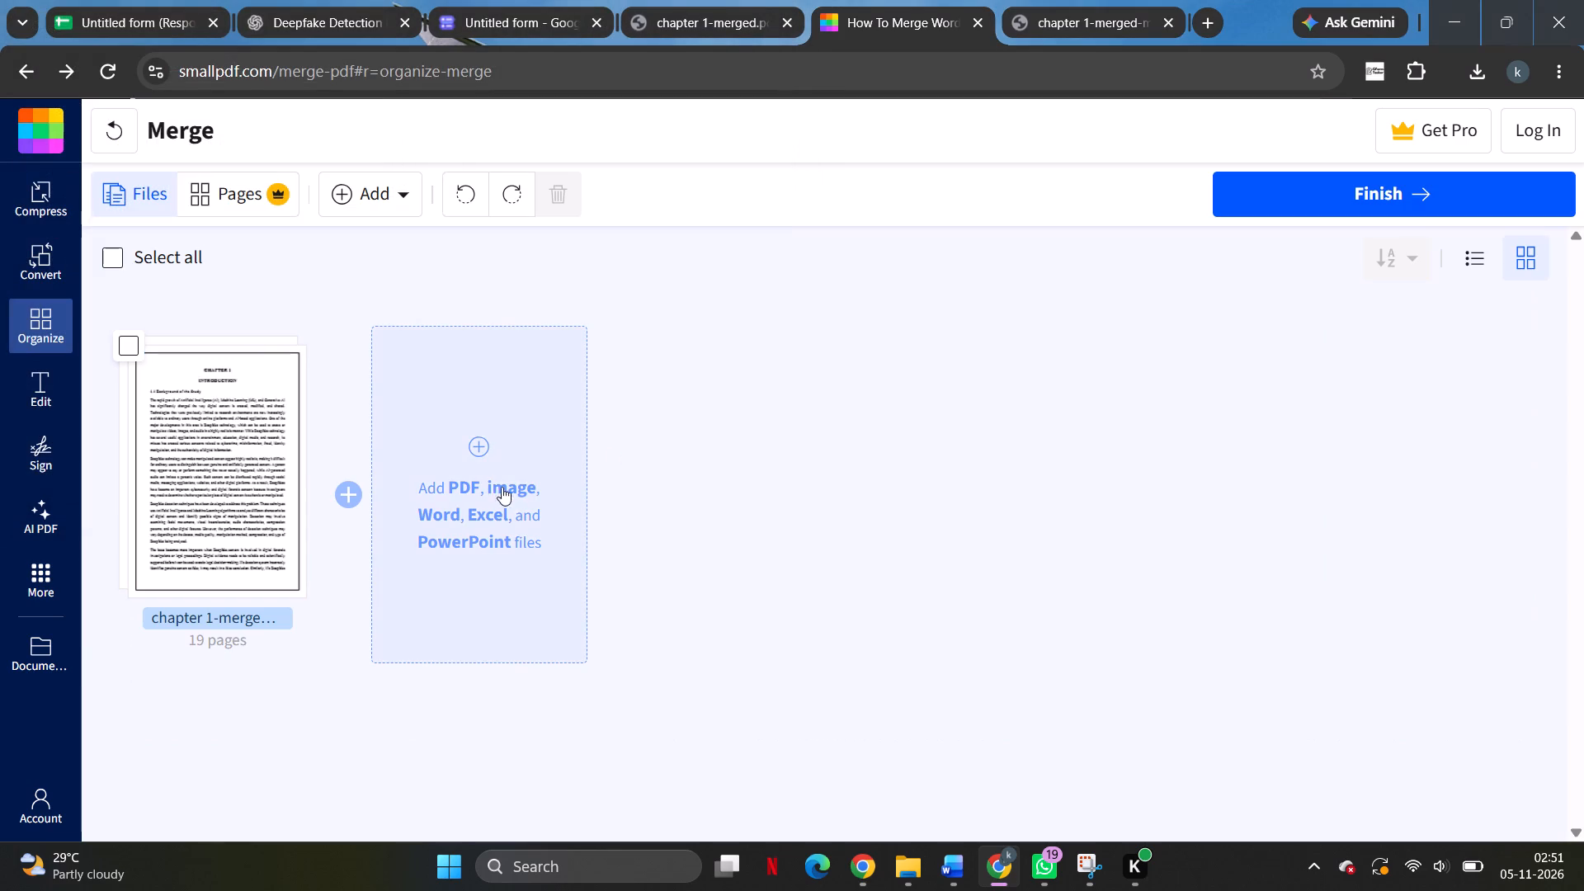
click(497, 487)
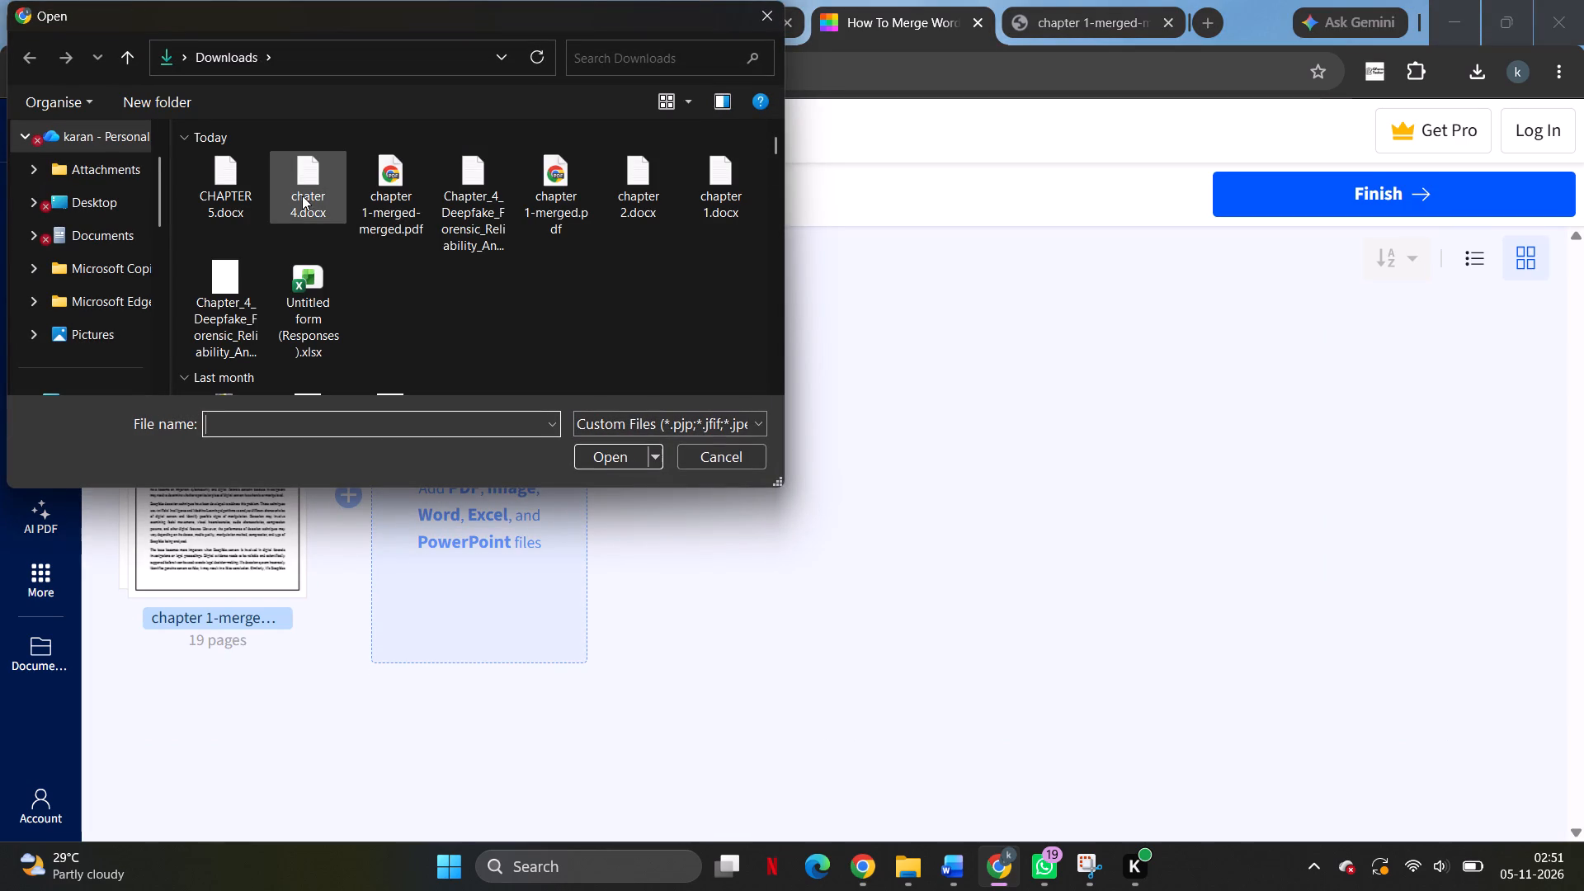
click(302, 196)
click(620, 455)
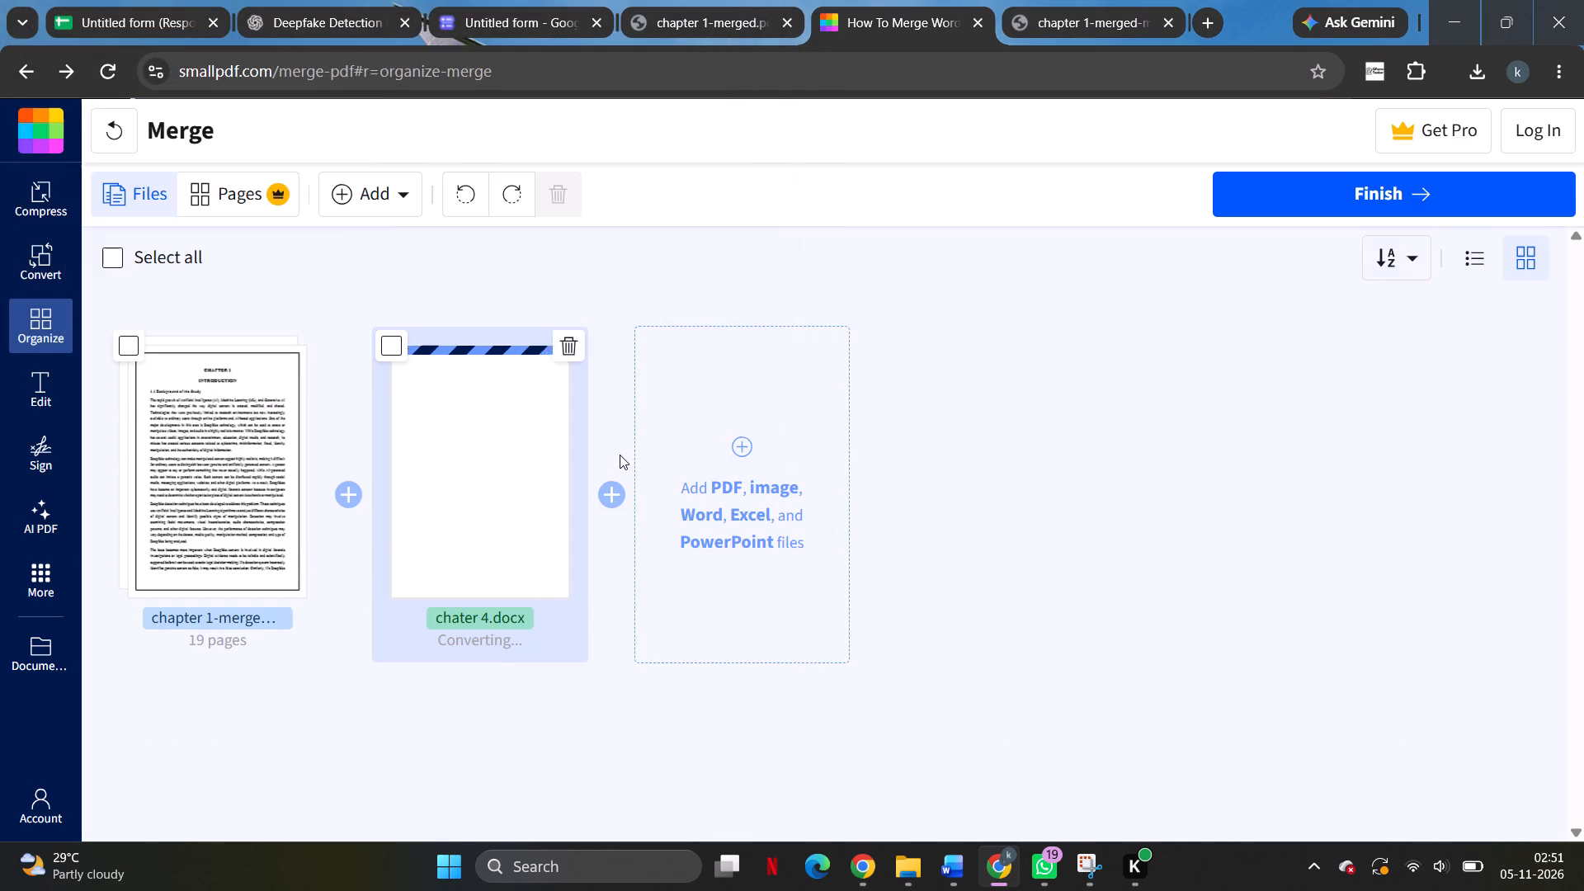
click(717, 464)
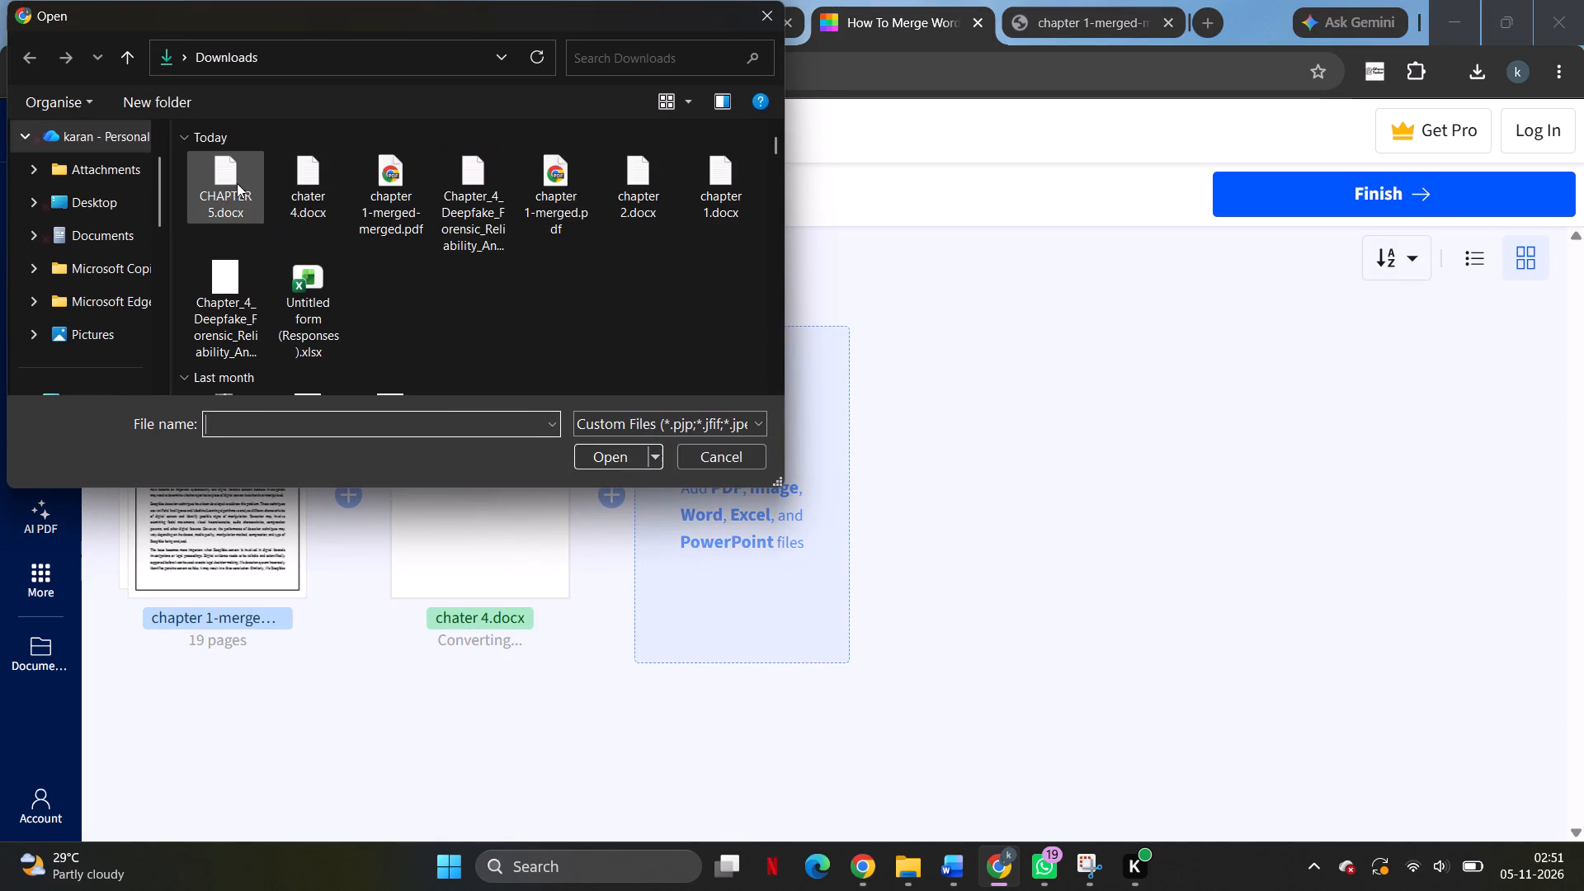
click(233, 186)
click(620, 452)
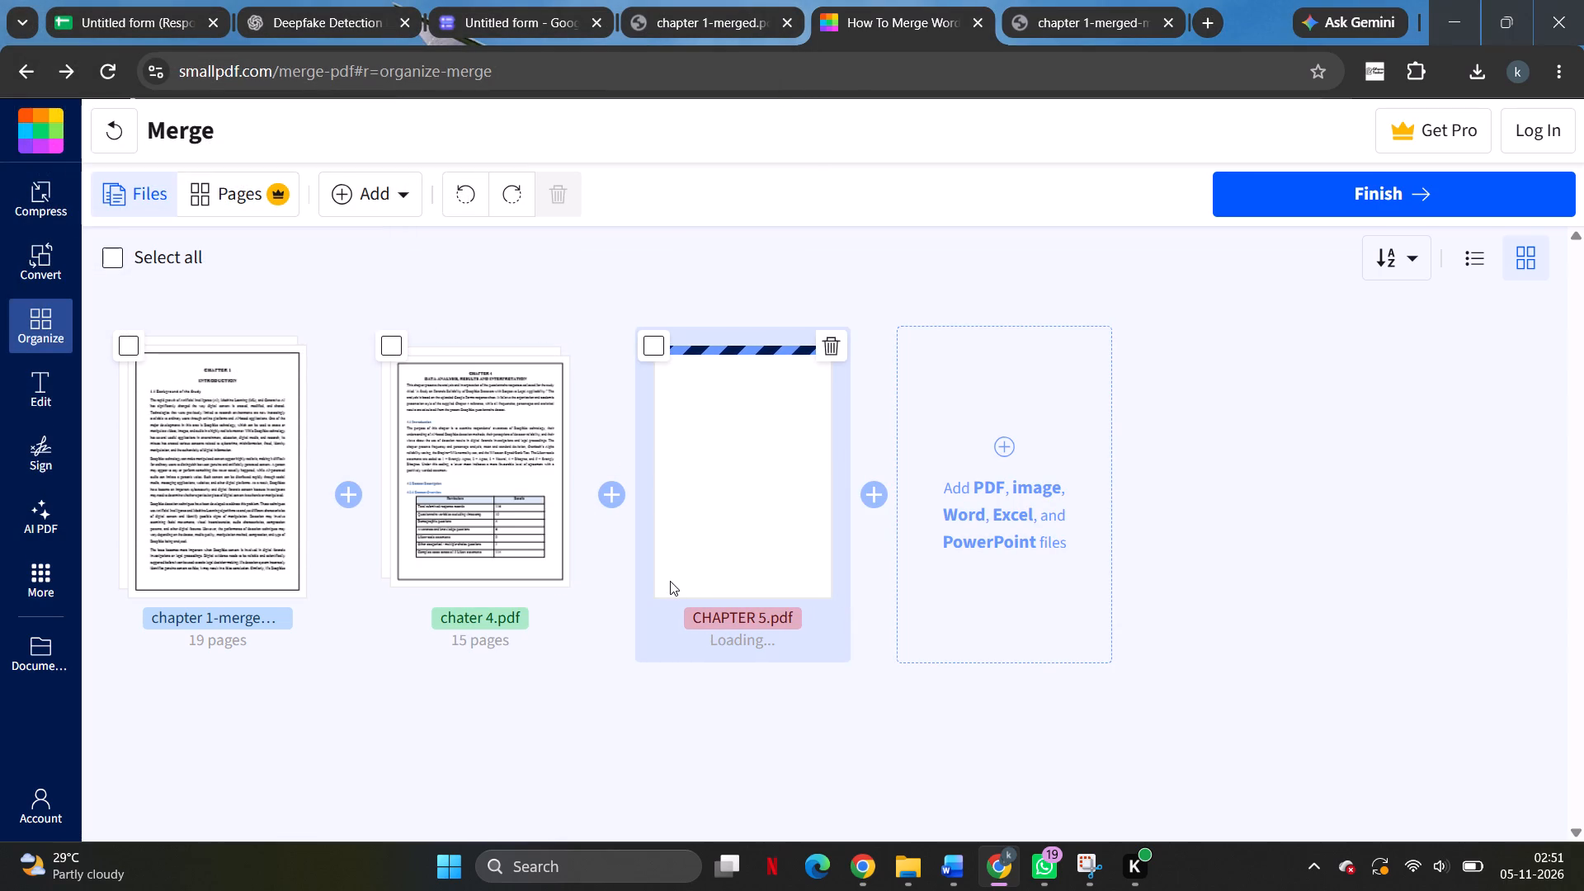
Merge the three added files into one PDF and download it.
click(1361, 203)
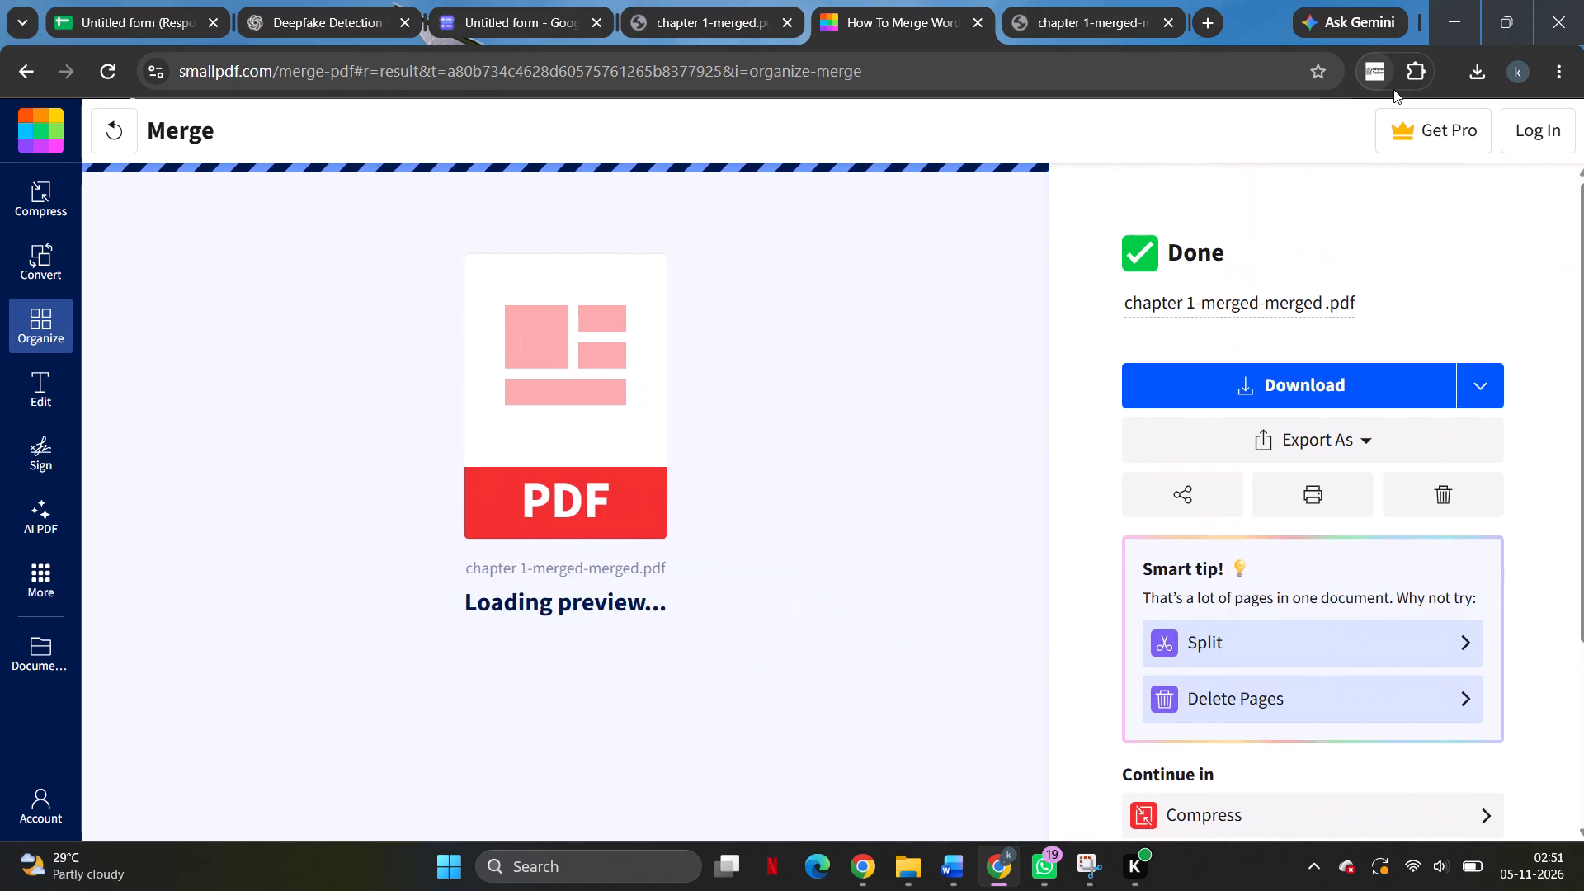
click(1322, 379)
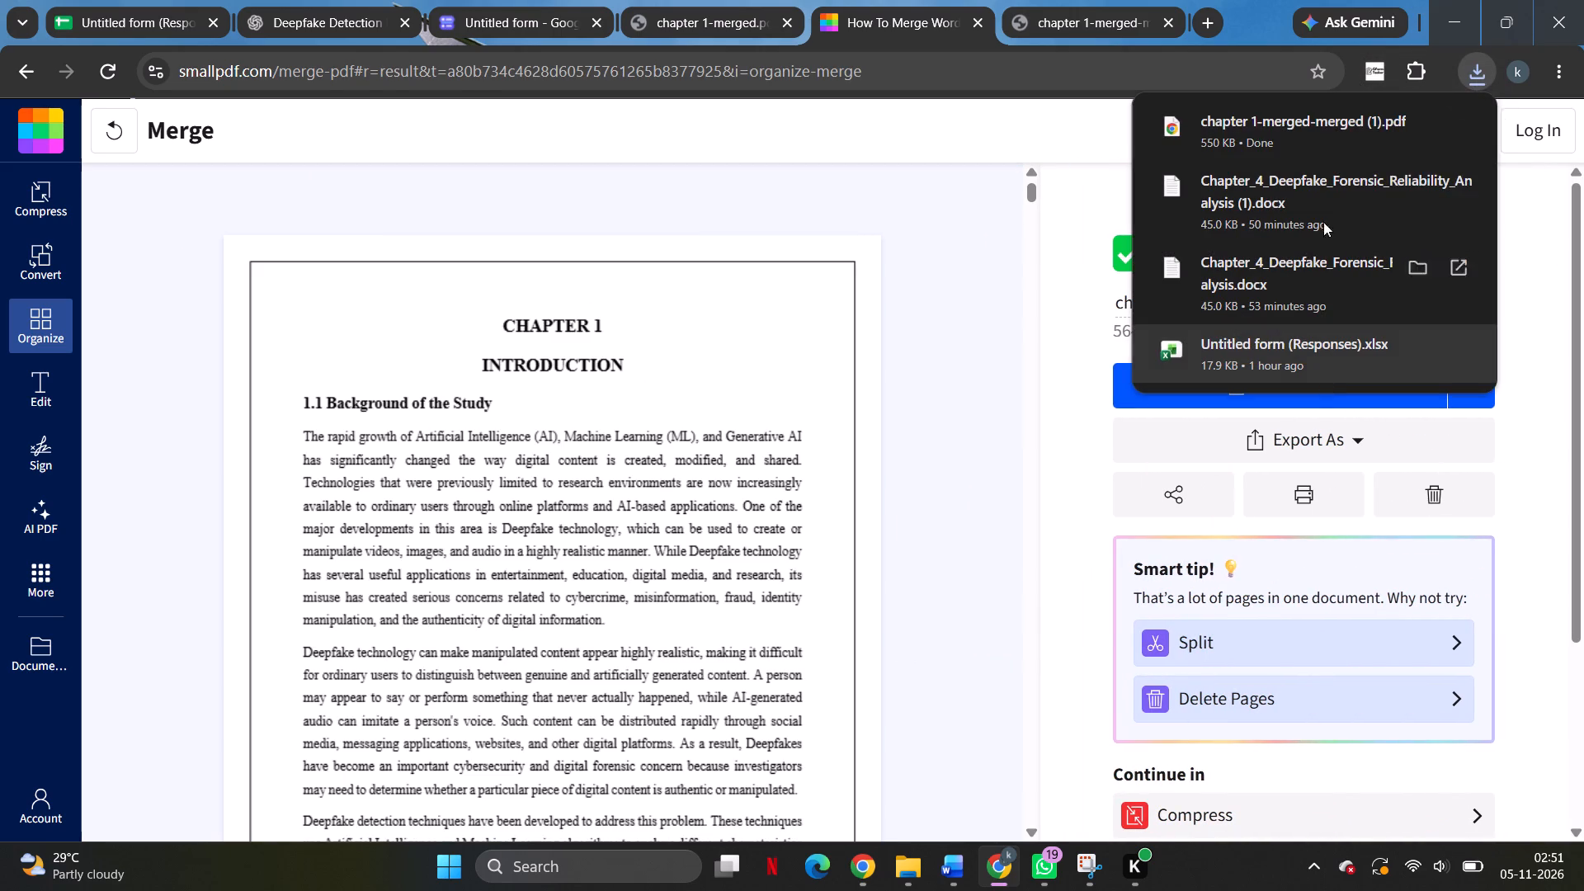
Open the downloaded chapter 1-merged-merged (1).pdf and examine its pages and borders from Chapter 1 through Chapter 5.
click(1280, 136)
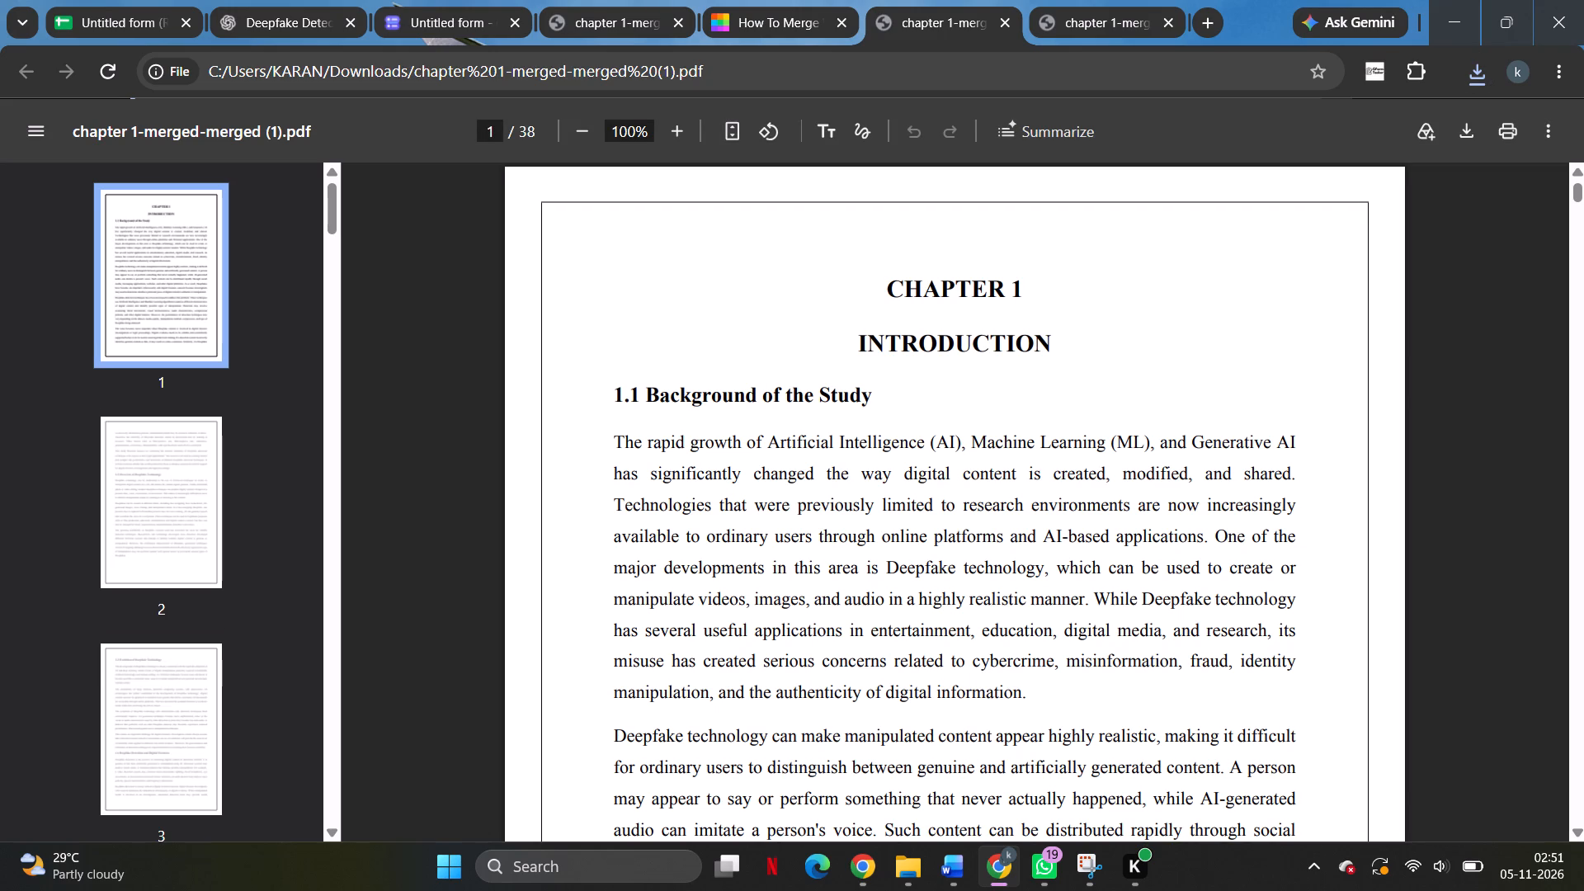
scroll(977, 593, down, 20)
scroll(977, 593, down, 10)
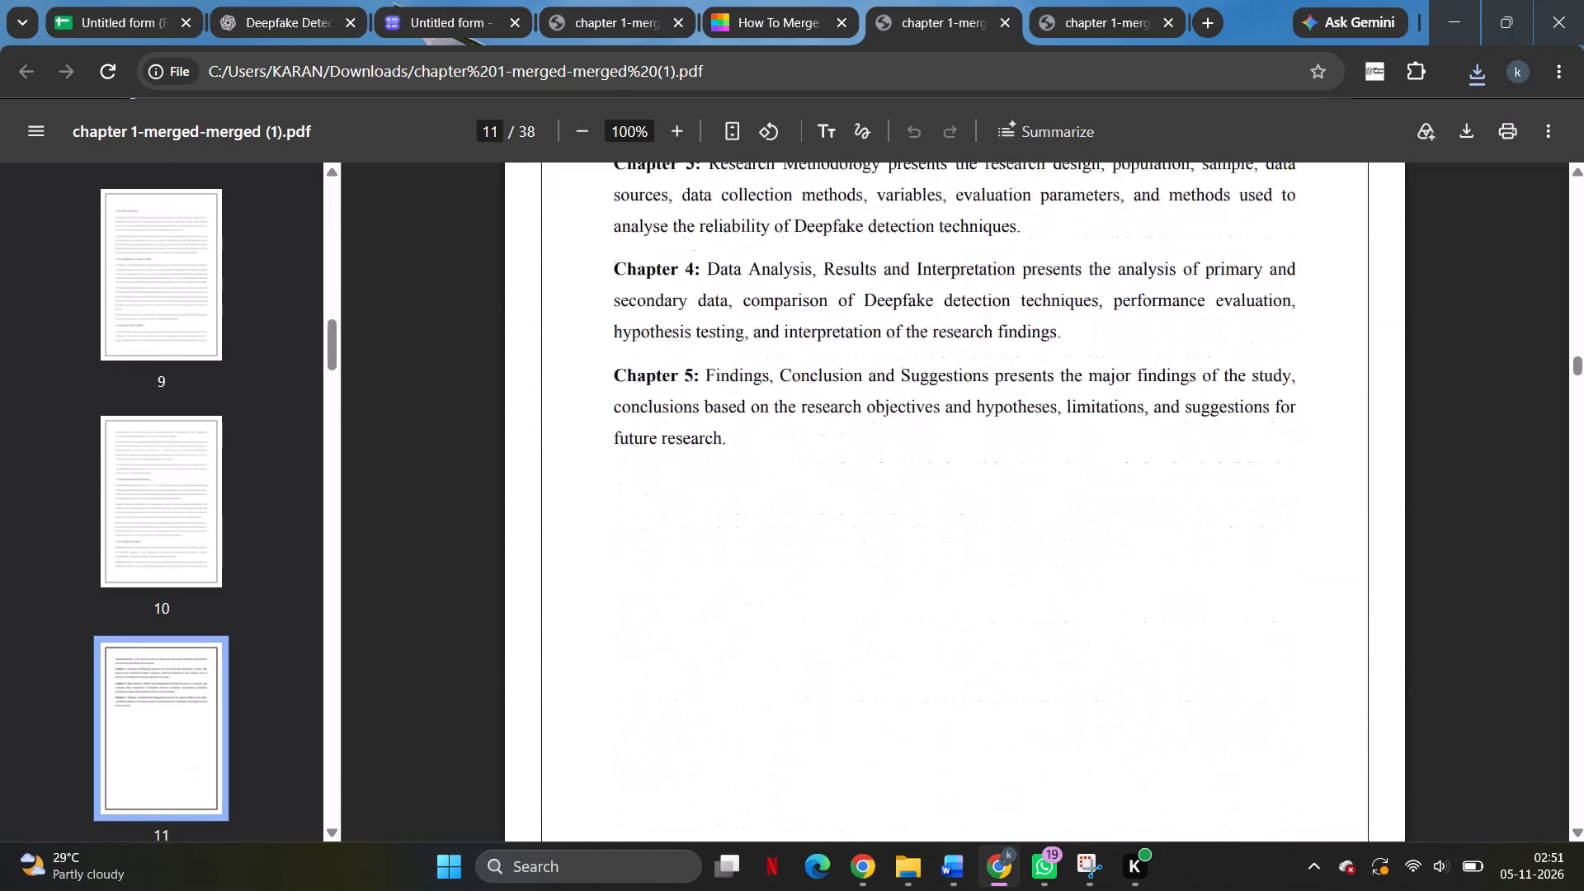
scroll(977, 593, down, 20)
scroll(977, 593, down, 19)
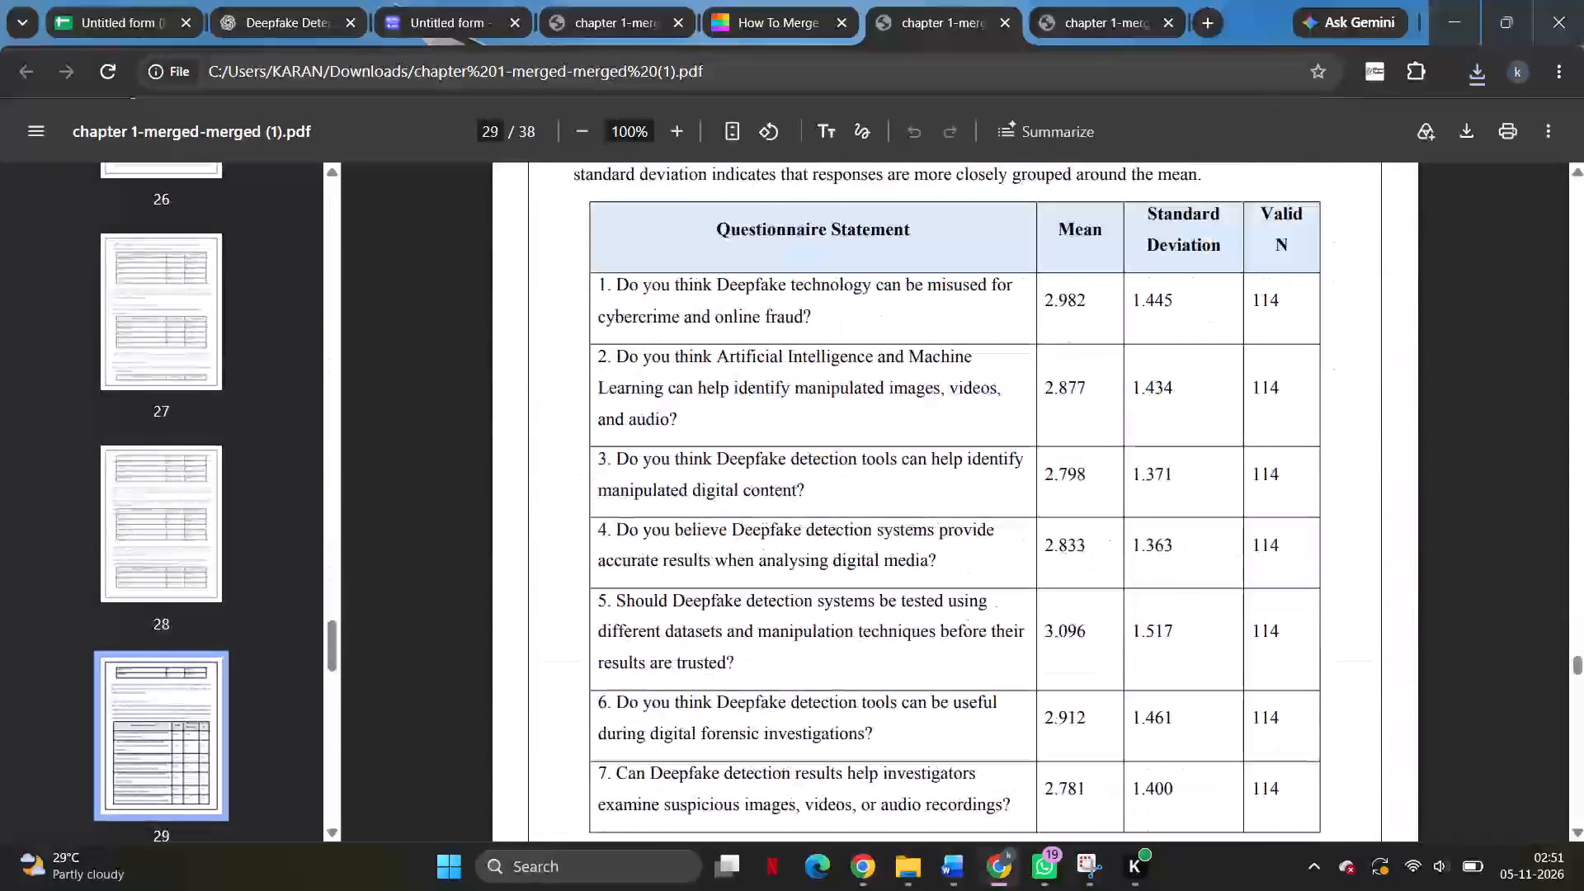
scroll(977, 593, down, 19)
scroll(977, 593, down, 6)
scroll(977, 593, up, 12)
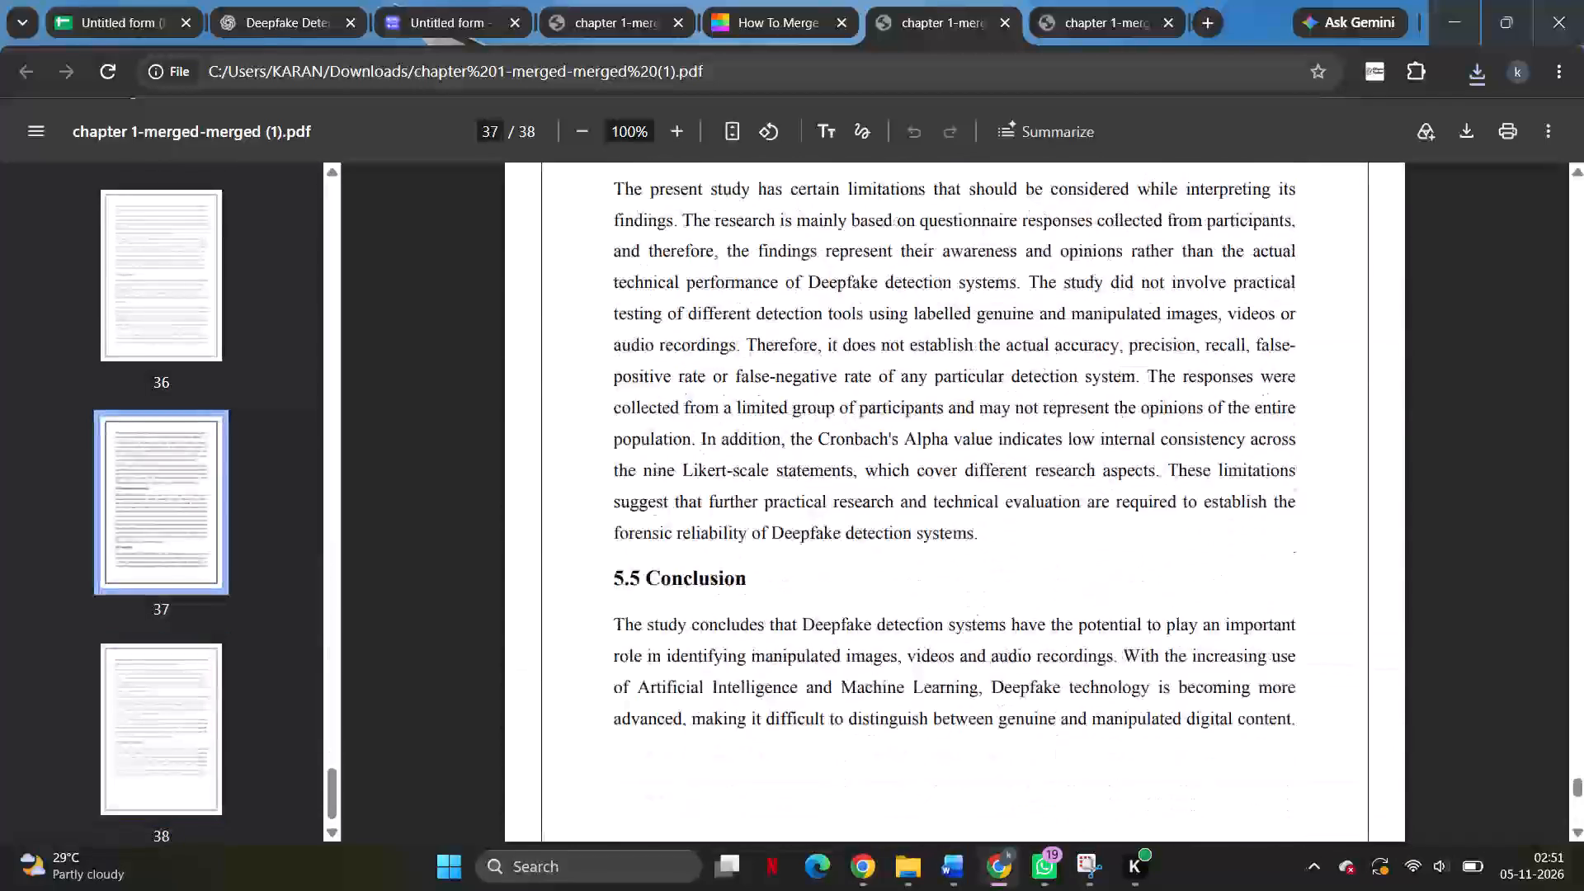
scroll(977, 593, up, 20)
scroll(977, 593, up, 20)
scroll(977, 593, up, 12)
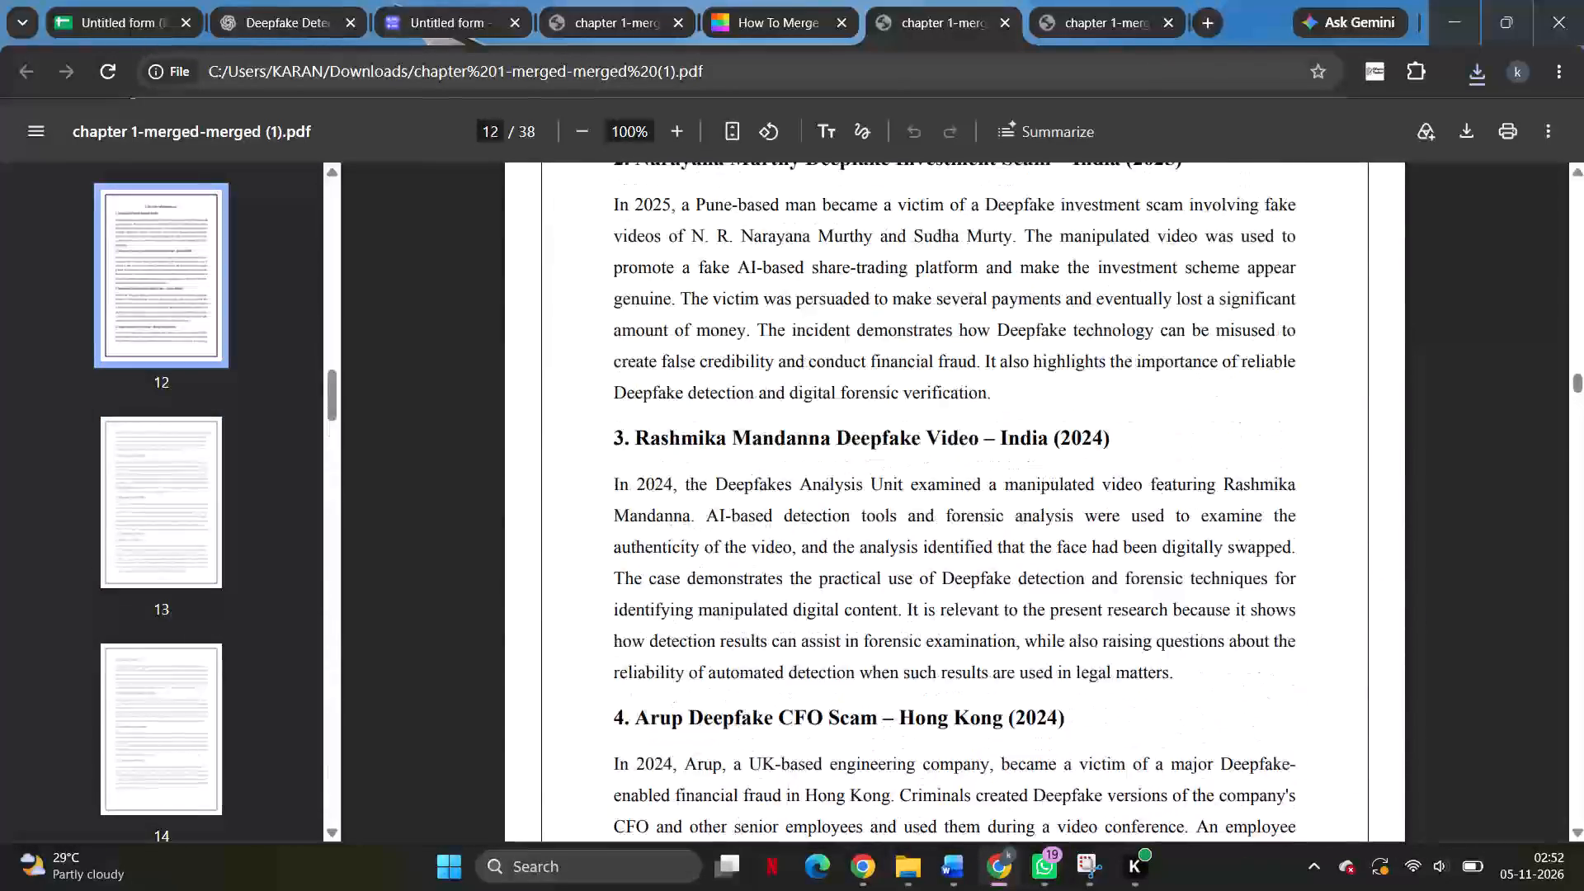
scroll(977, 593, up, 20)
scroll(977, 593, up, 6)
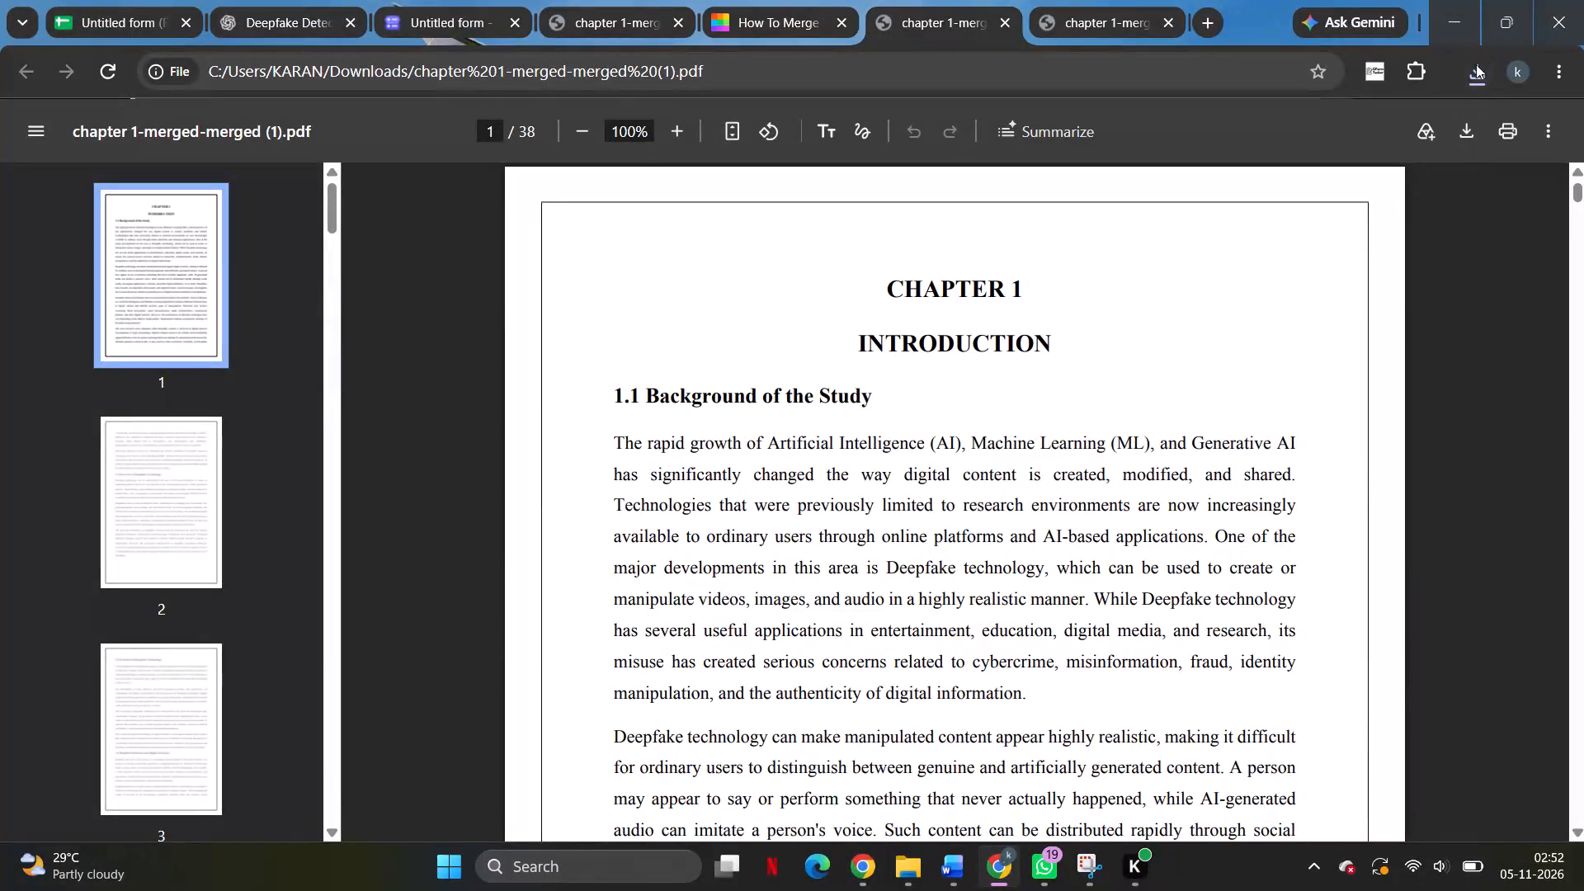
Try to download the open merged PDF again and check the recent download history for it.
click(1473, 127)
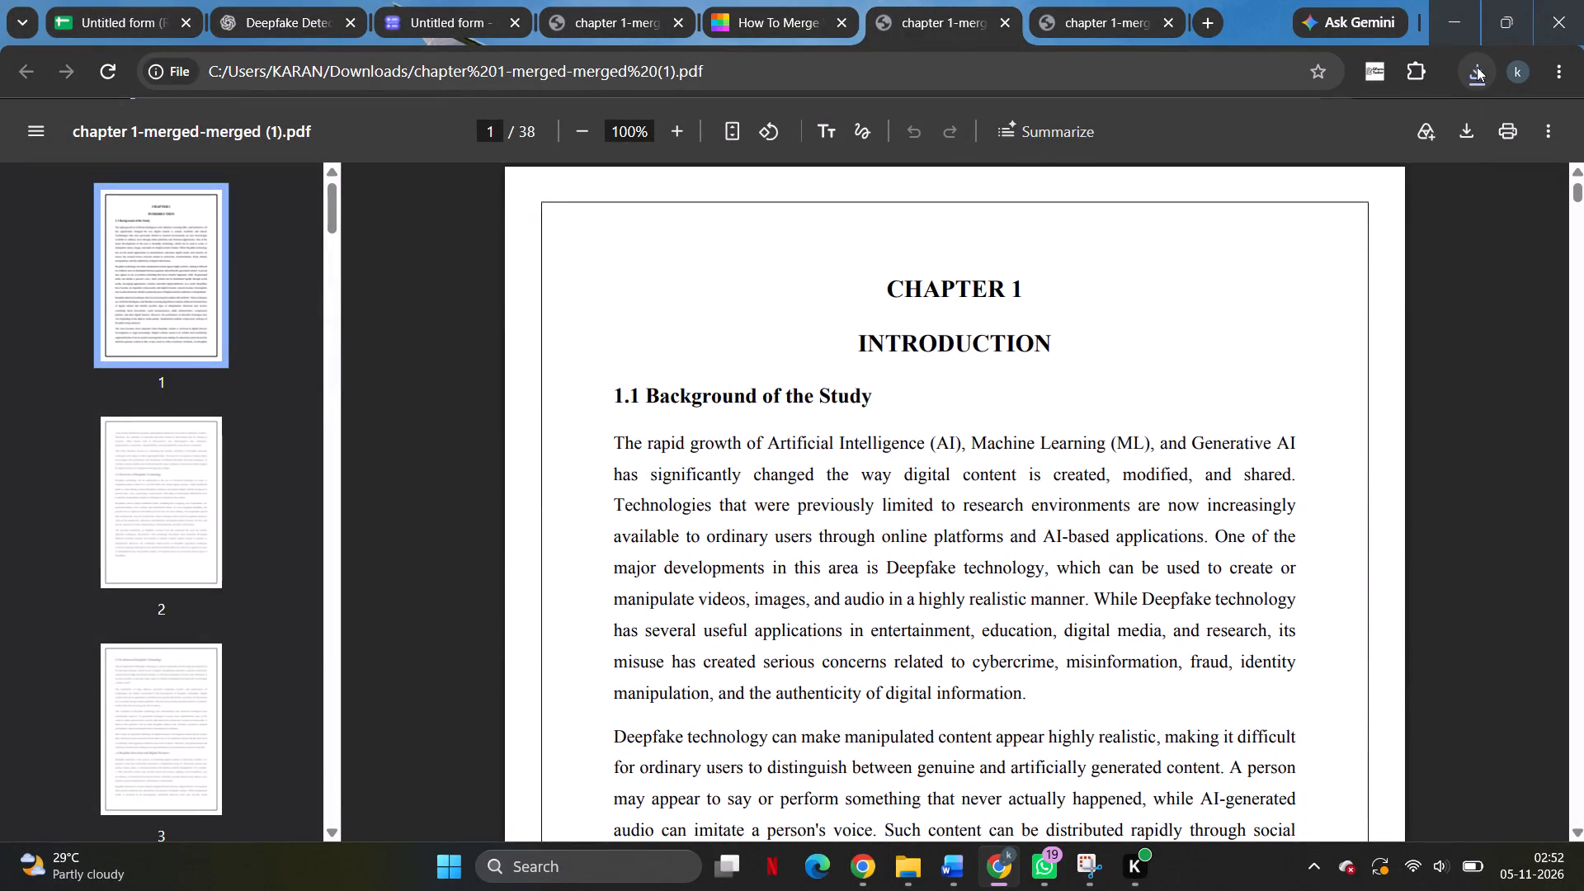
click(1467, 130)
click(1474, 62)
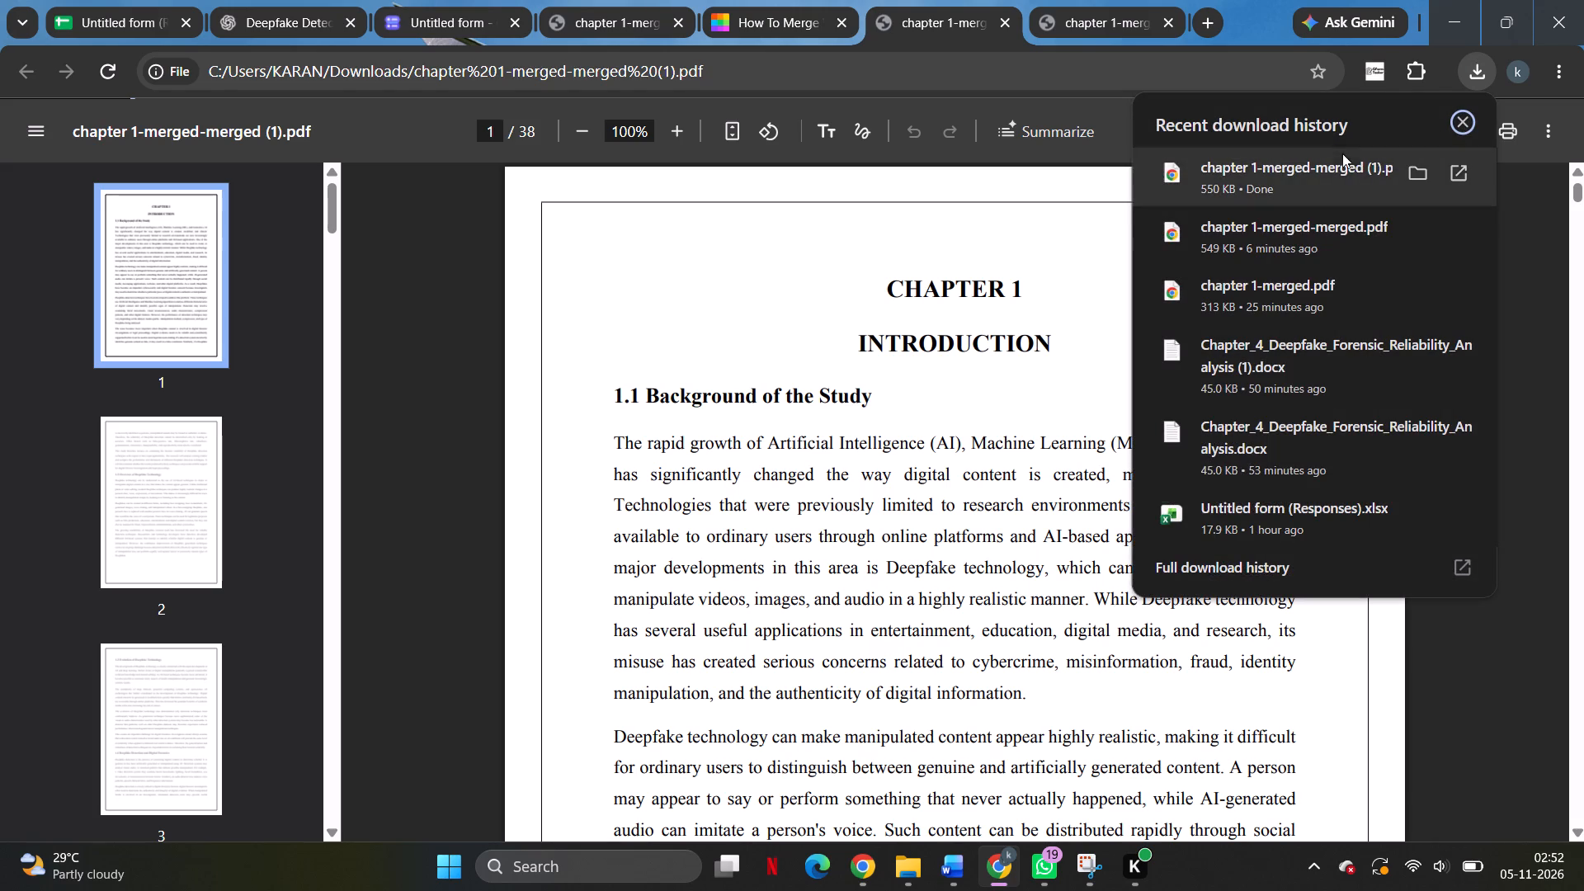
Switch to the Downloads folder in File Explorer and rename chapter 1-merged-merged (1).pdf as 1,2,4,5.pdf.
key(alt+Tab)
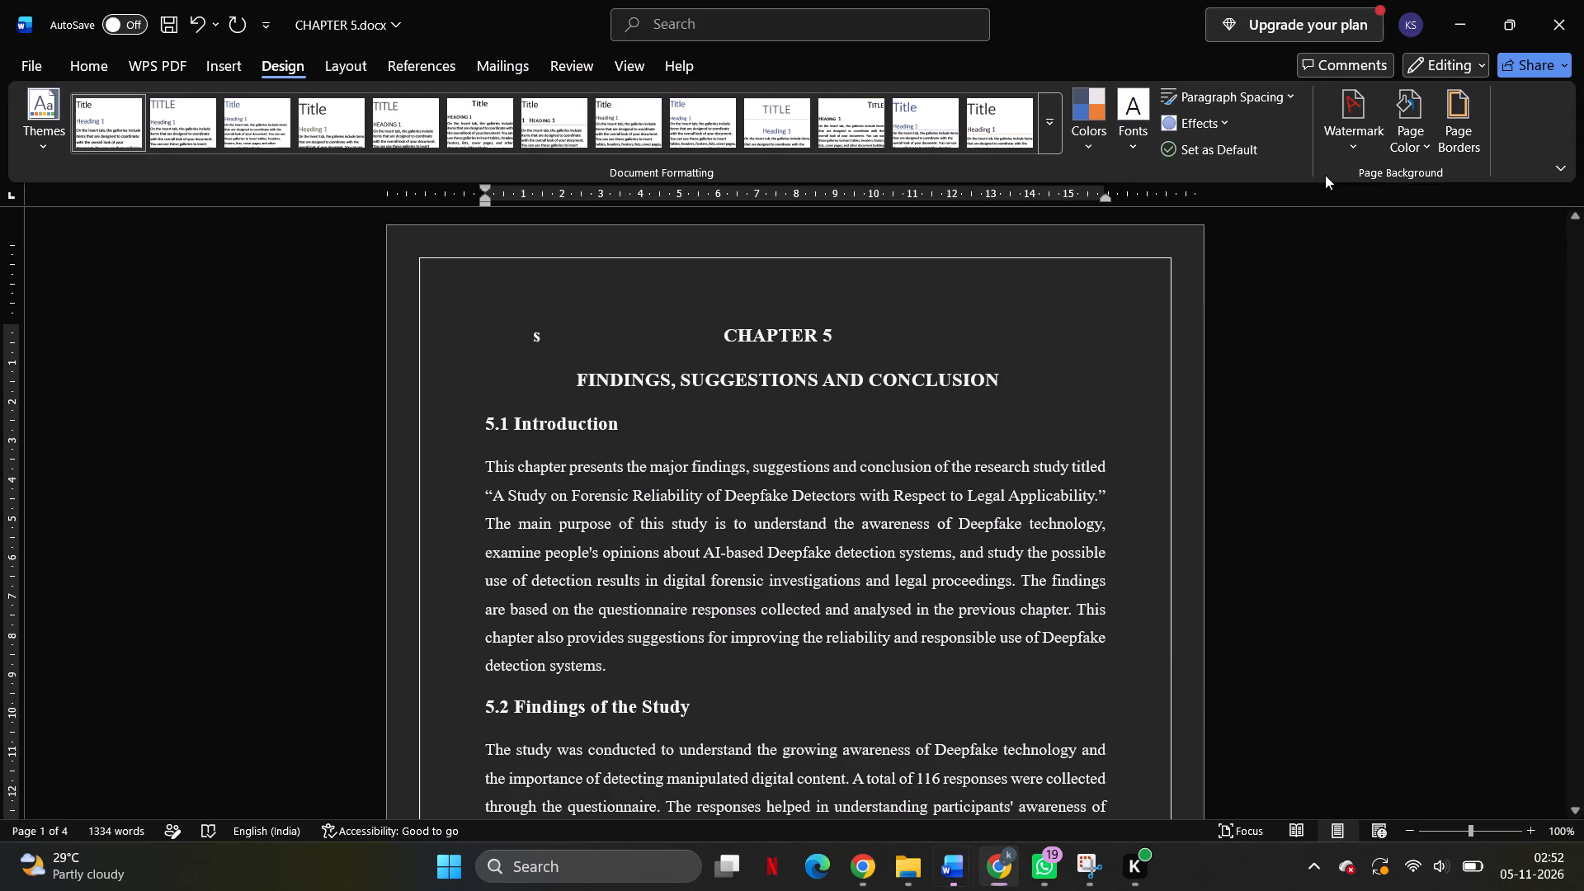
key(alt+Tab)
key(alt+Tab)
key(alt+Tab)
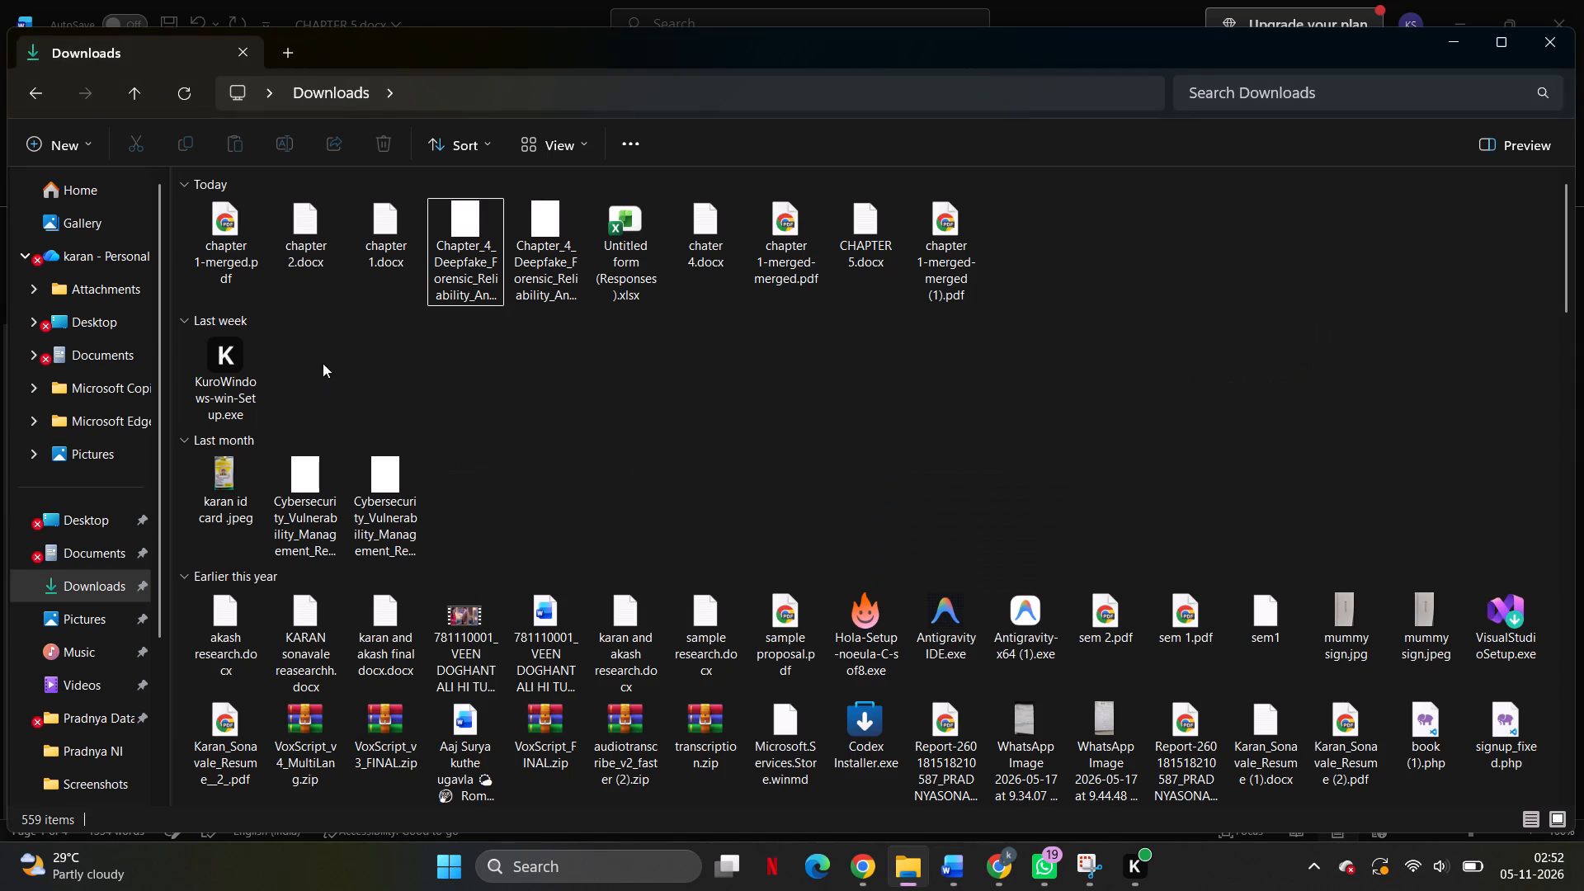
right_click(931, 238)
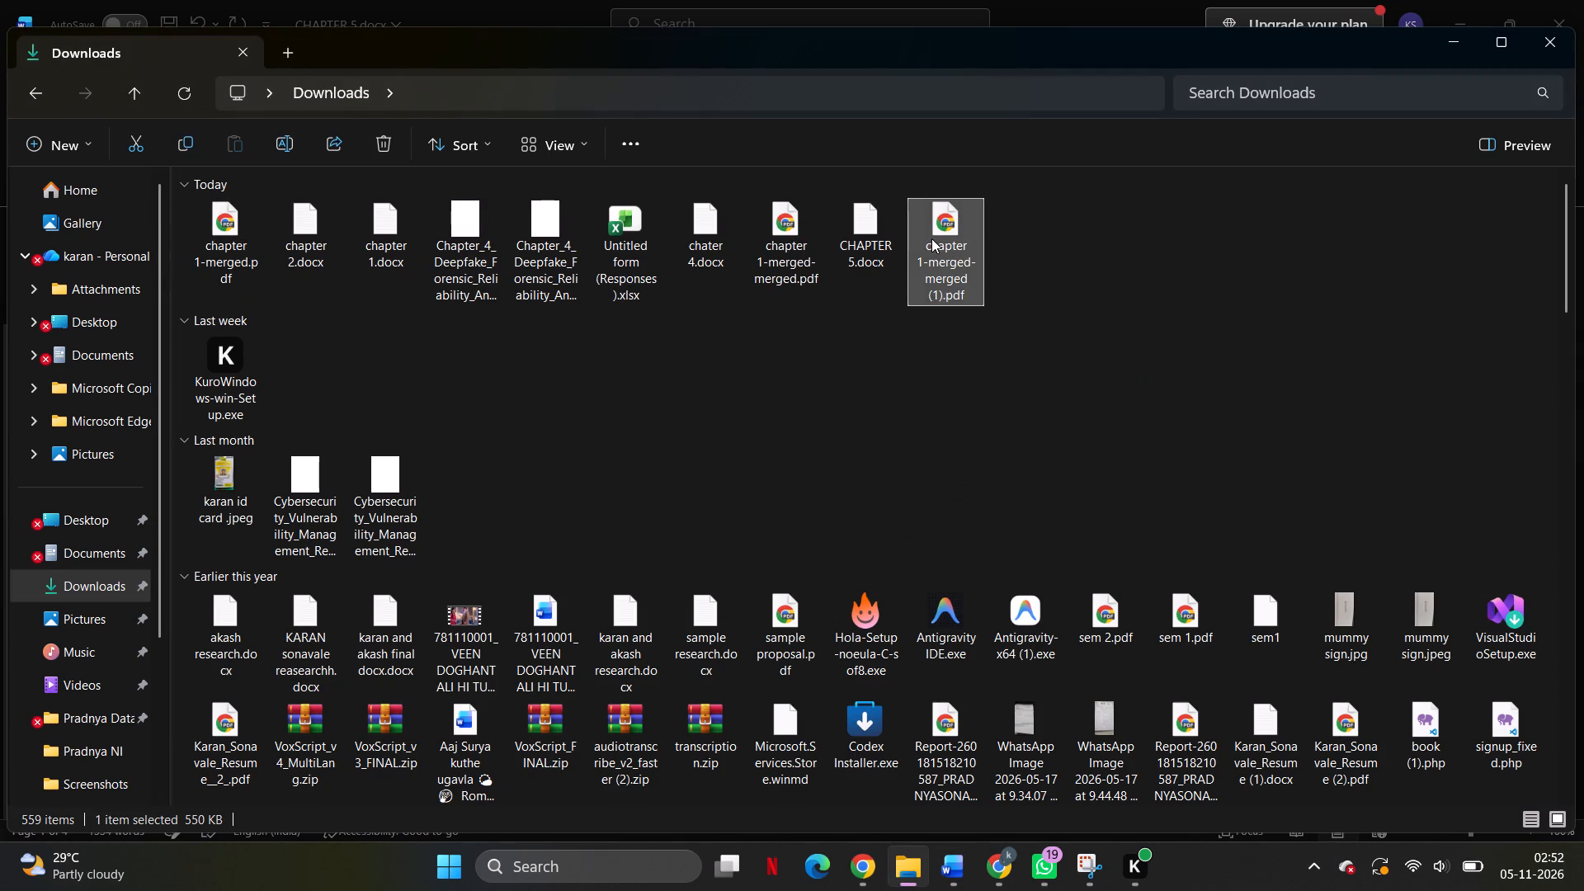
click(1101, 201)
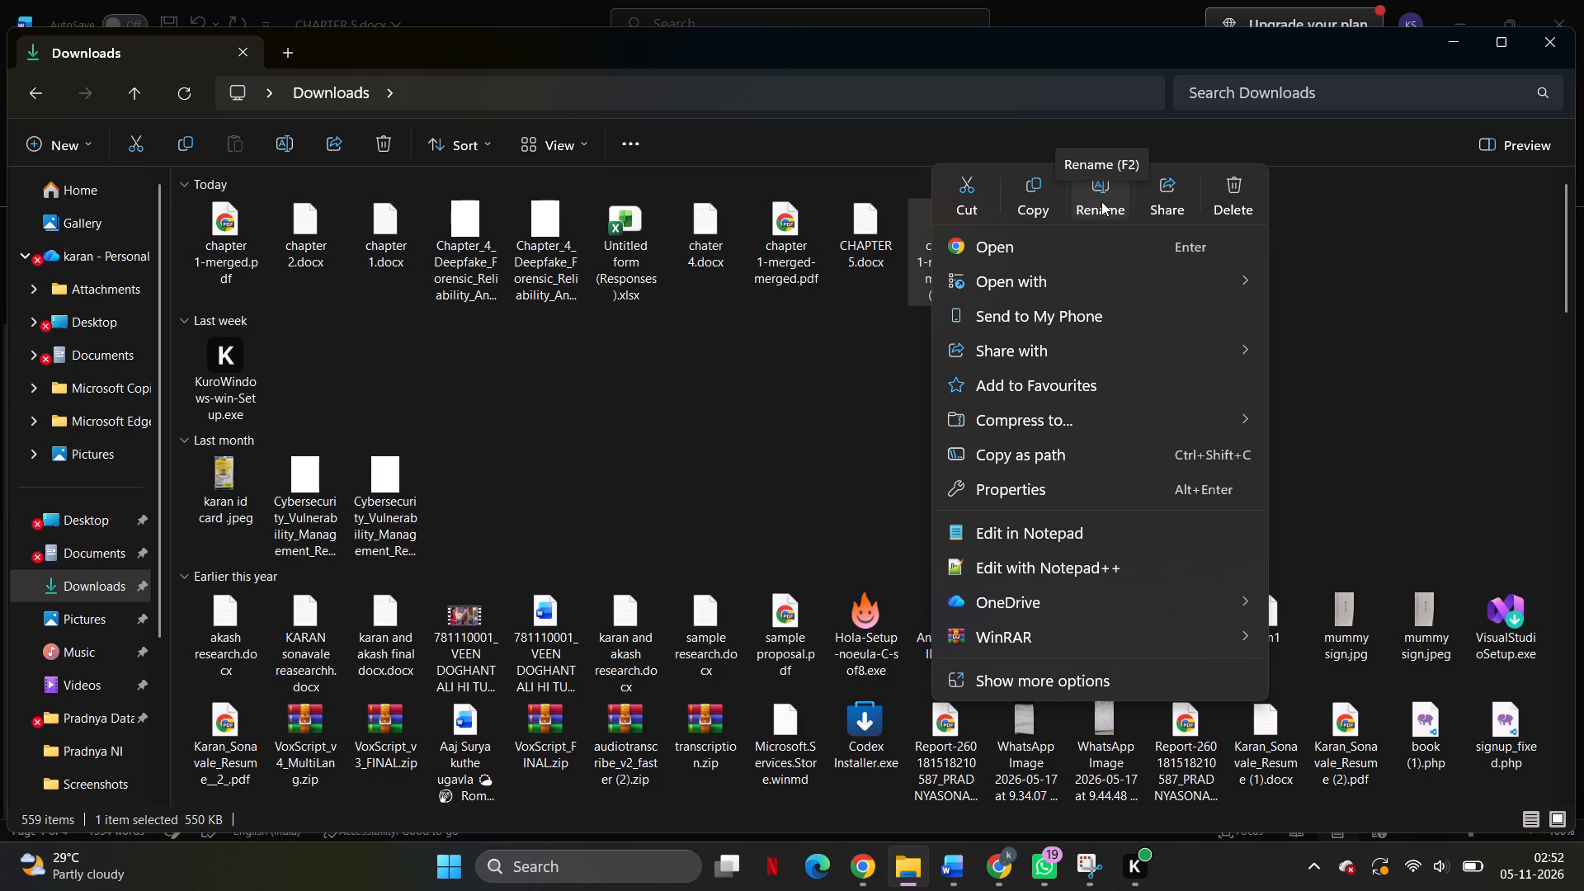
click(1101, 201)
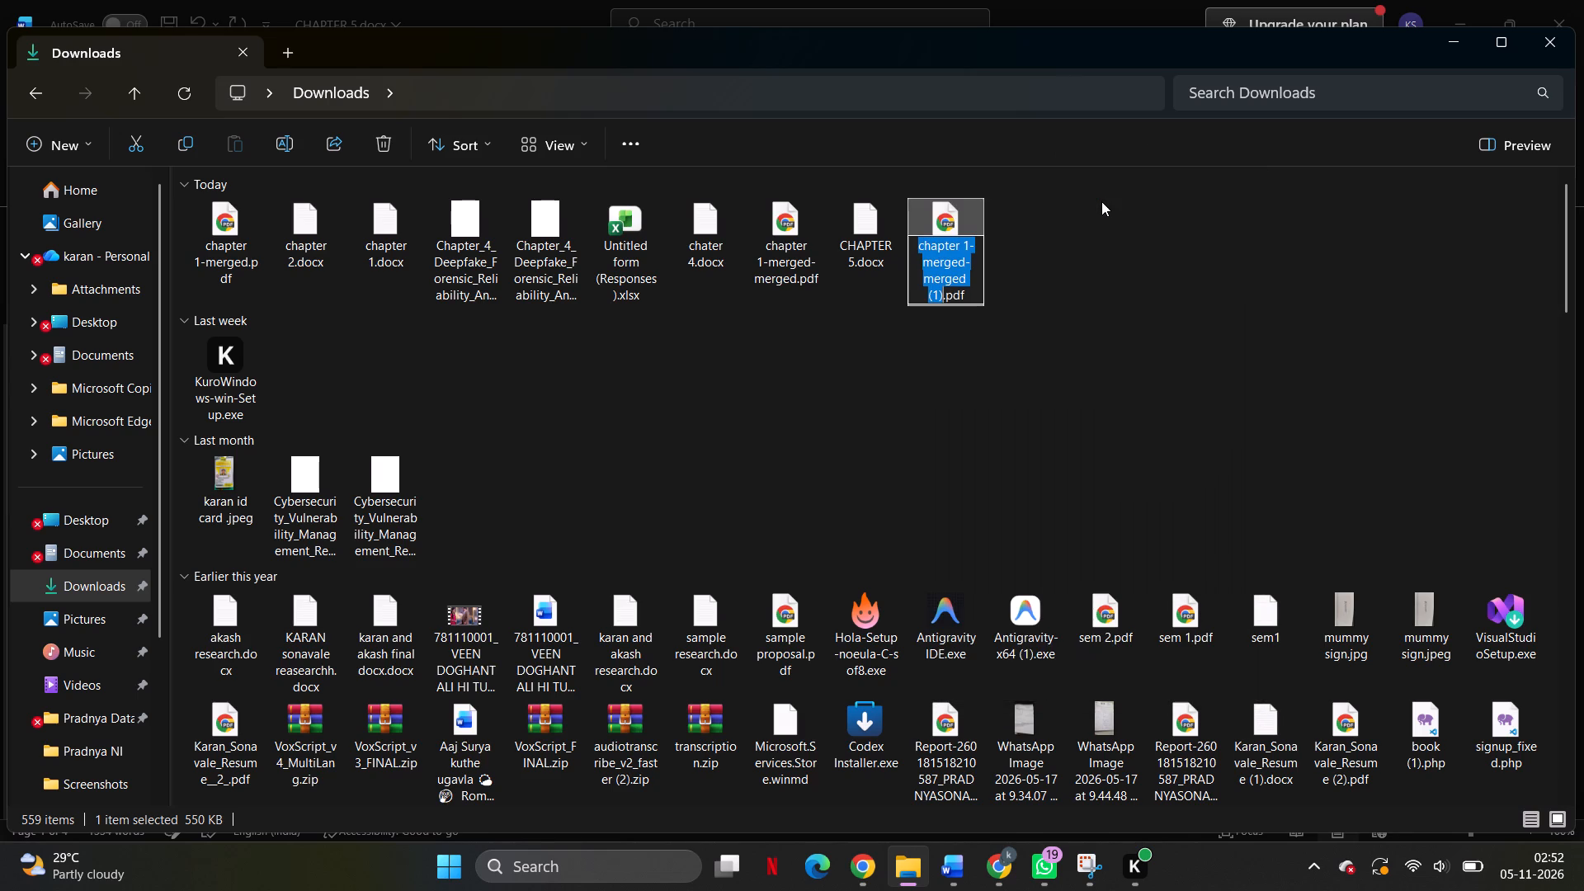
key(BackSpace)
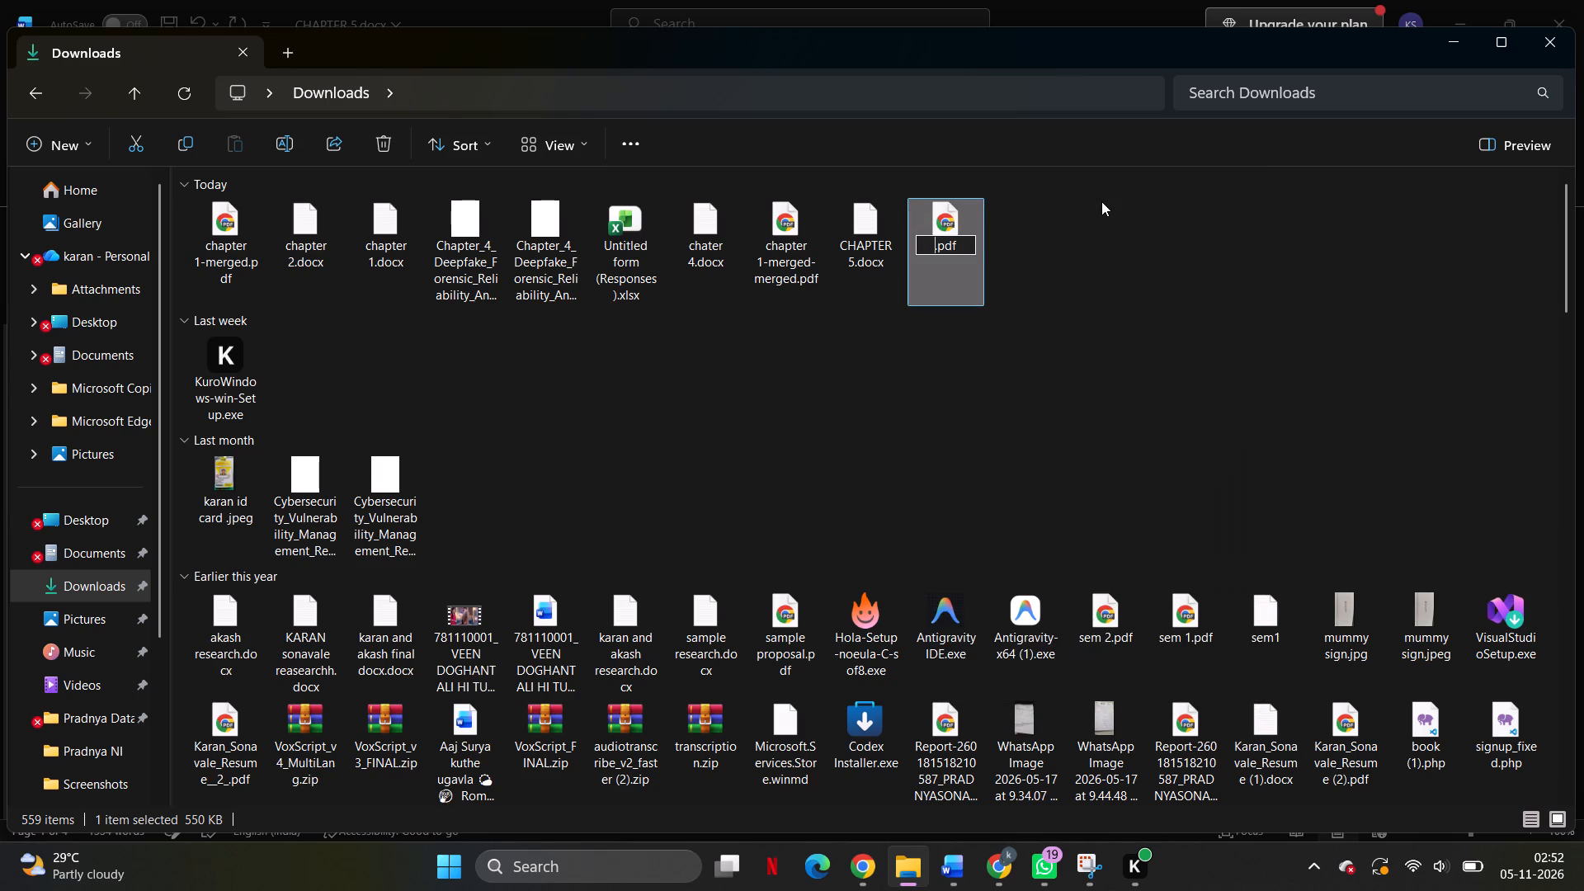
key(1)
text(,2,3,3)
key(BackSpace)
key(BackSpace)
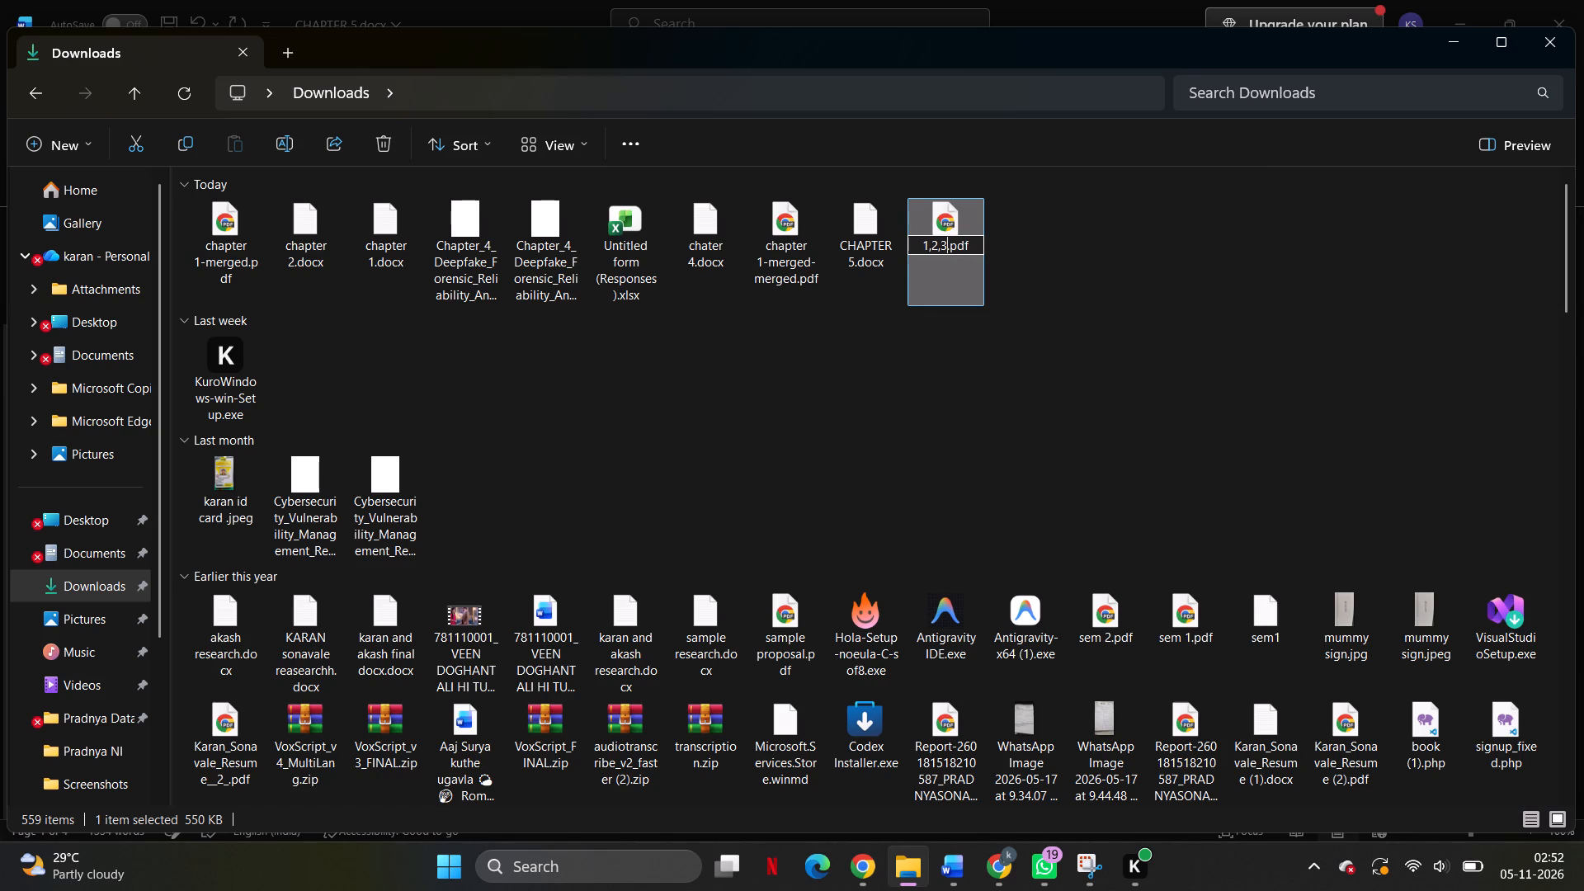
key(BackSpace)
text(44)
key(BackSpace)
text(,5)
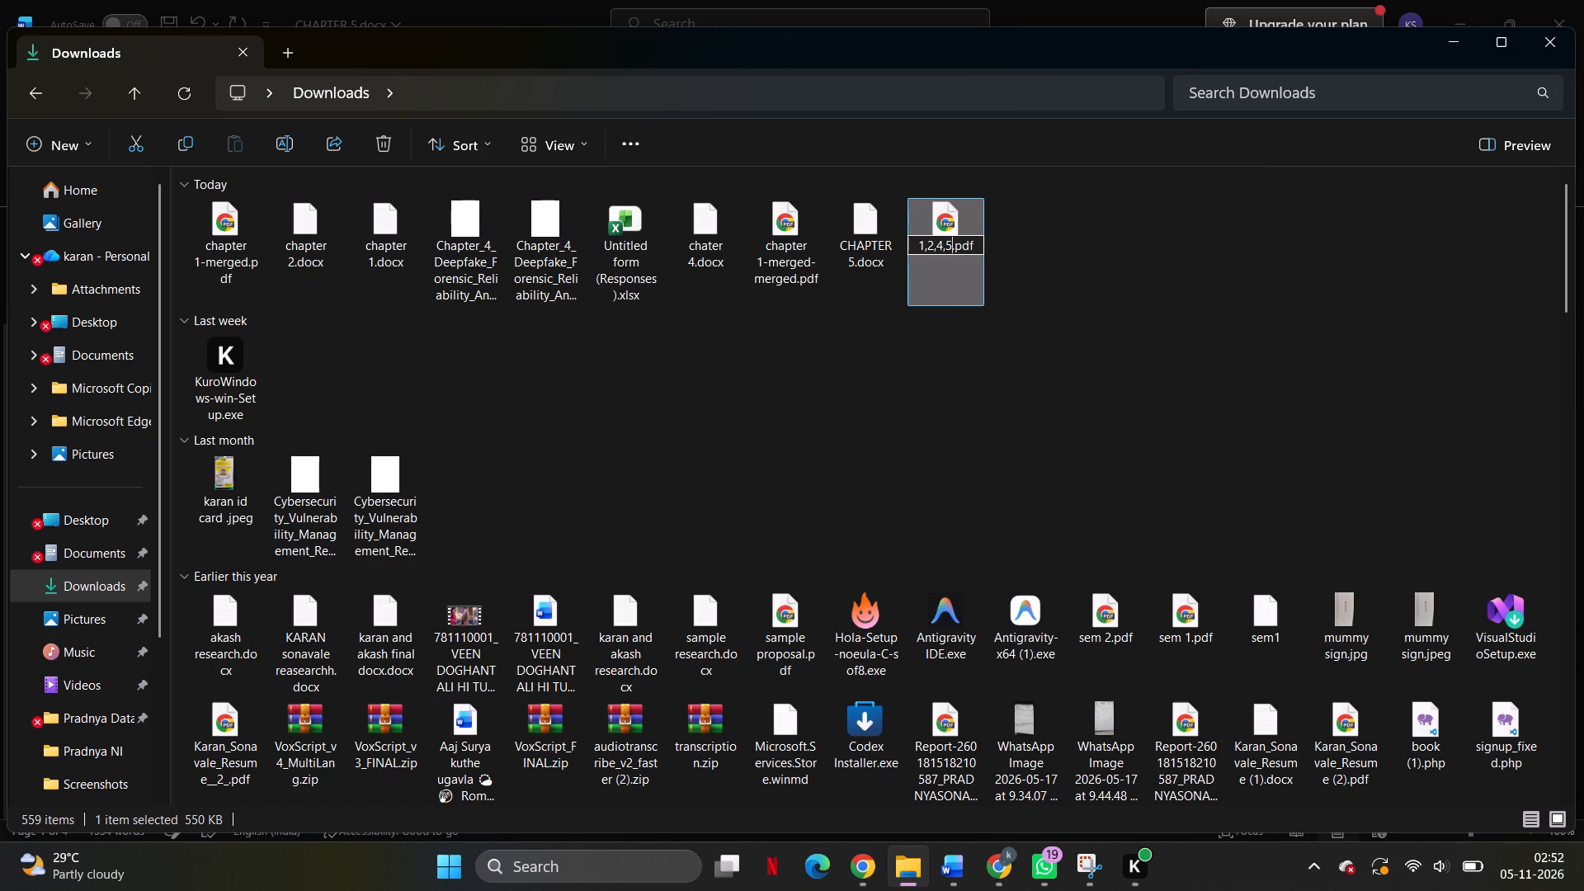
key(Return)
Switch from File Explorer back to the merged PDF open in Chrome.
key(alt+Tab)
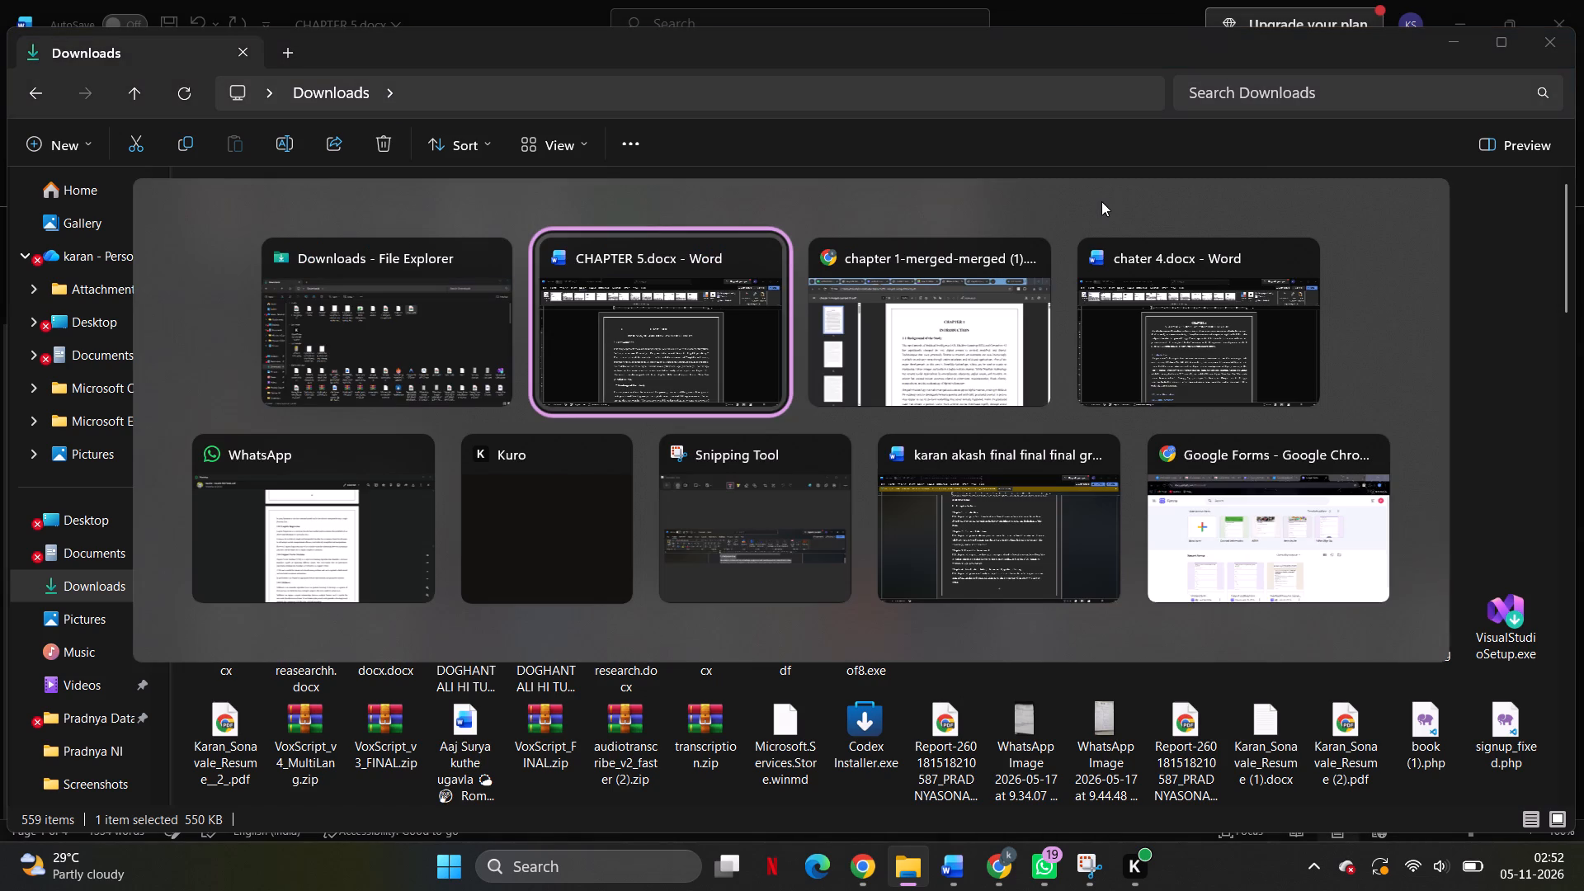
key(alt+Tab)
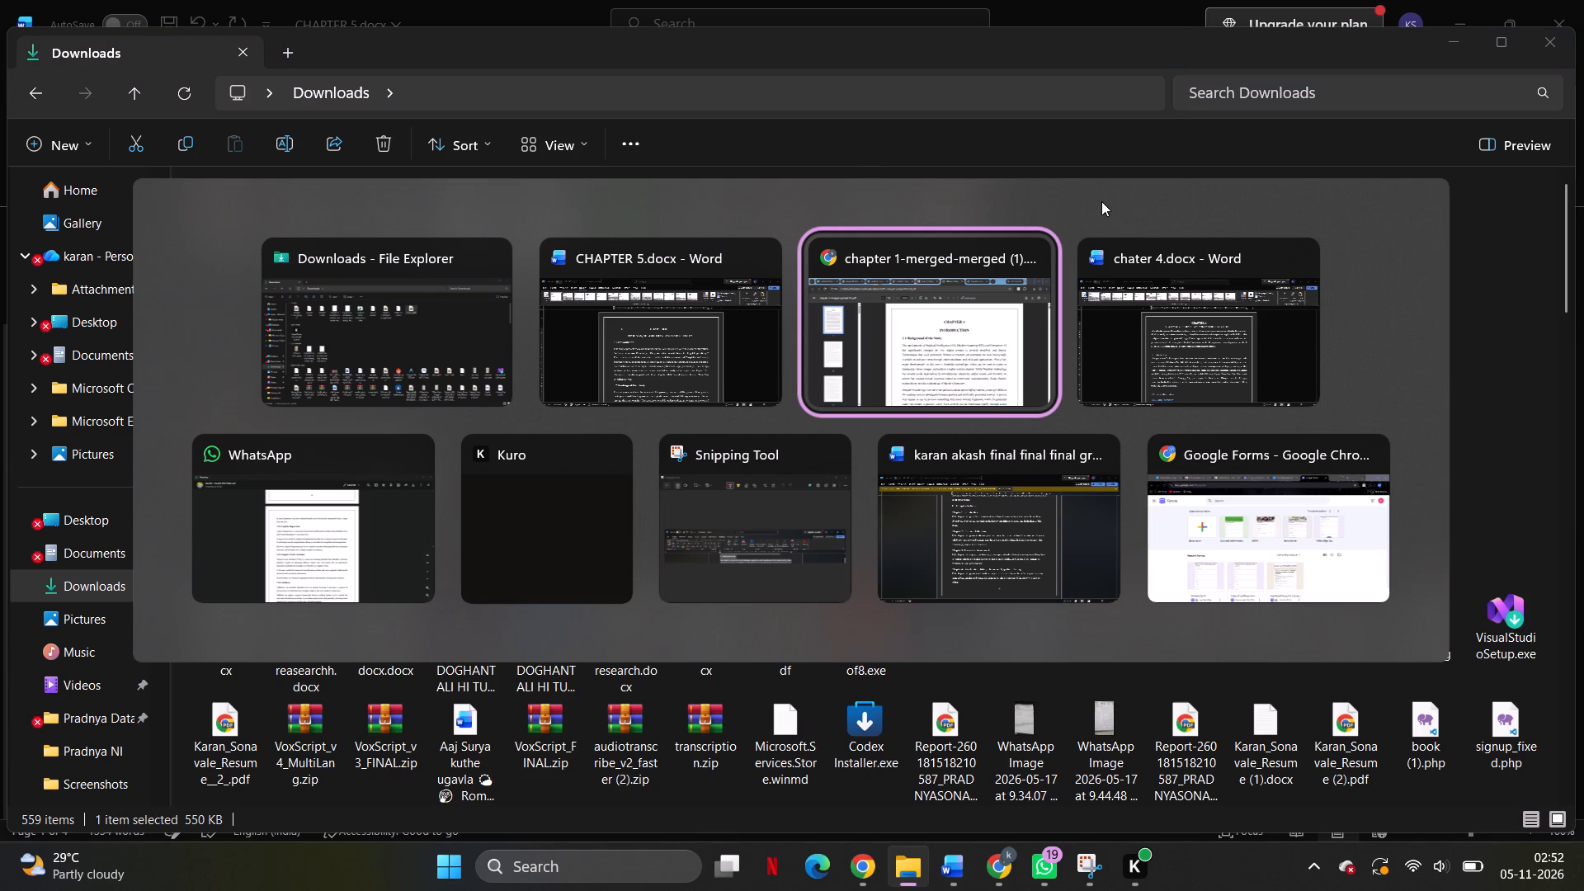
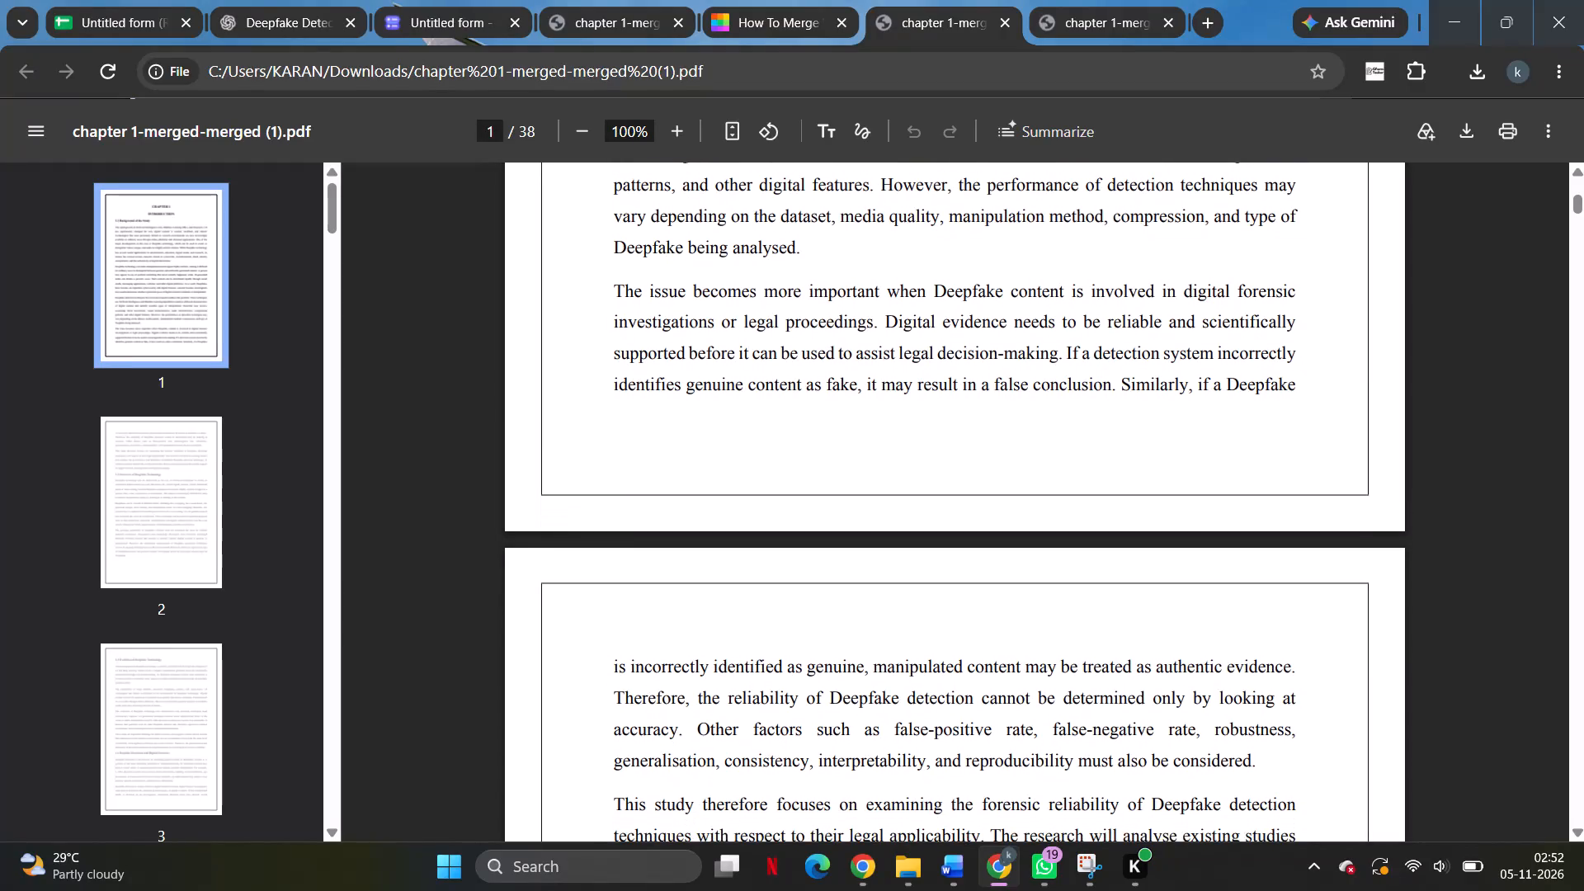
Switch from the merged PDF in Chrome to the Kuro window.
key(alt+Tab)
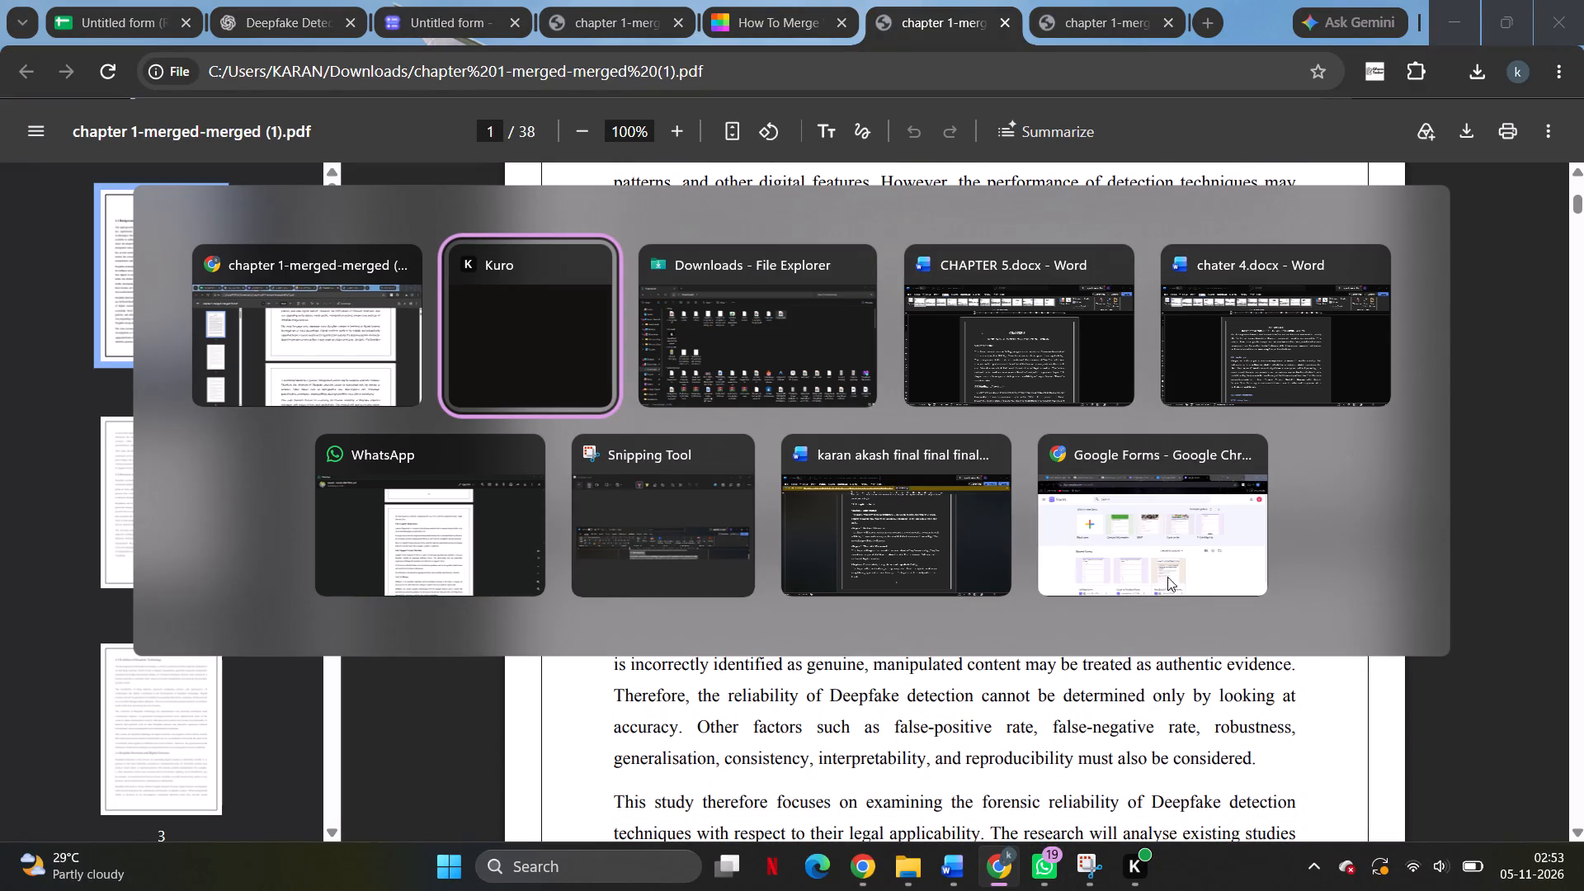
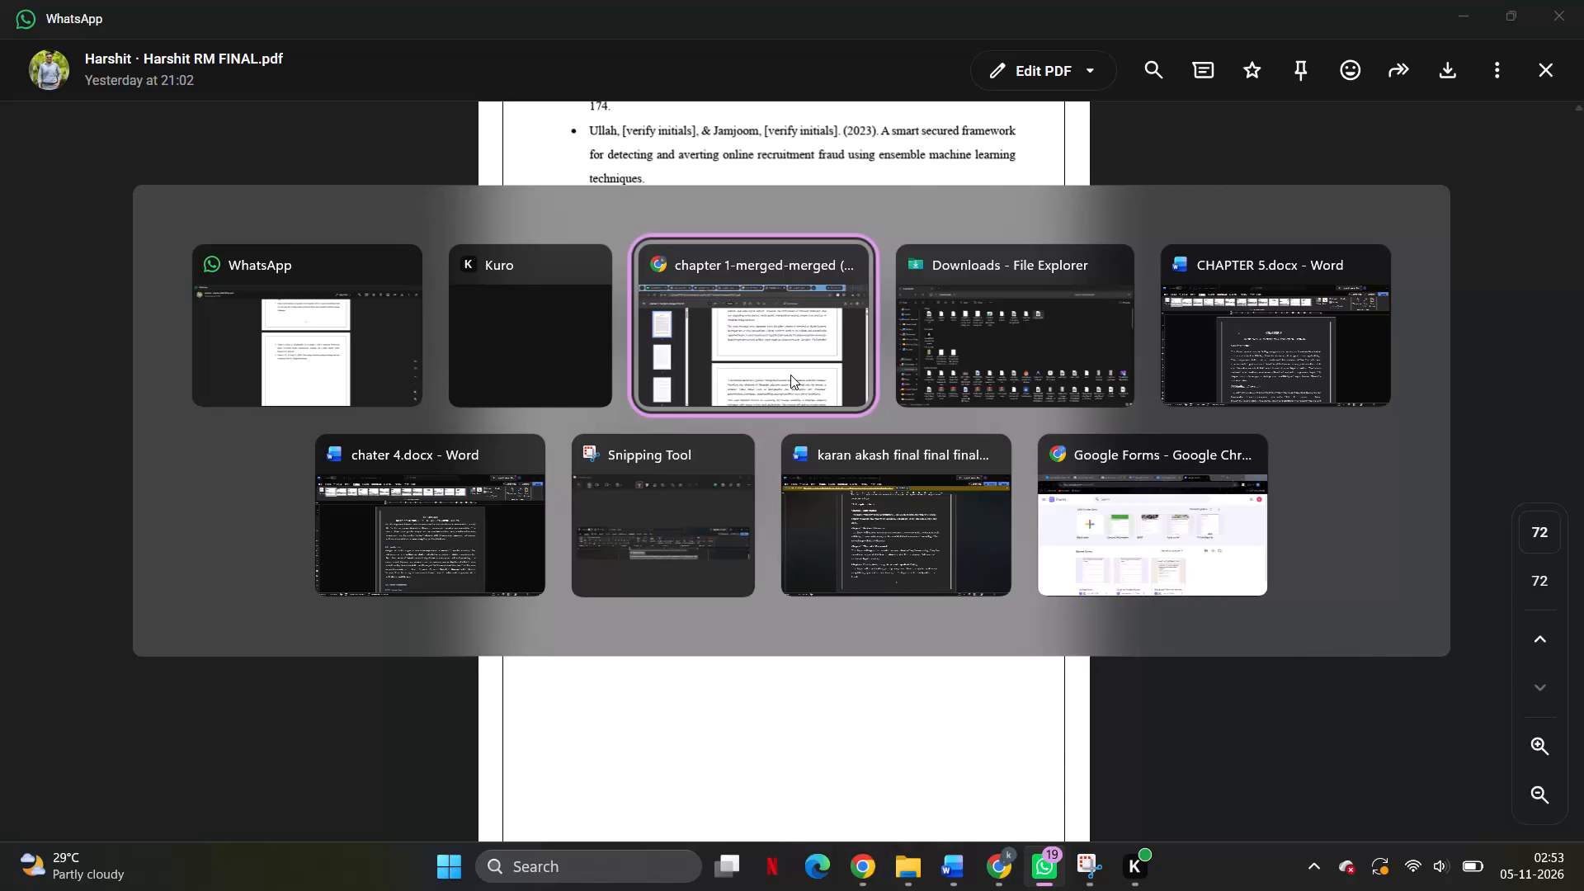
click(601, 7)
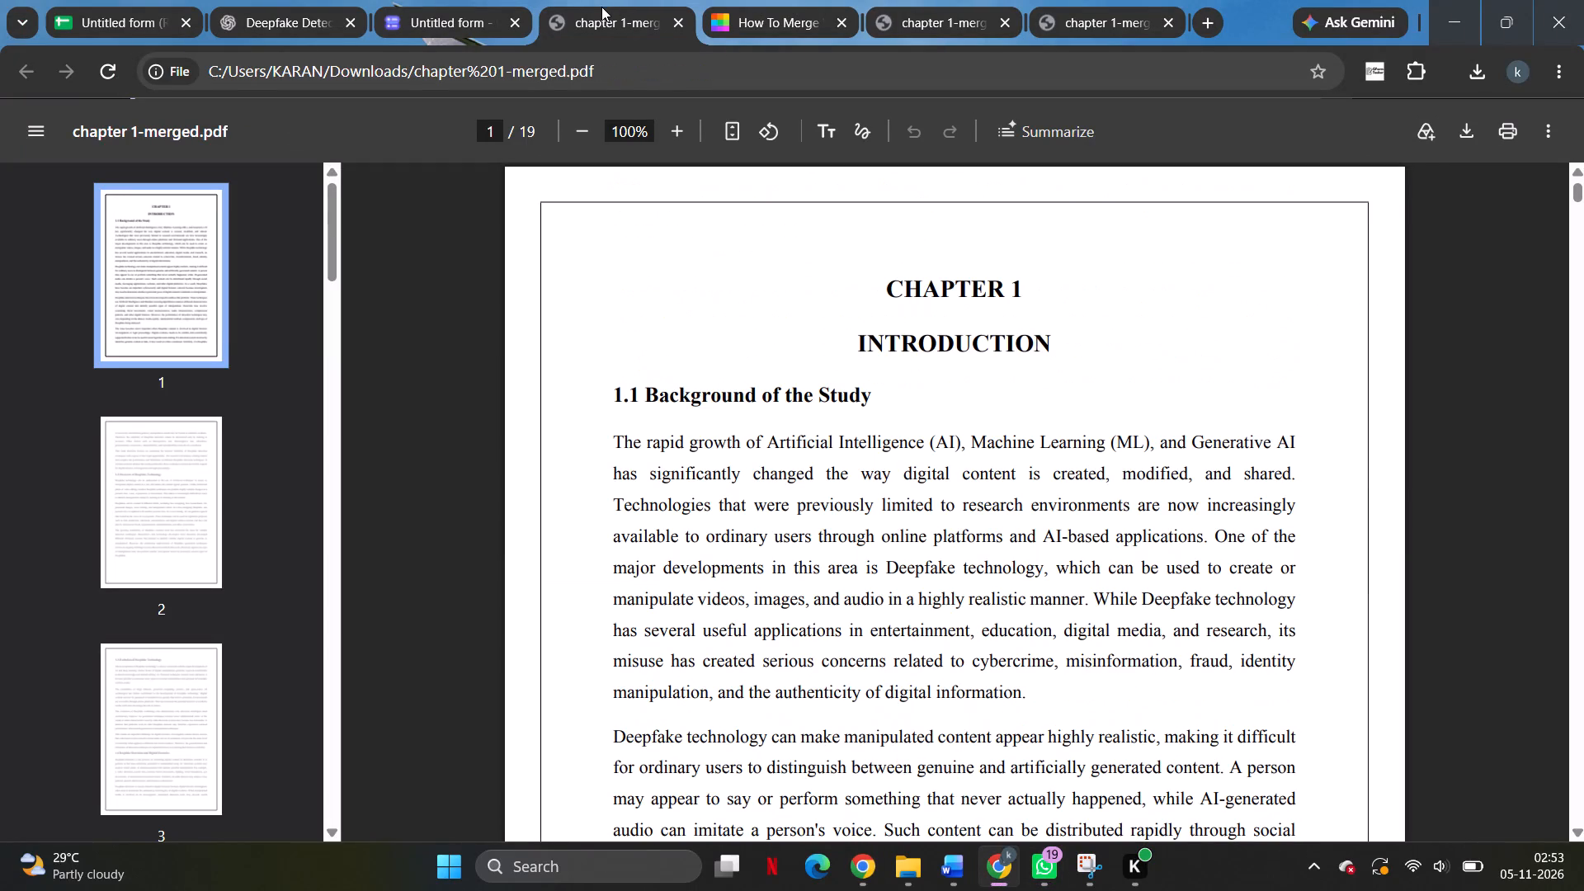
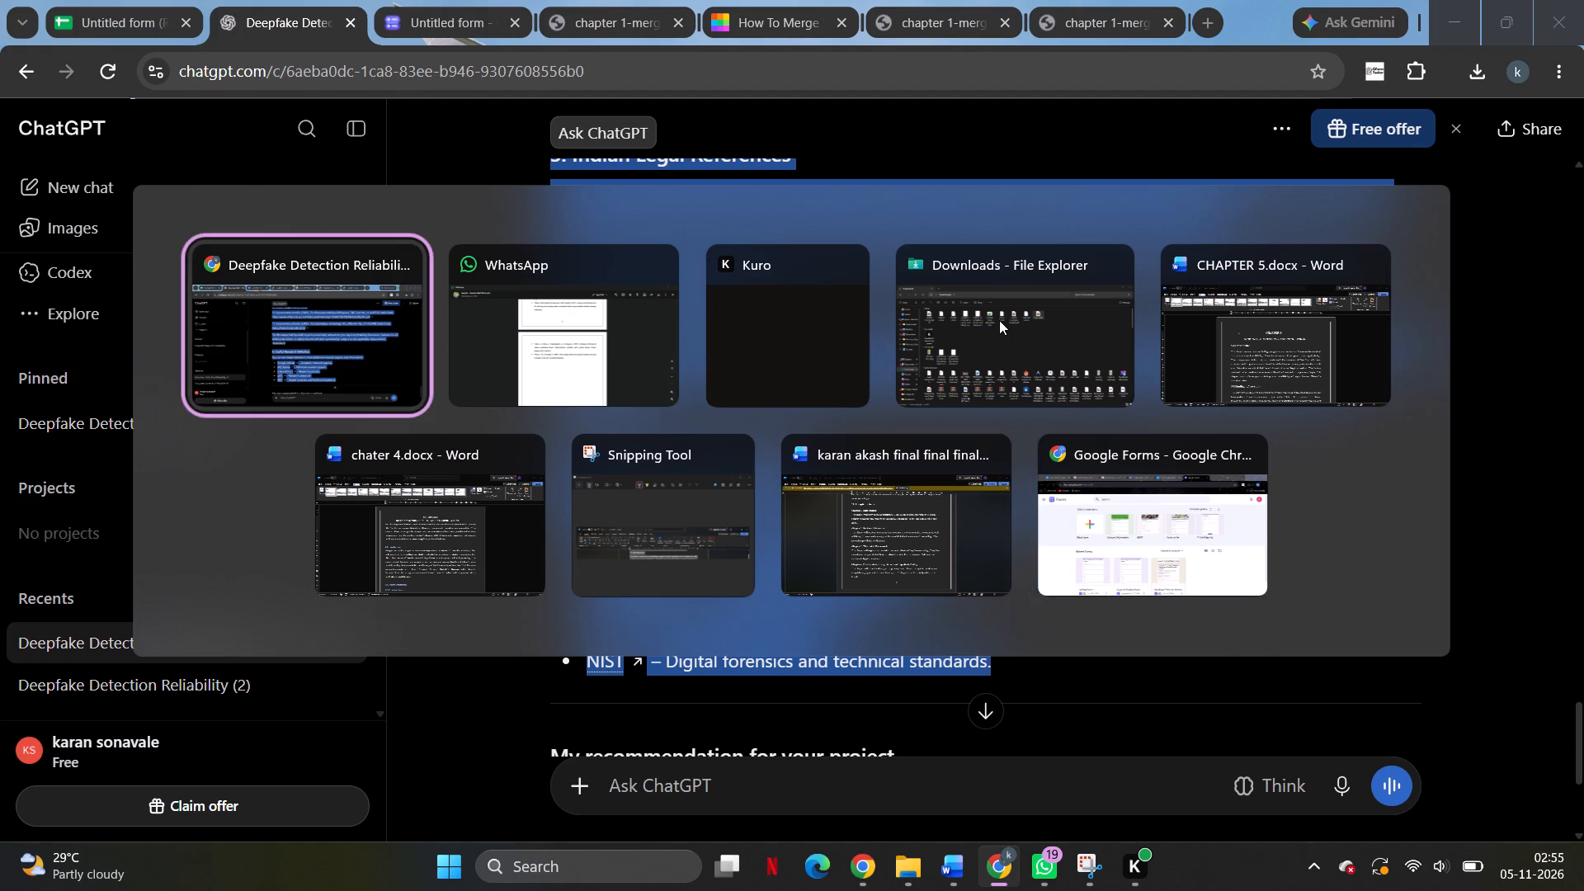
Open a new blank document in Word and paste in the copied references, from Academic Research Papers through Useful Research Websites.
click(564, 862)
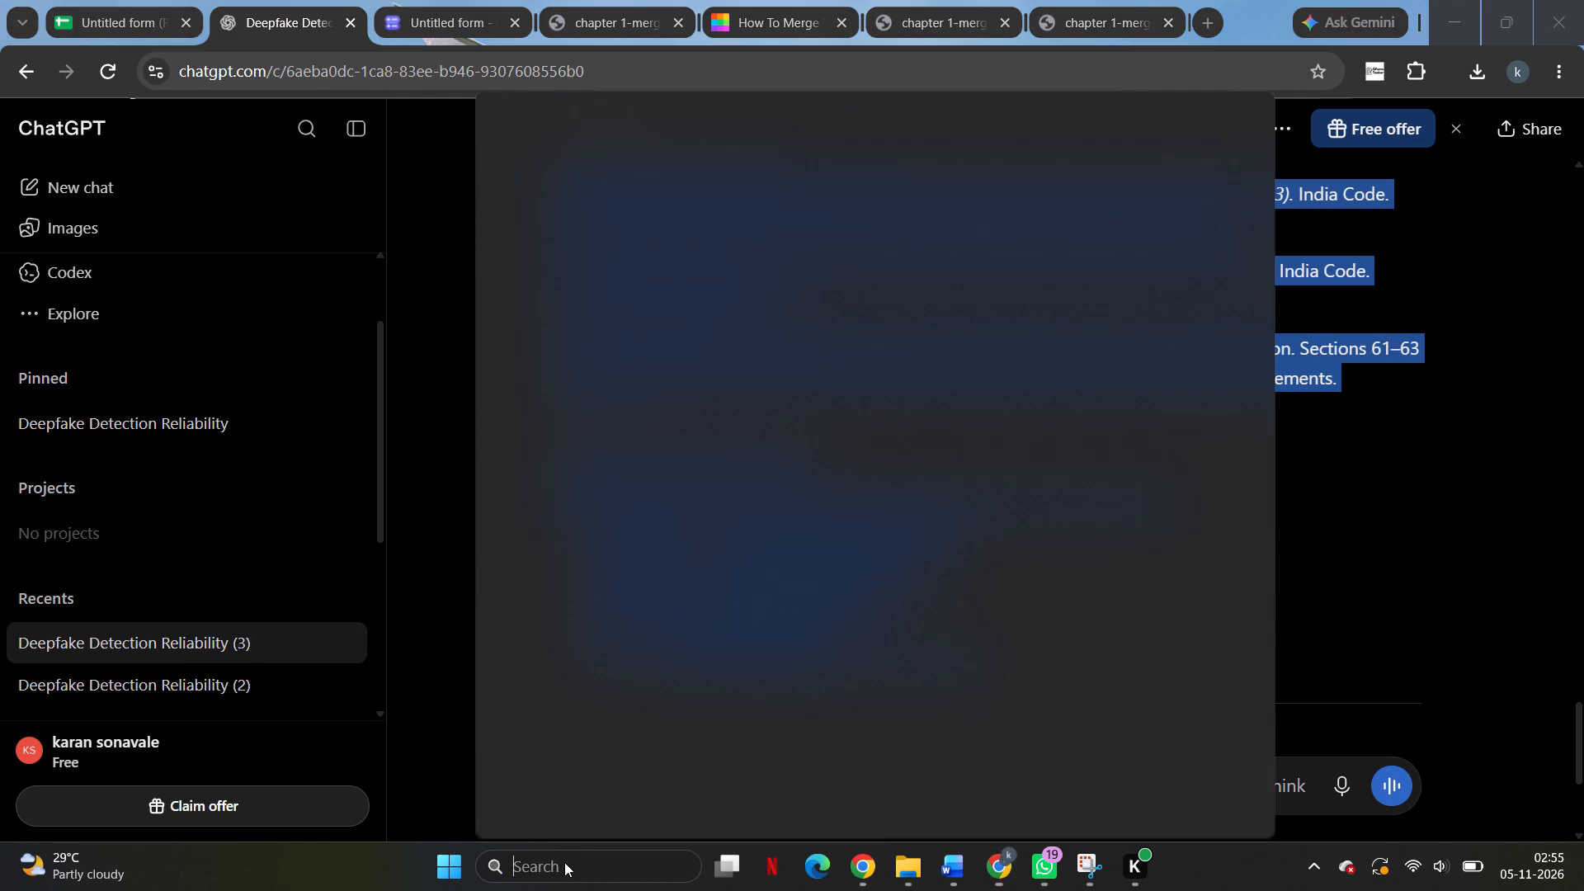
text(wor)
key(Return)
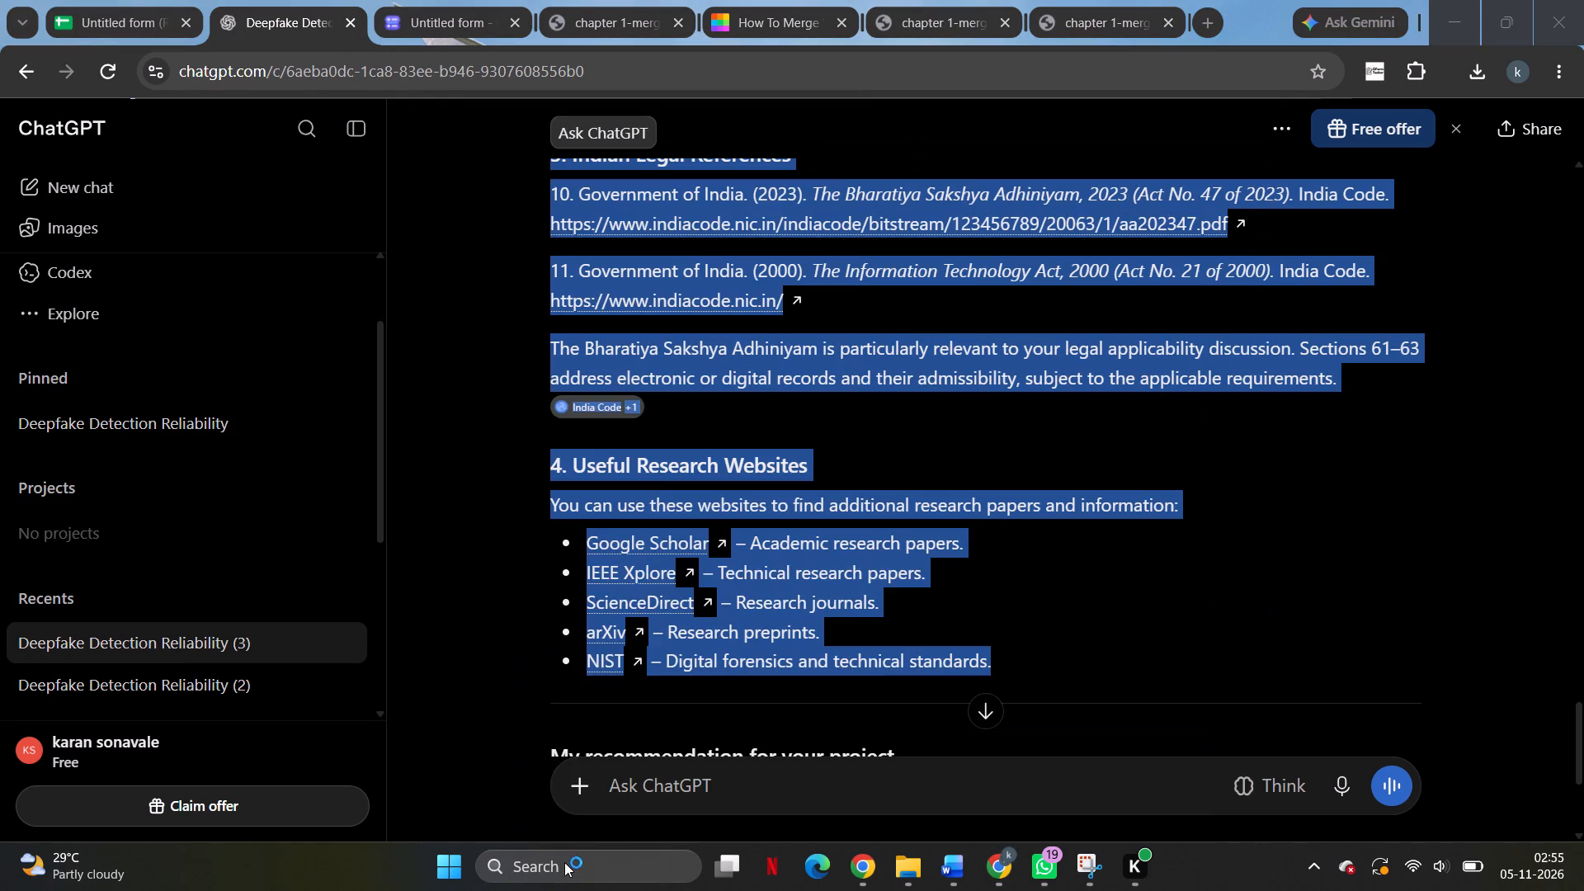
click(264, 203)
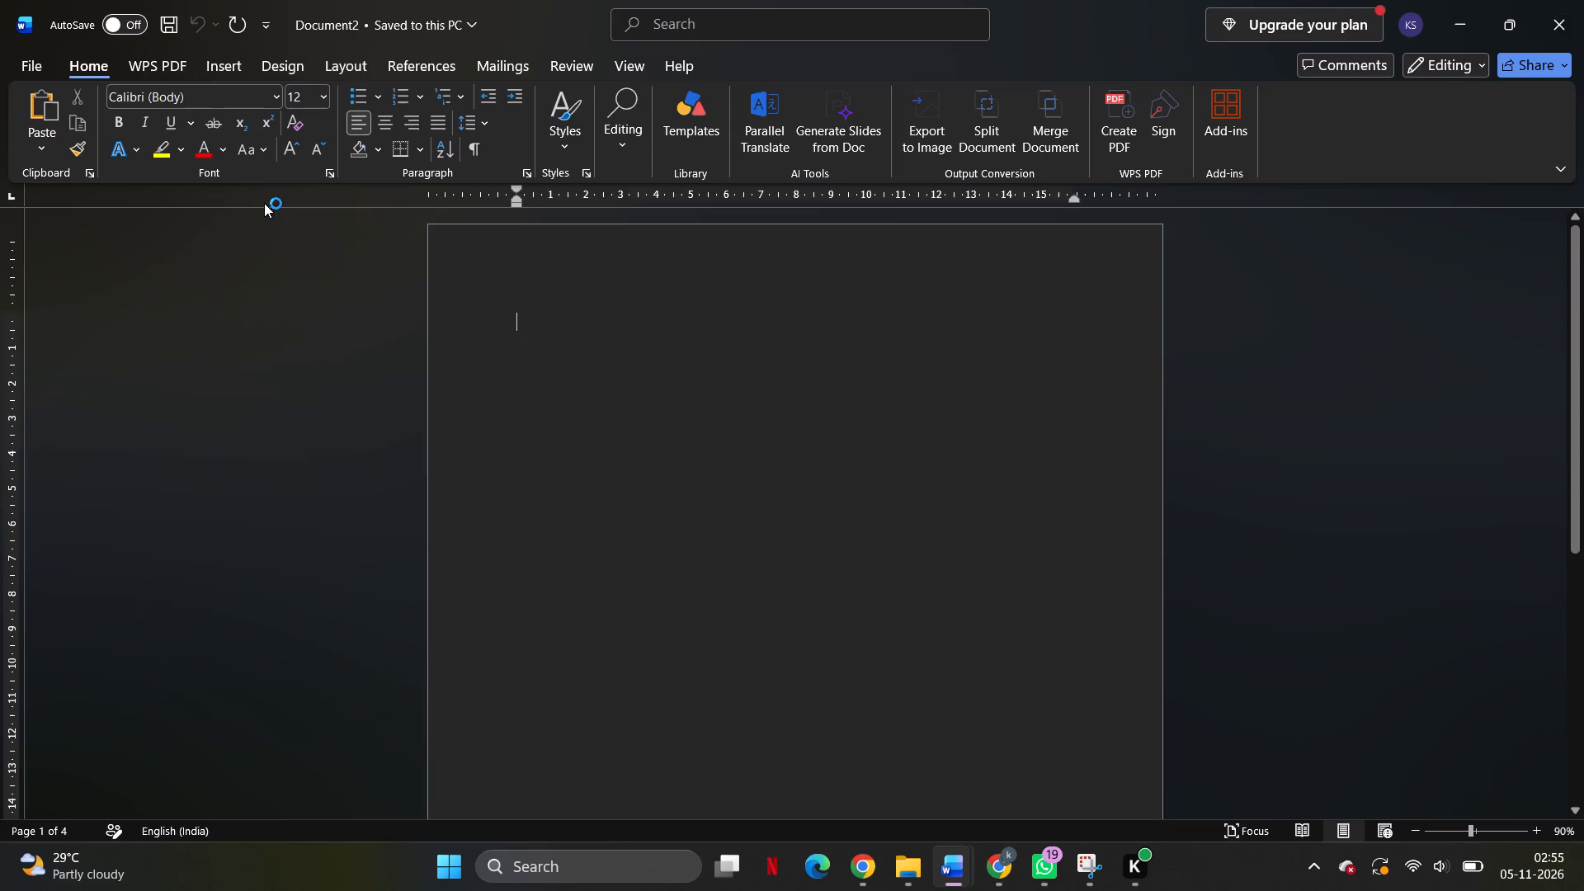
key(ctrl+v)
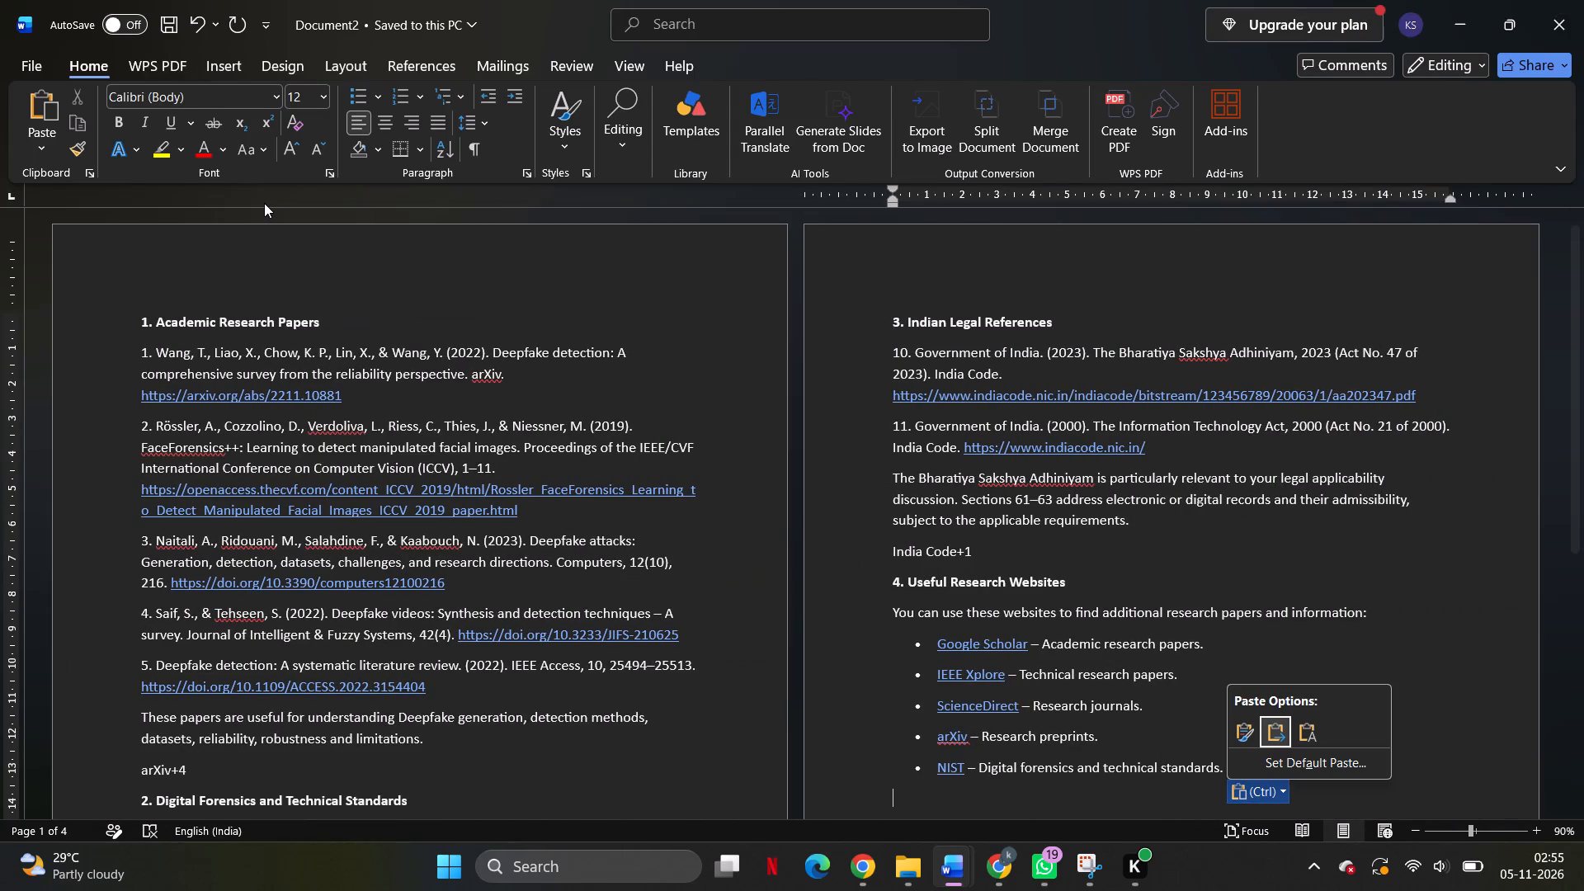
Add the heading "REFRENCES" on its own line above "1. Academic Research Papers".
click(1476, 827)
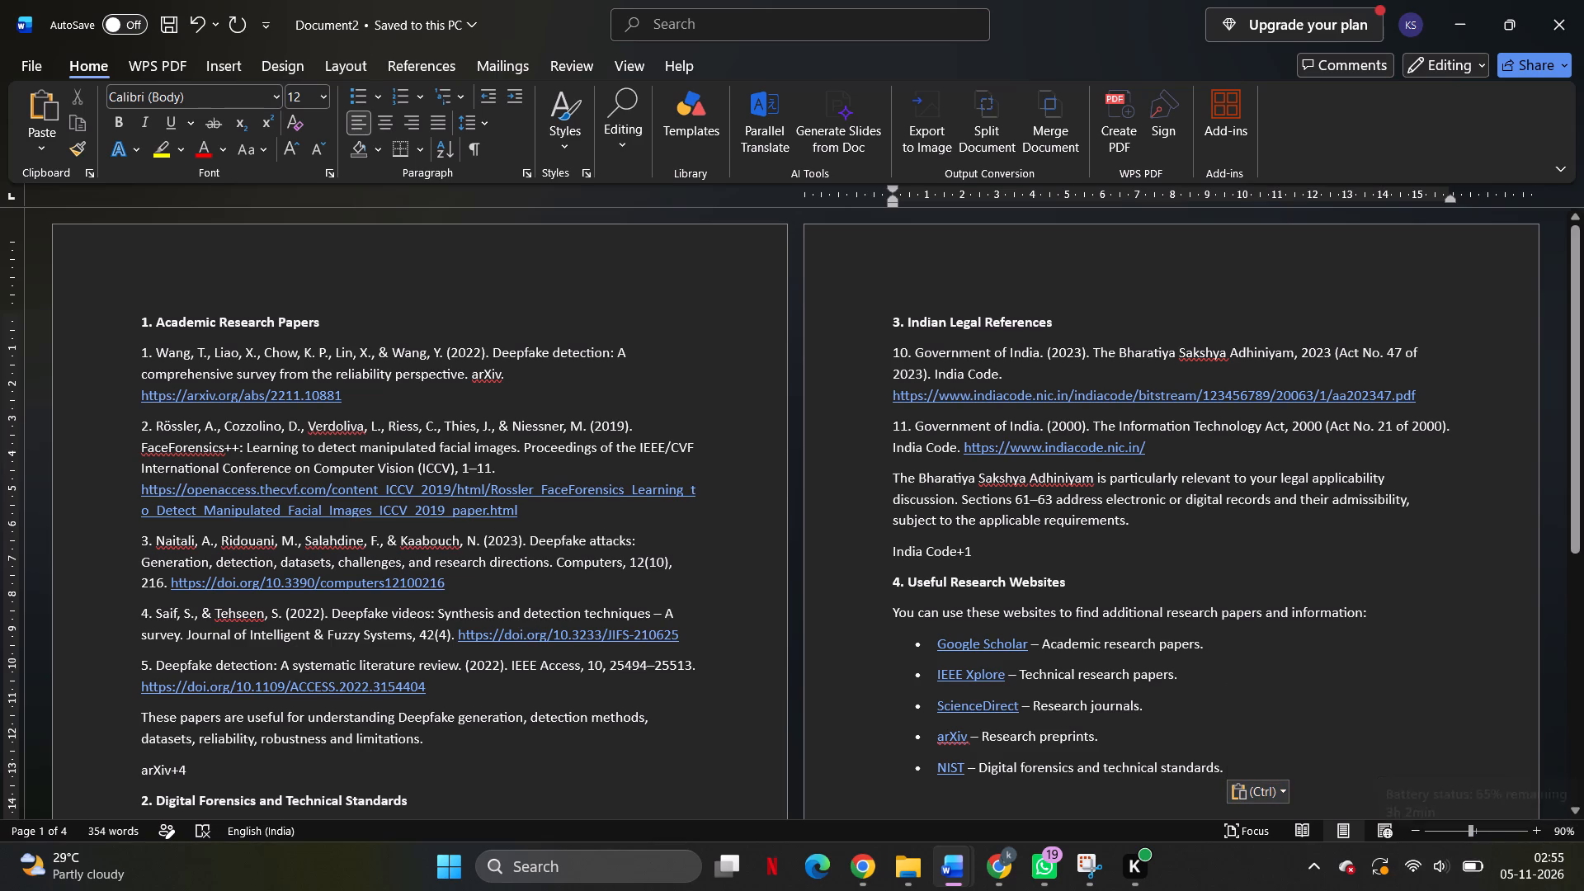
click(1473, 833)
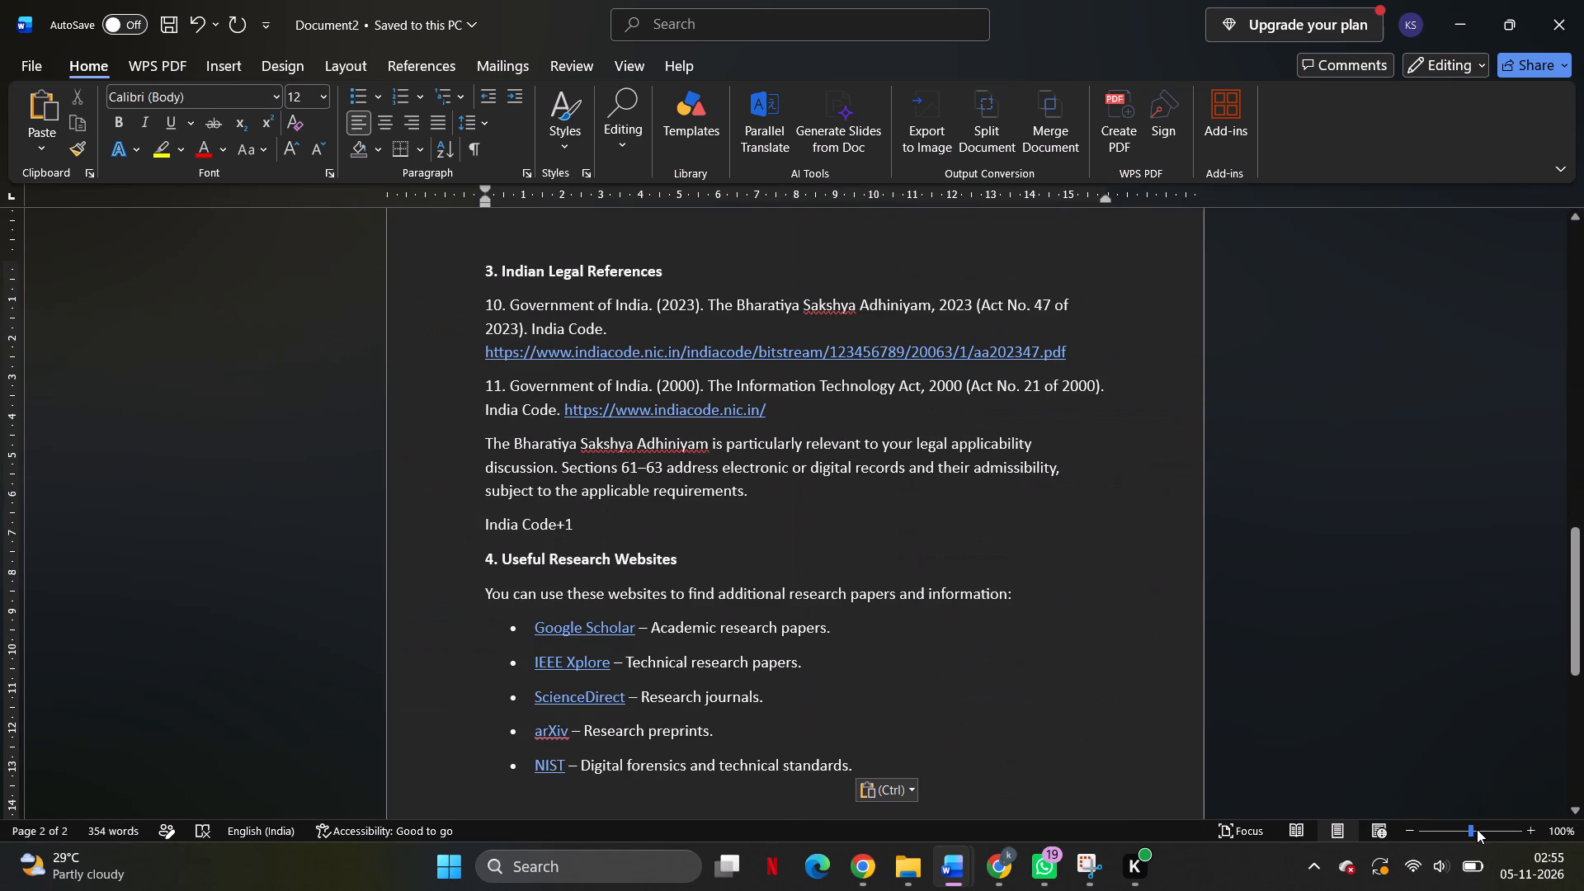
scroll(827, 526, up, 10)
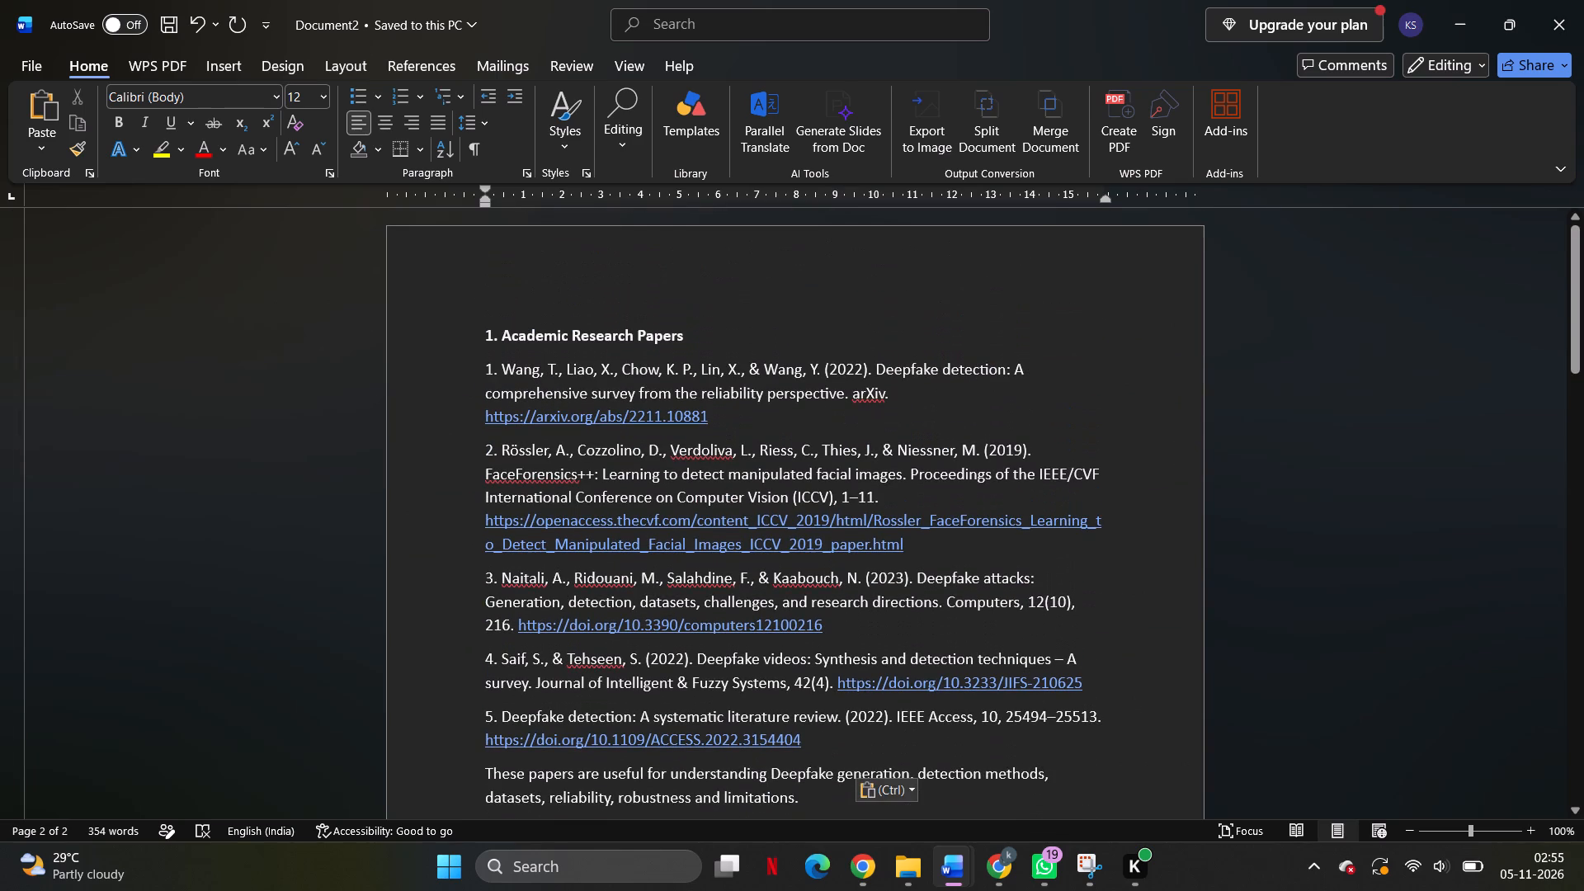
click(781, 295)
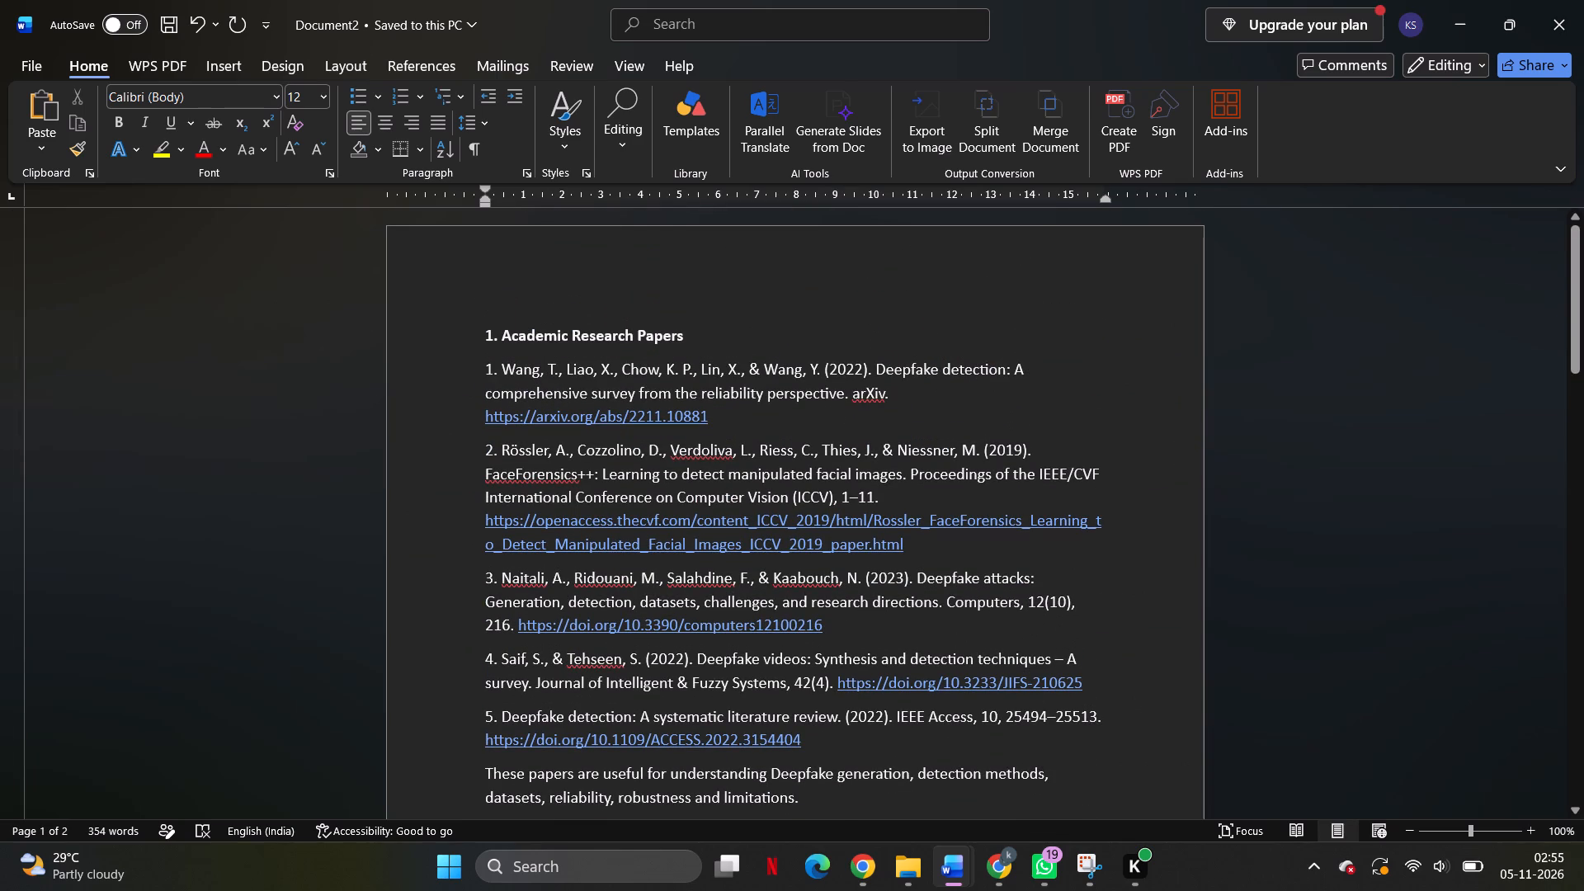
key(Left)
key(Left)
key(Left)
key(Left)
key(Left)
key(Left)
key(Left)
key(Left)
key(Left)
key(Left)
key(Left)
key(Left)
key(Left)
key(Left)
key(Left)
key(Left)
key(Left)
key(Left)
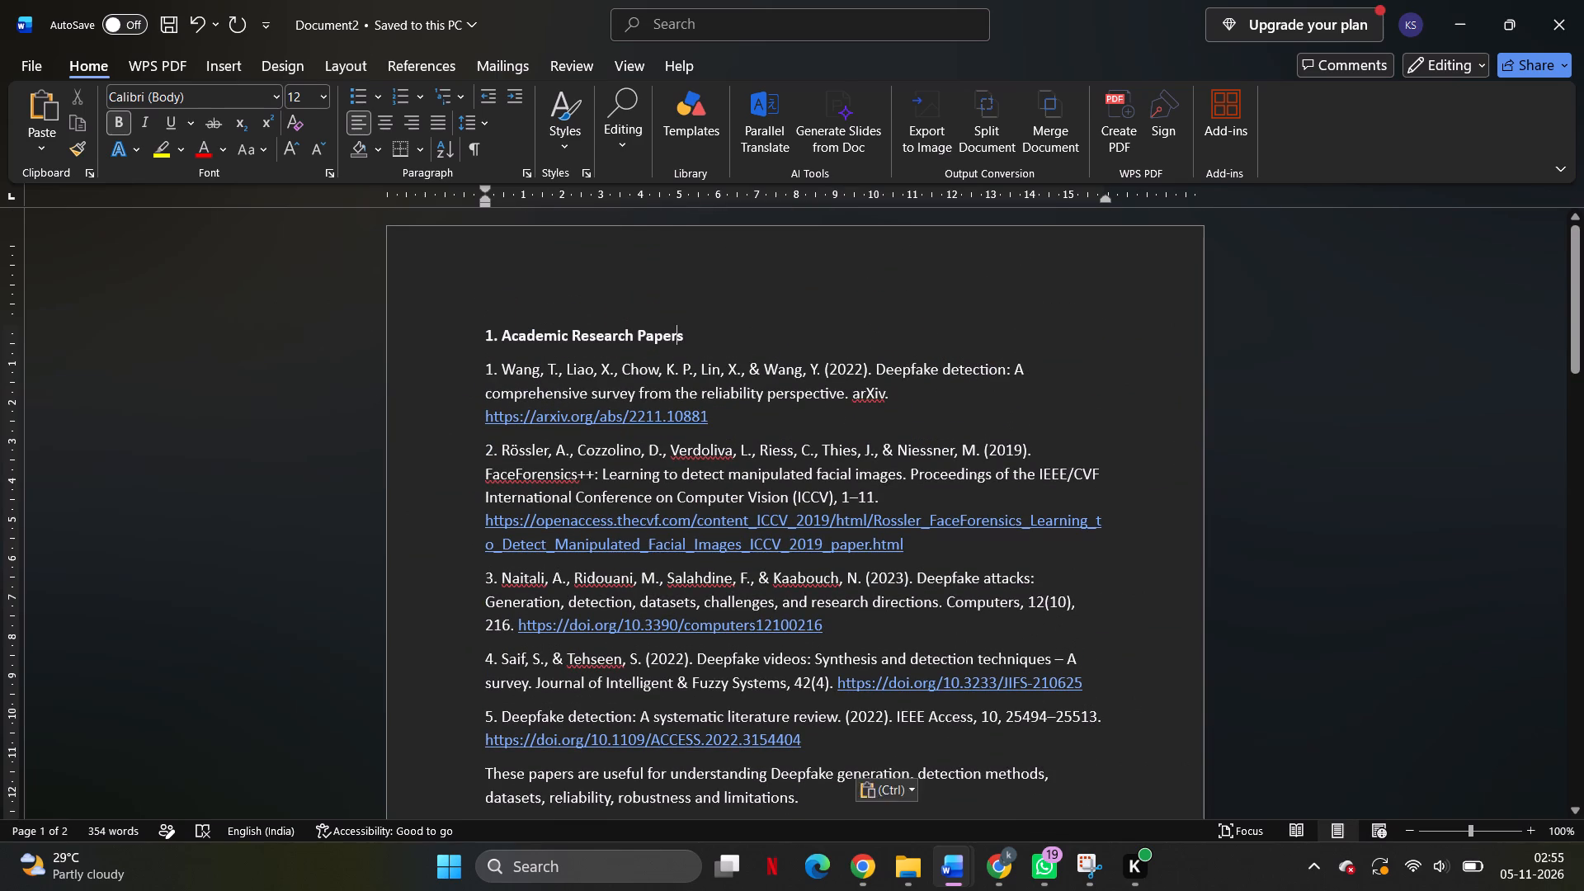
key(Up)
key(Up)
key(Up)
key(Left)
key(Left)
key(Left)
key(Left)
key(Left)
key(Left)
key(Left)
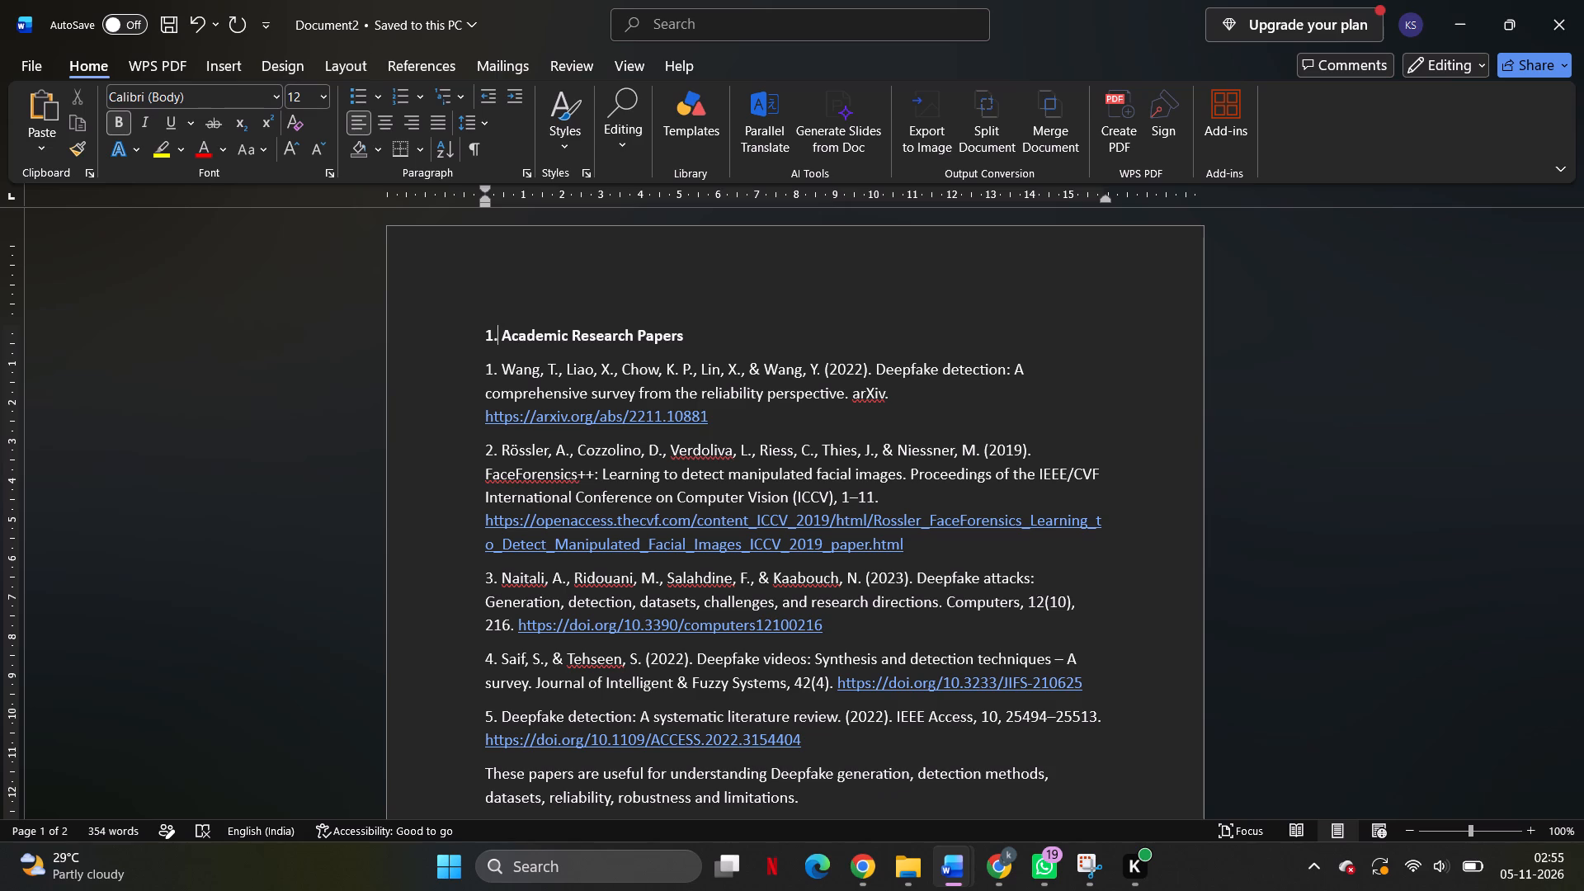
key(Left)
key(Left)
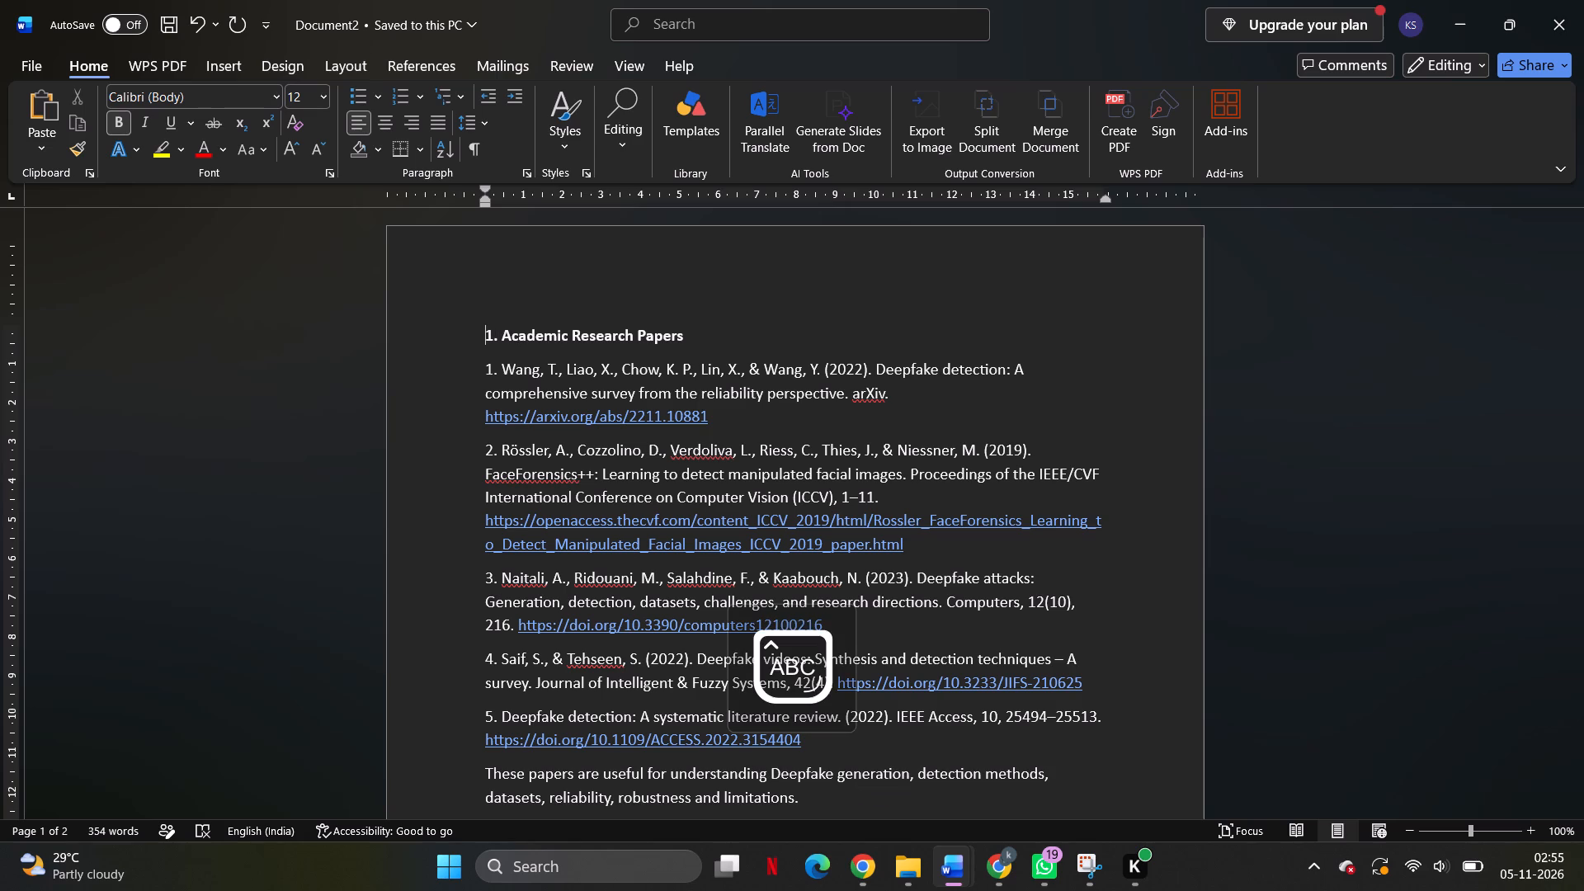
text(REFREN)
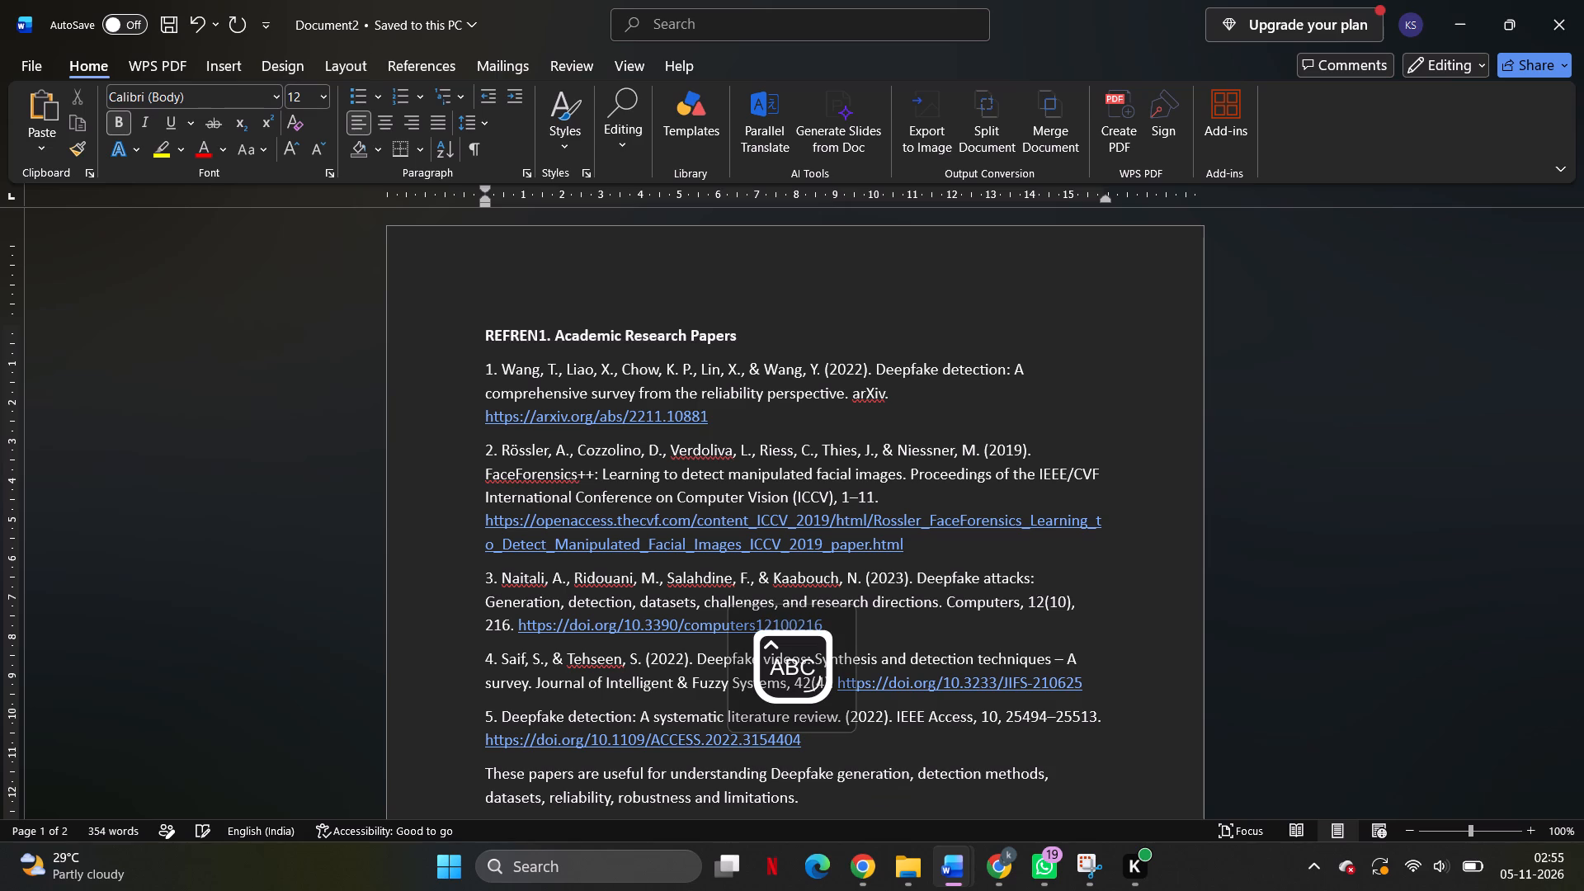
text(CES)
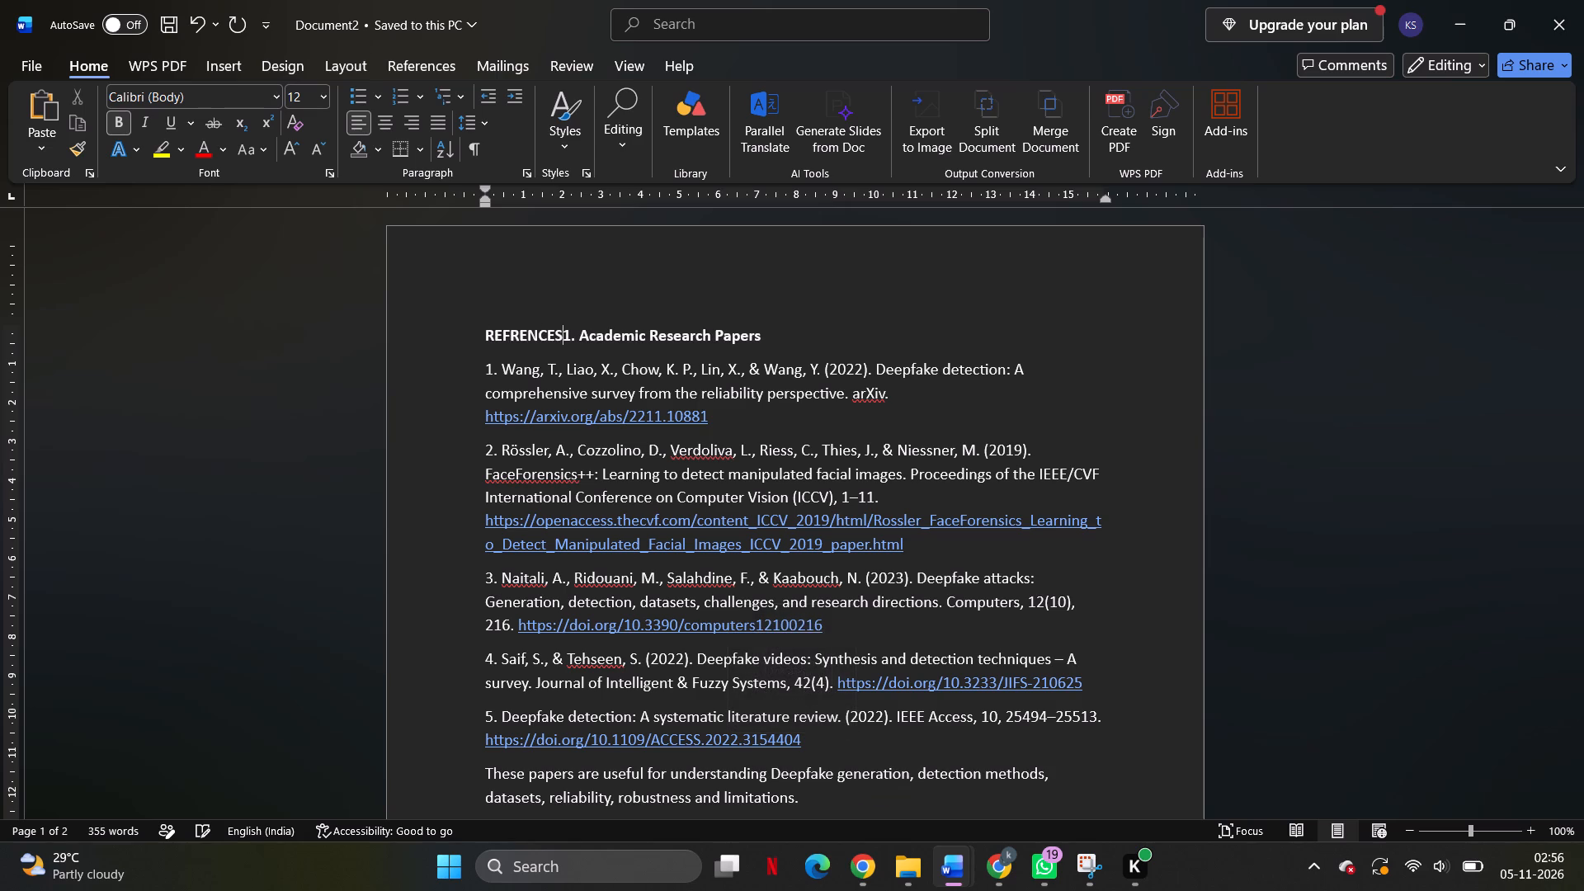
key(Return)
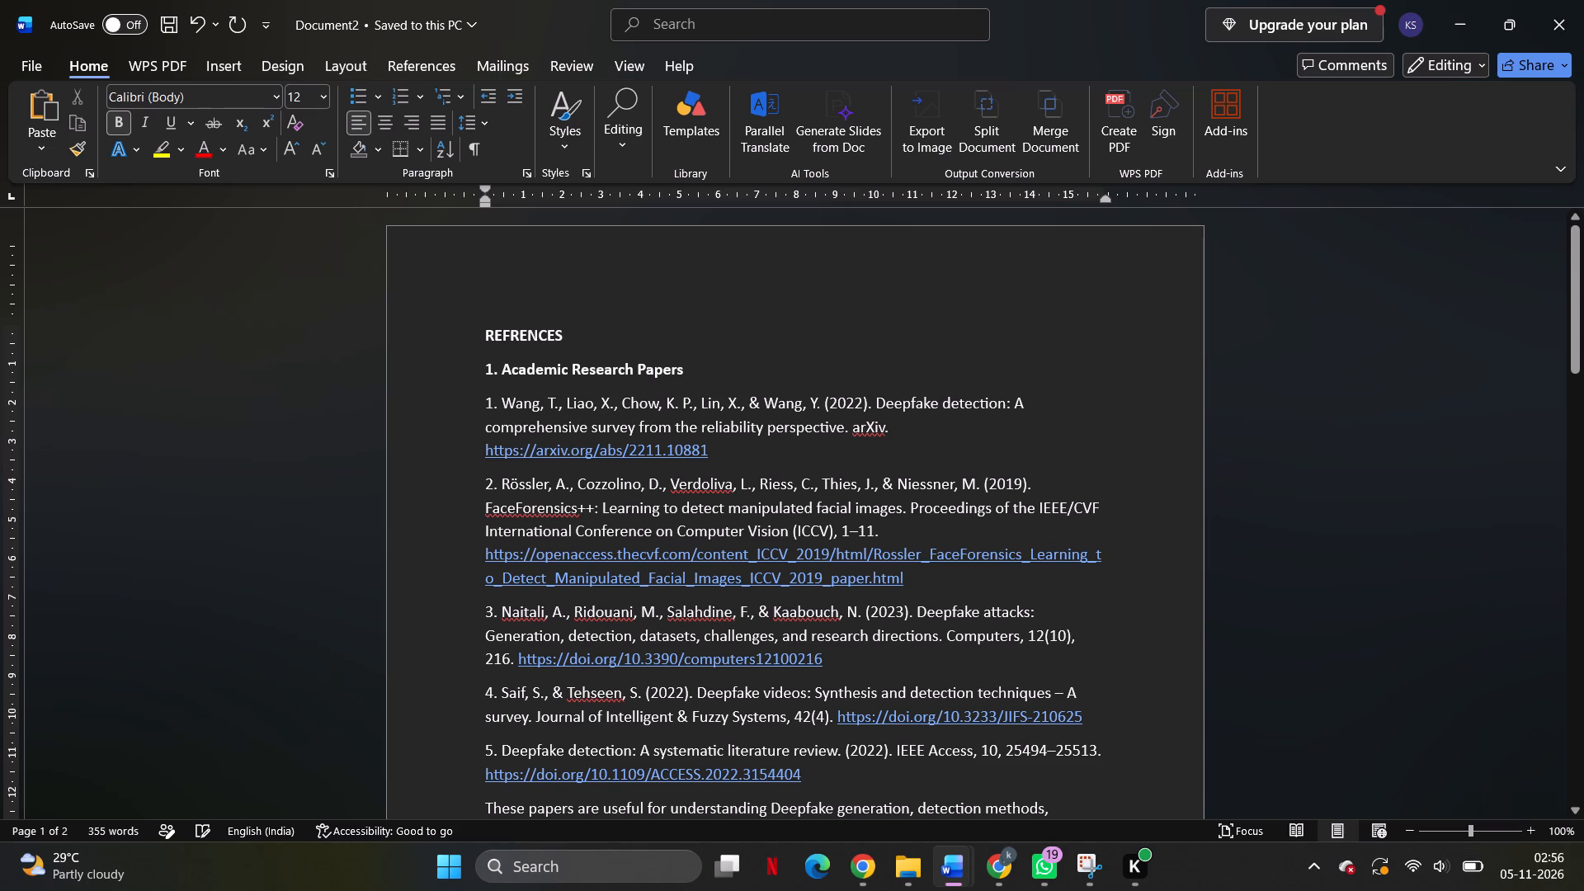
Shift the REFRENCES heading to about the middle of its line using indentation and leading spaces.
click(469, 331)
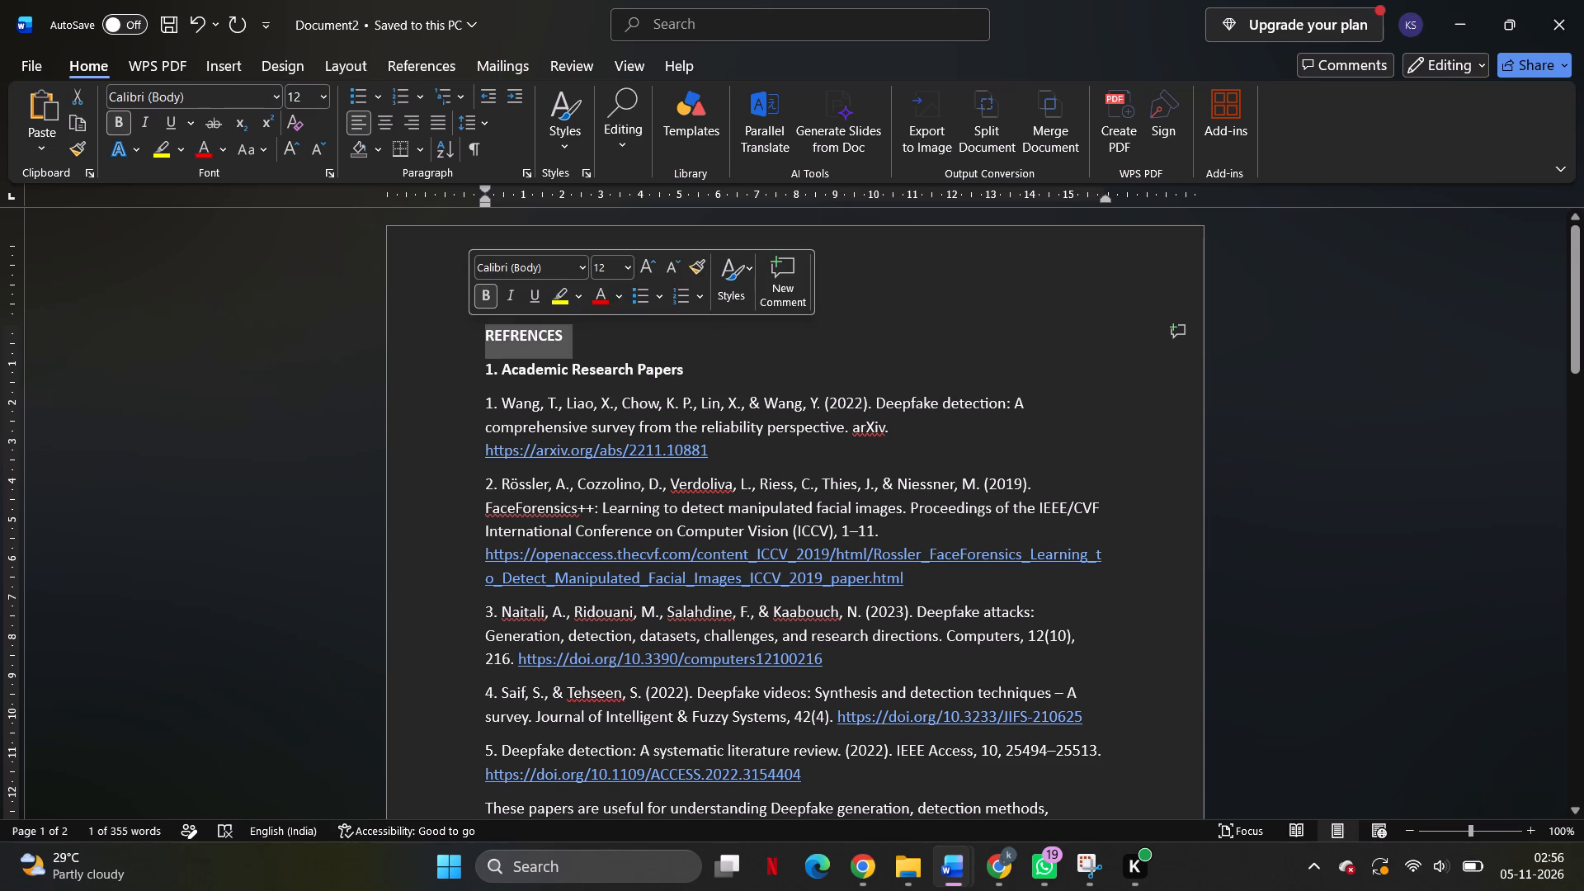
key(Tab)
key(Tab)
key(Tab)
key(Tab)
key(Tab)
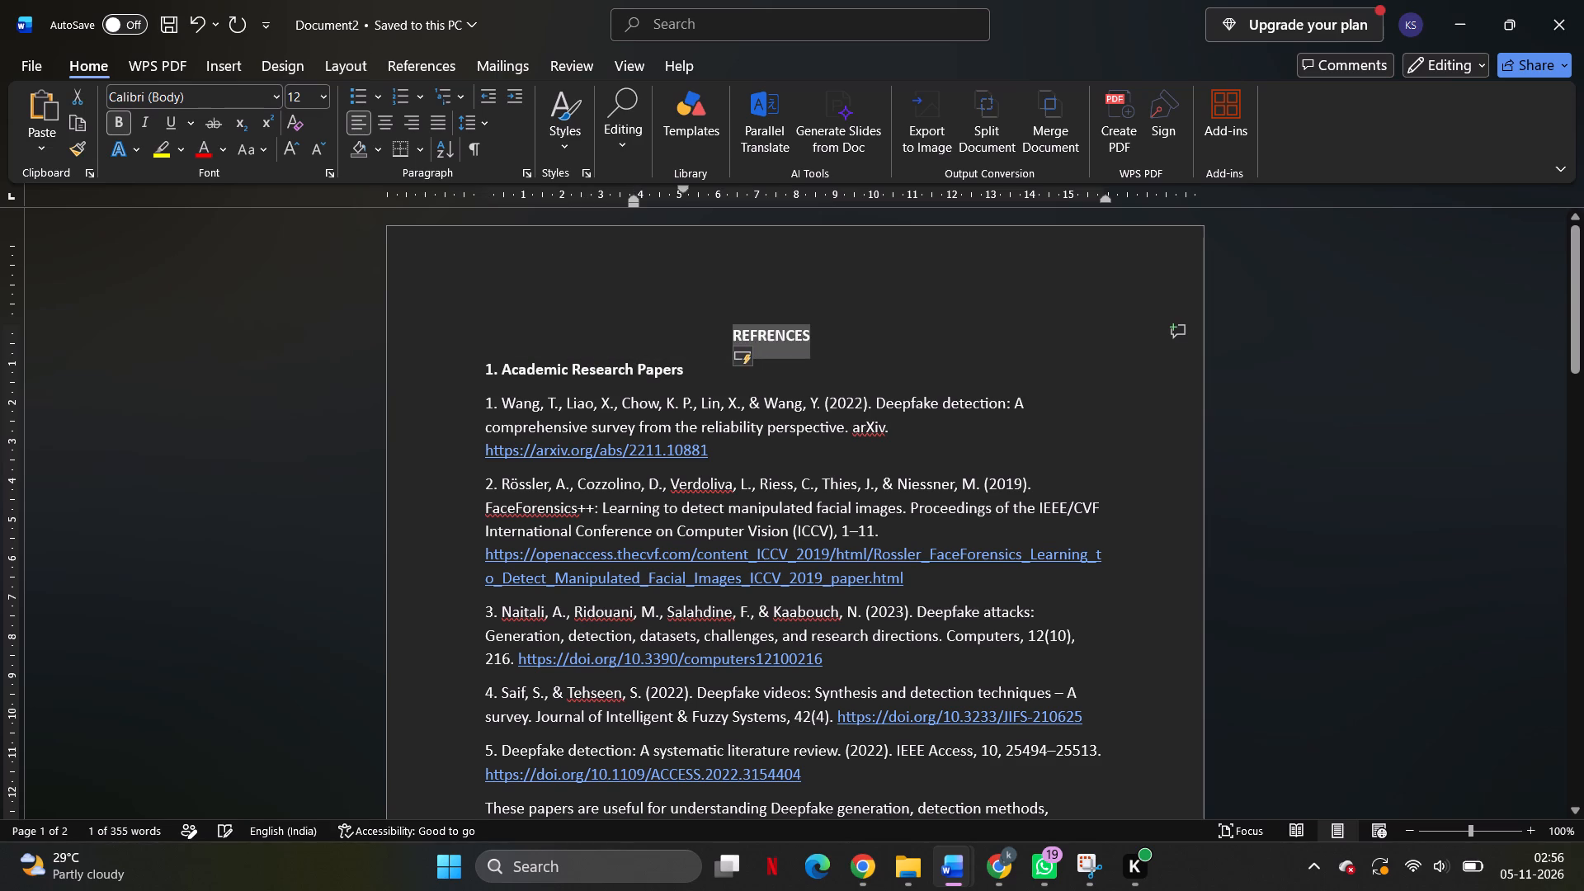
key(BackSpace)
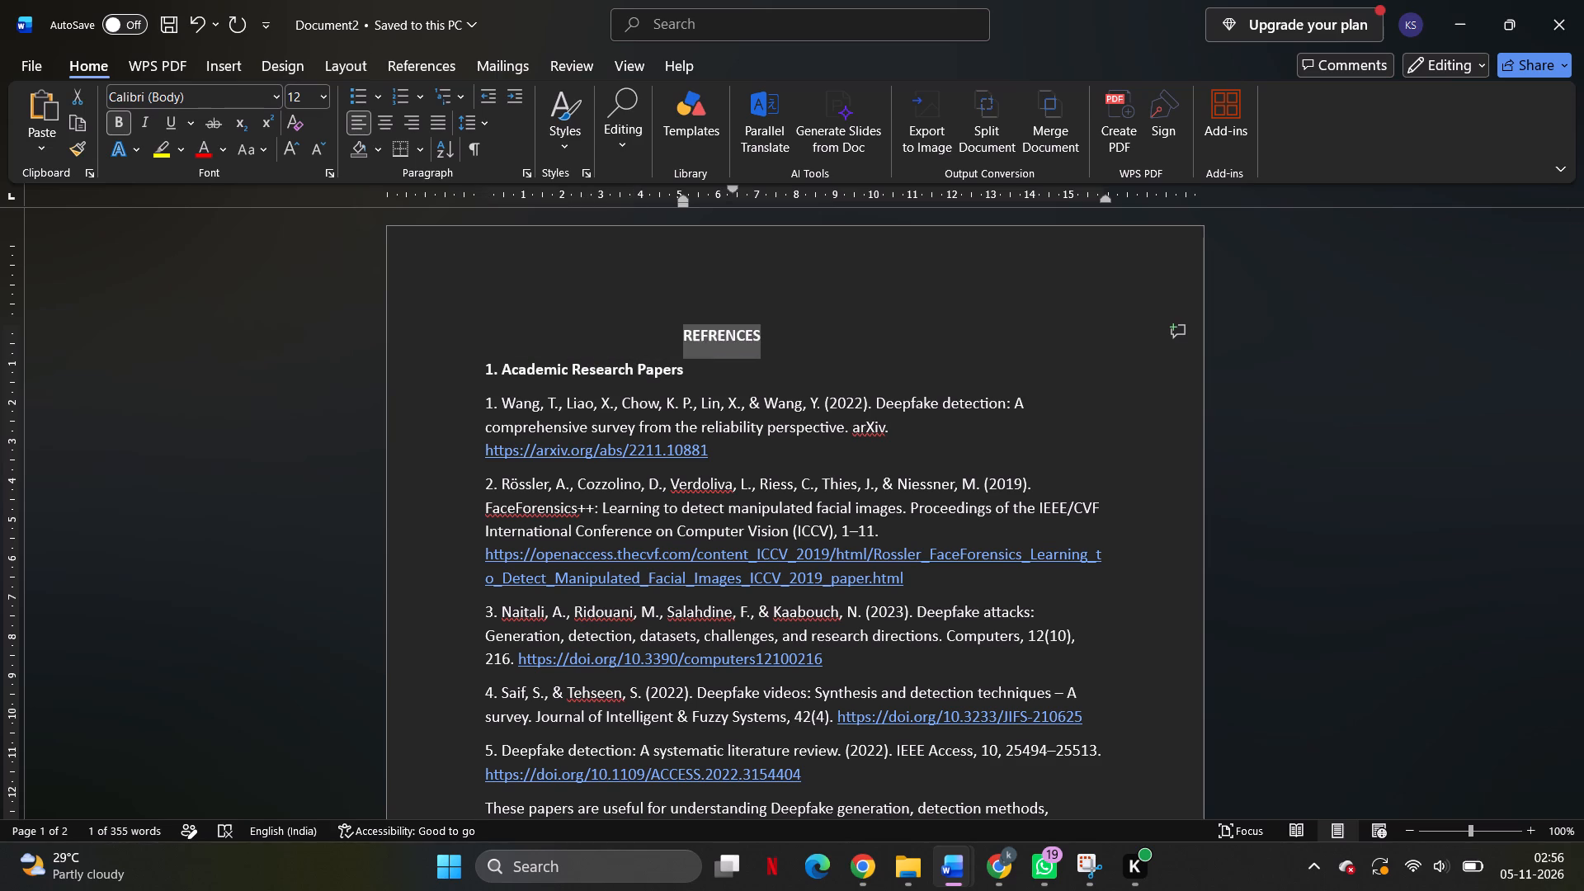
key(space)
key(space)
key(space)
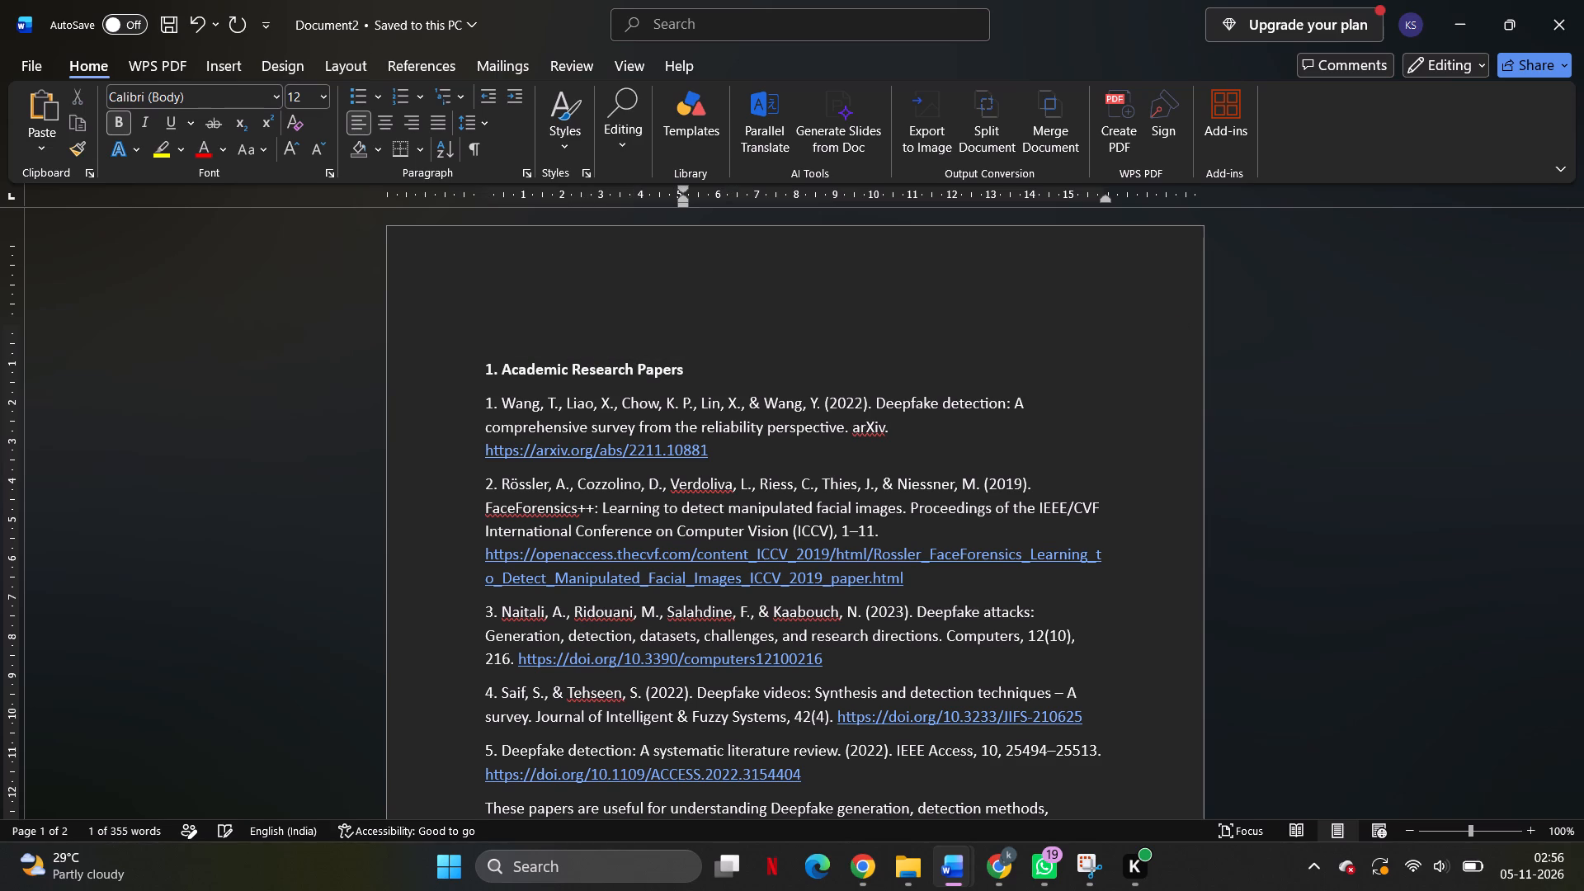
key(ctrl+z)
click(587, 326)
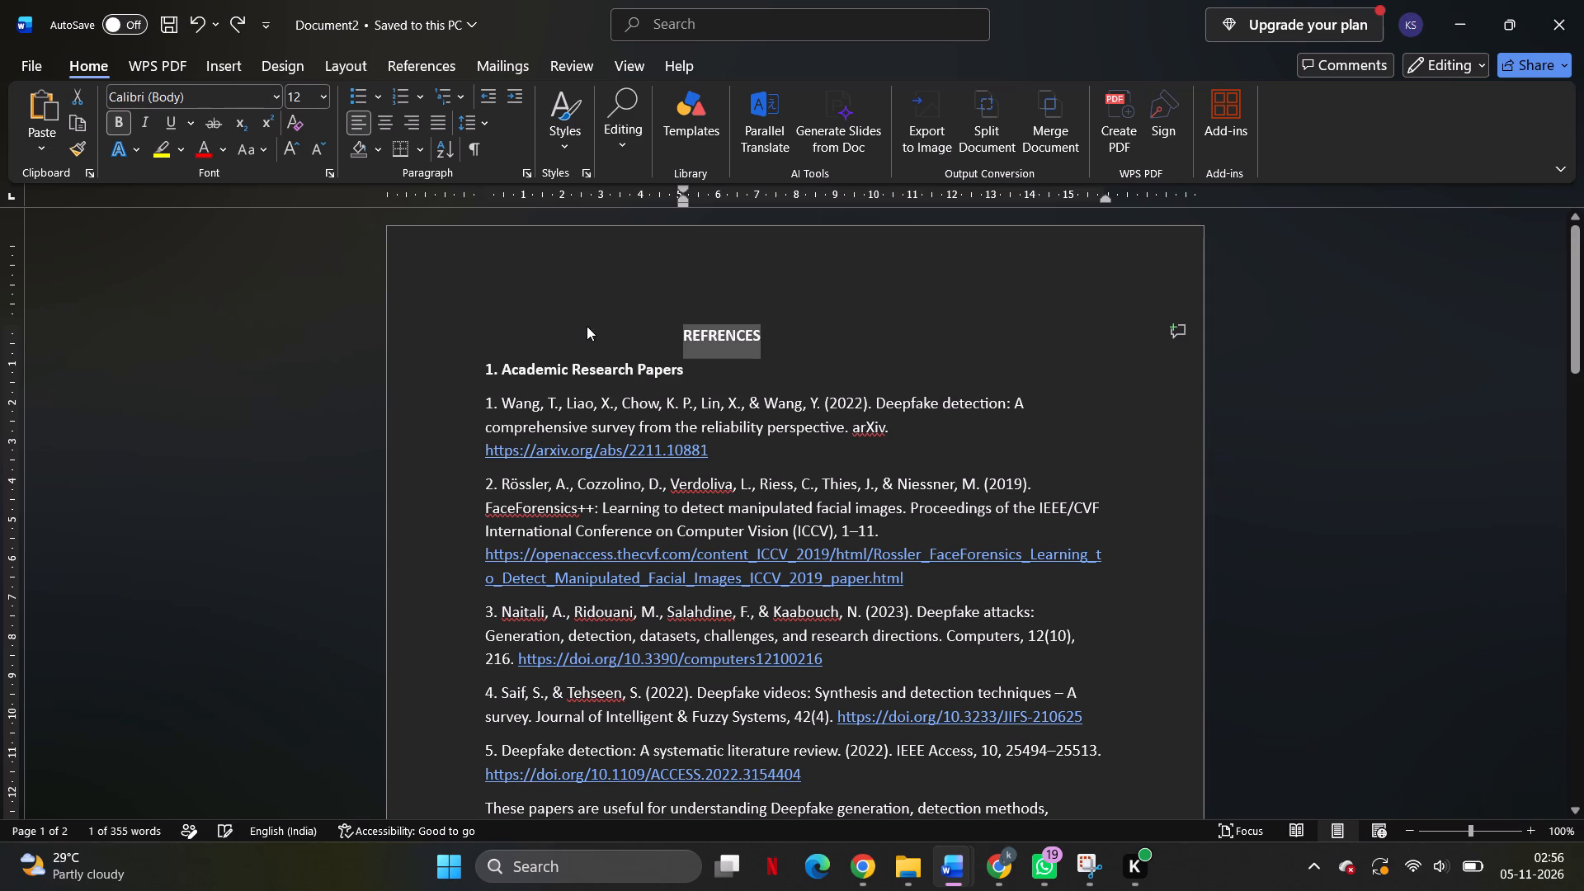
key(space)
key(space)
key(space)
key(space)
key(space)
key(space)
key(space)
key(space)
key(space)
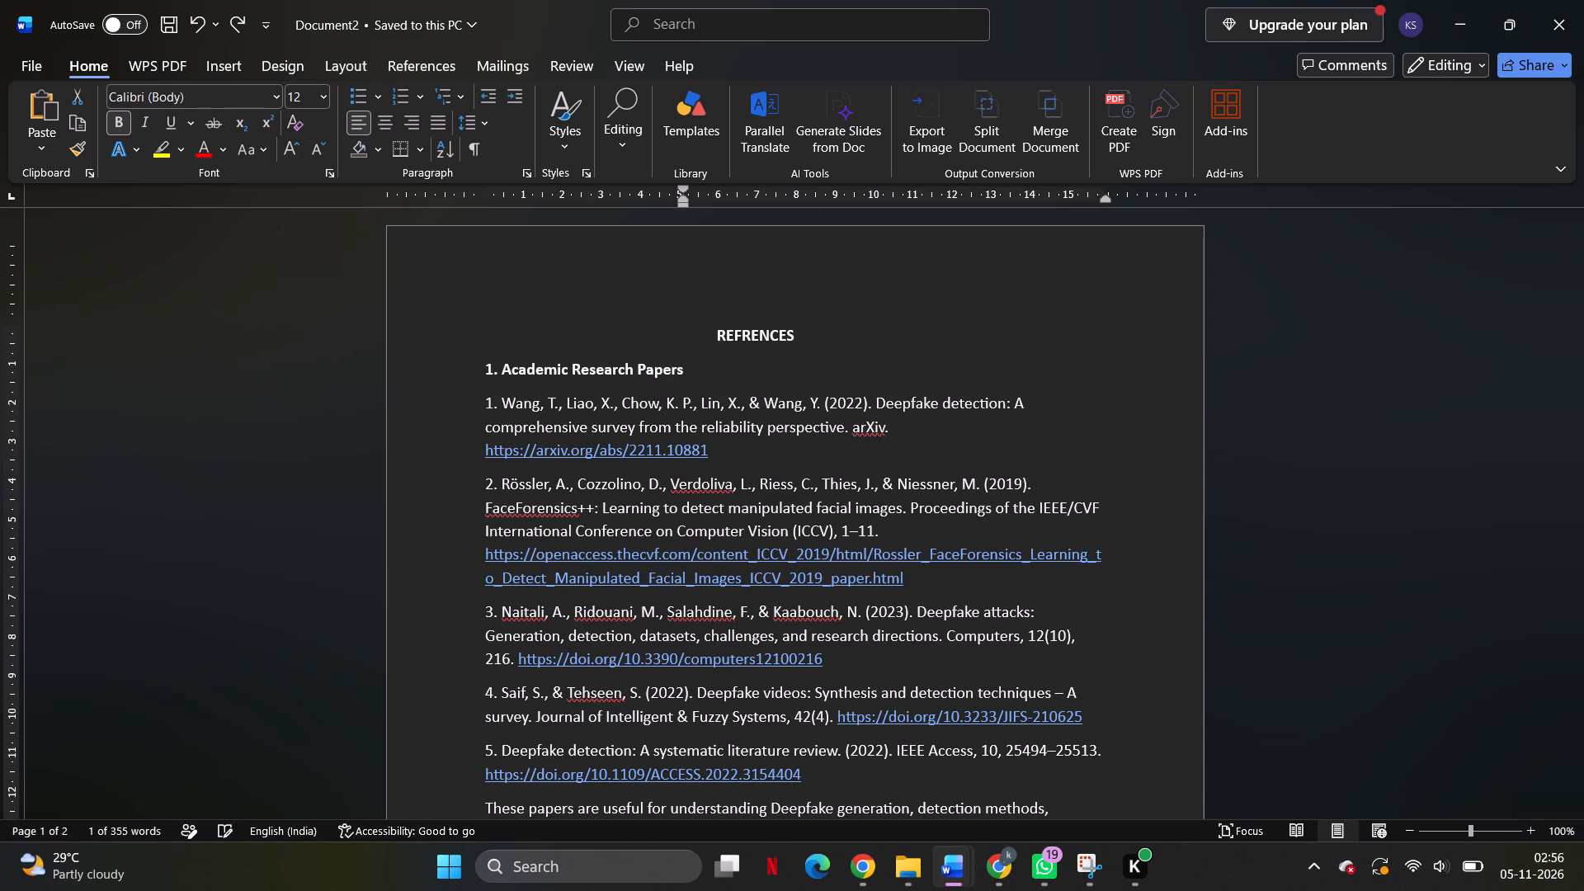
key(space)
key(space)
key(space)
key(space)
key(BackSpace)
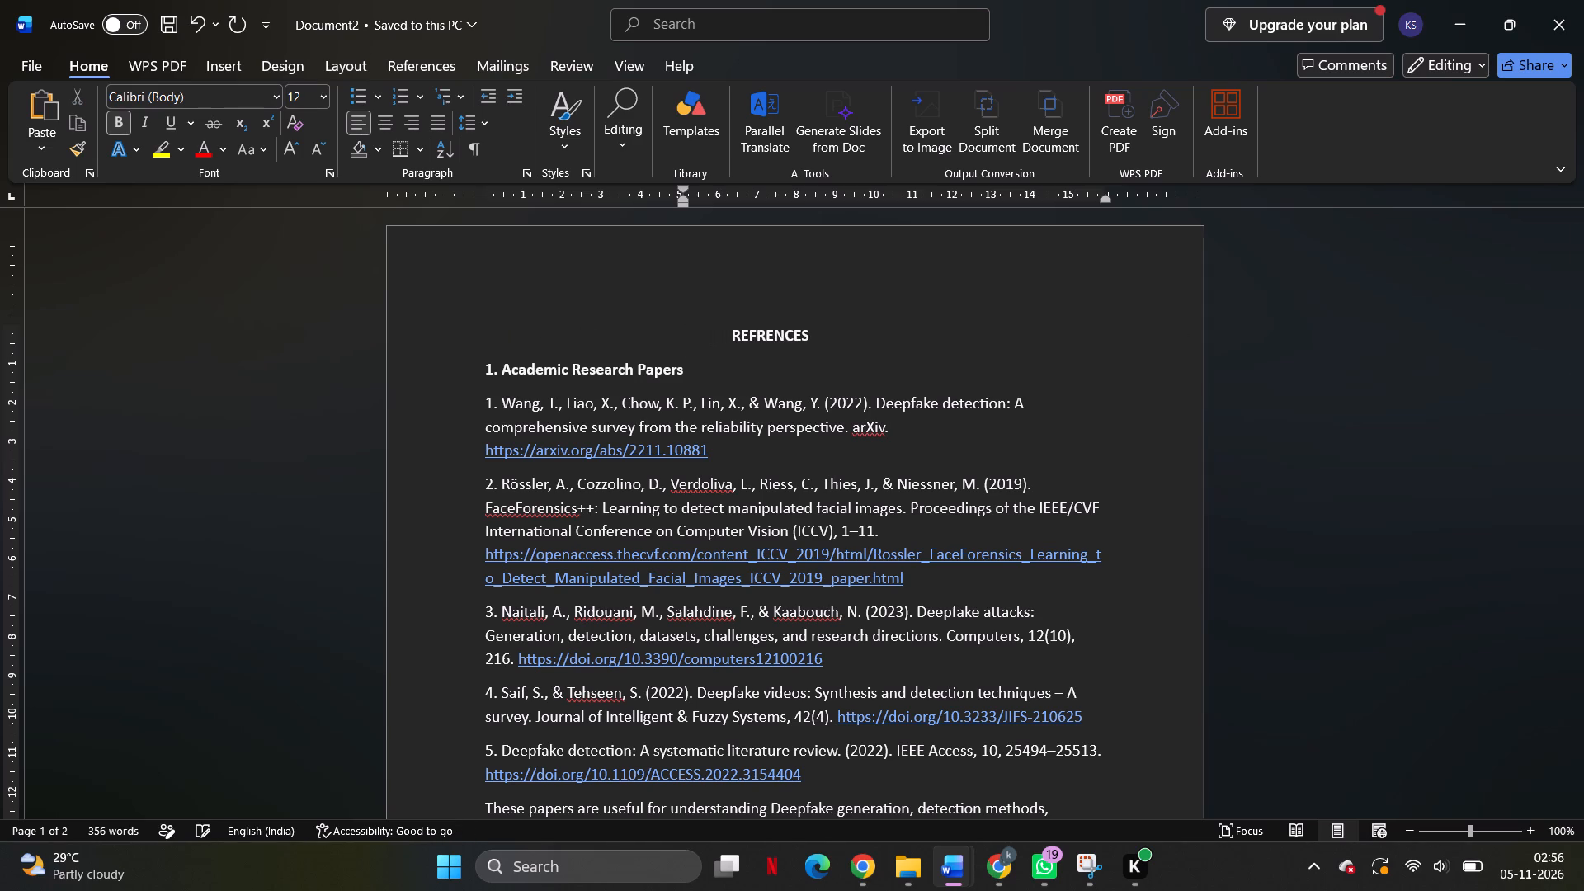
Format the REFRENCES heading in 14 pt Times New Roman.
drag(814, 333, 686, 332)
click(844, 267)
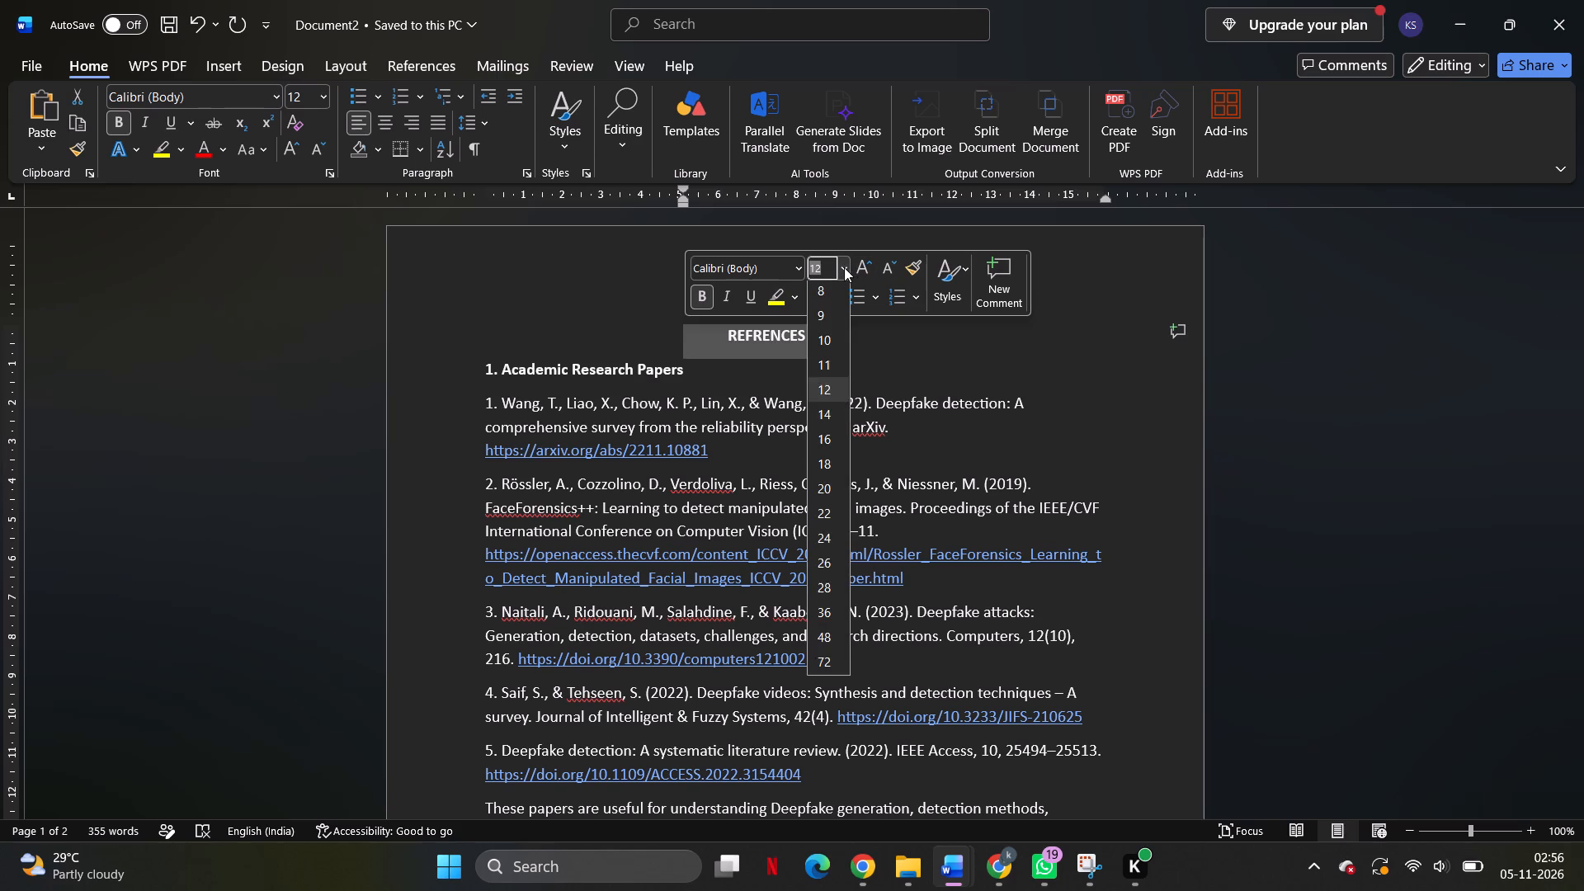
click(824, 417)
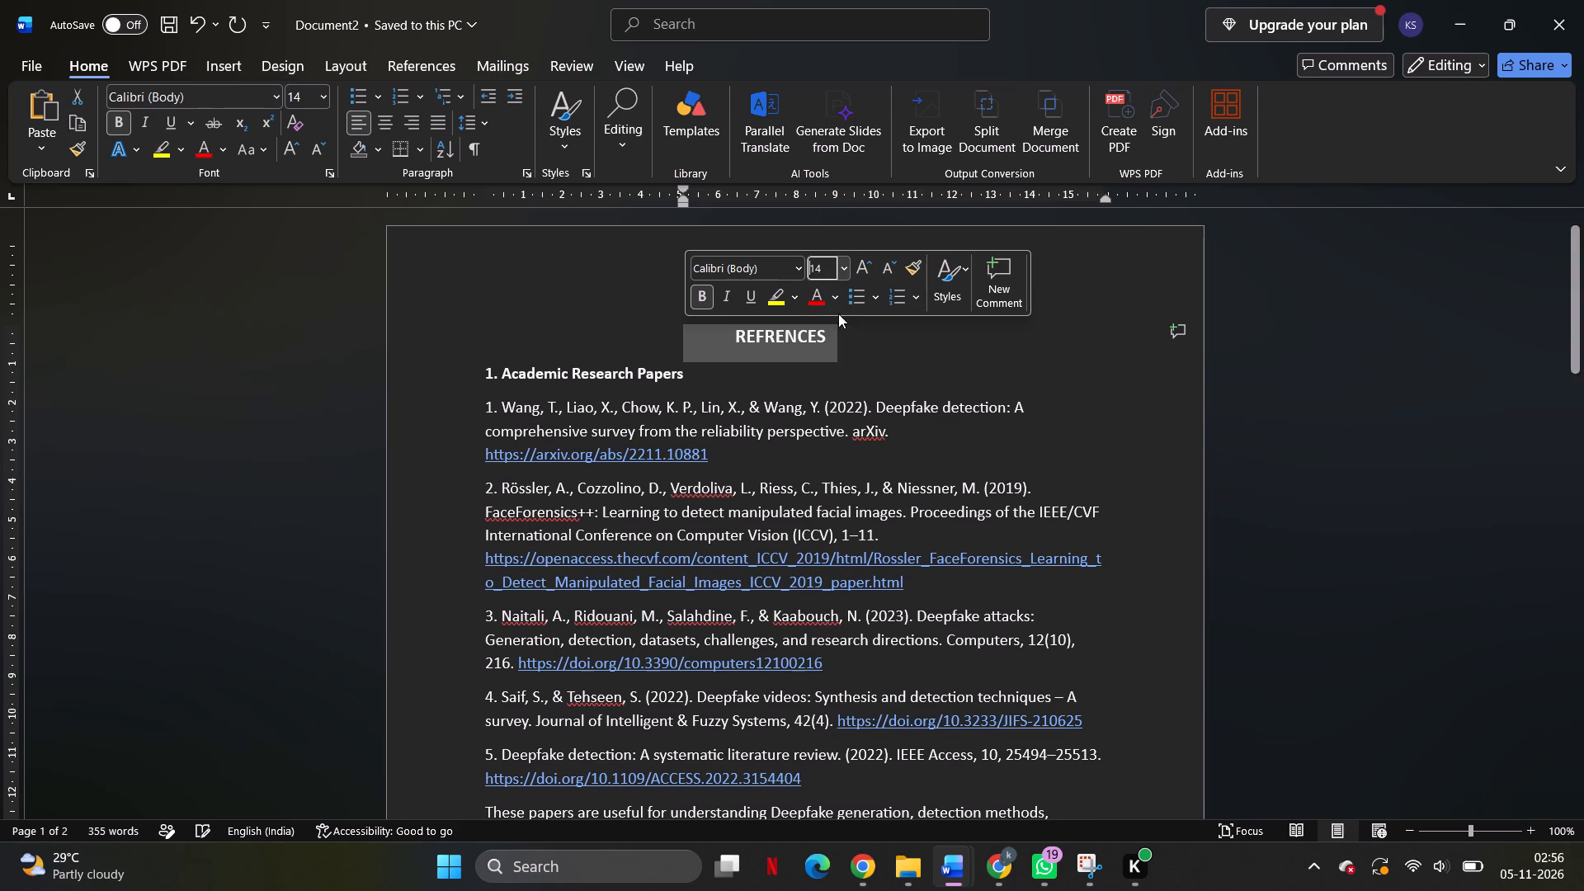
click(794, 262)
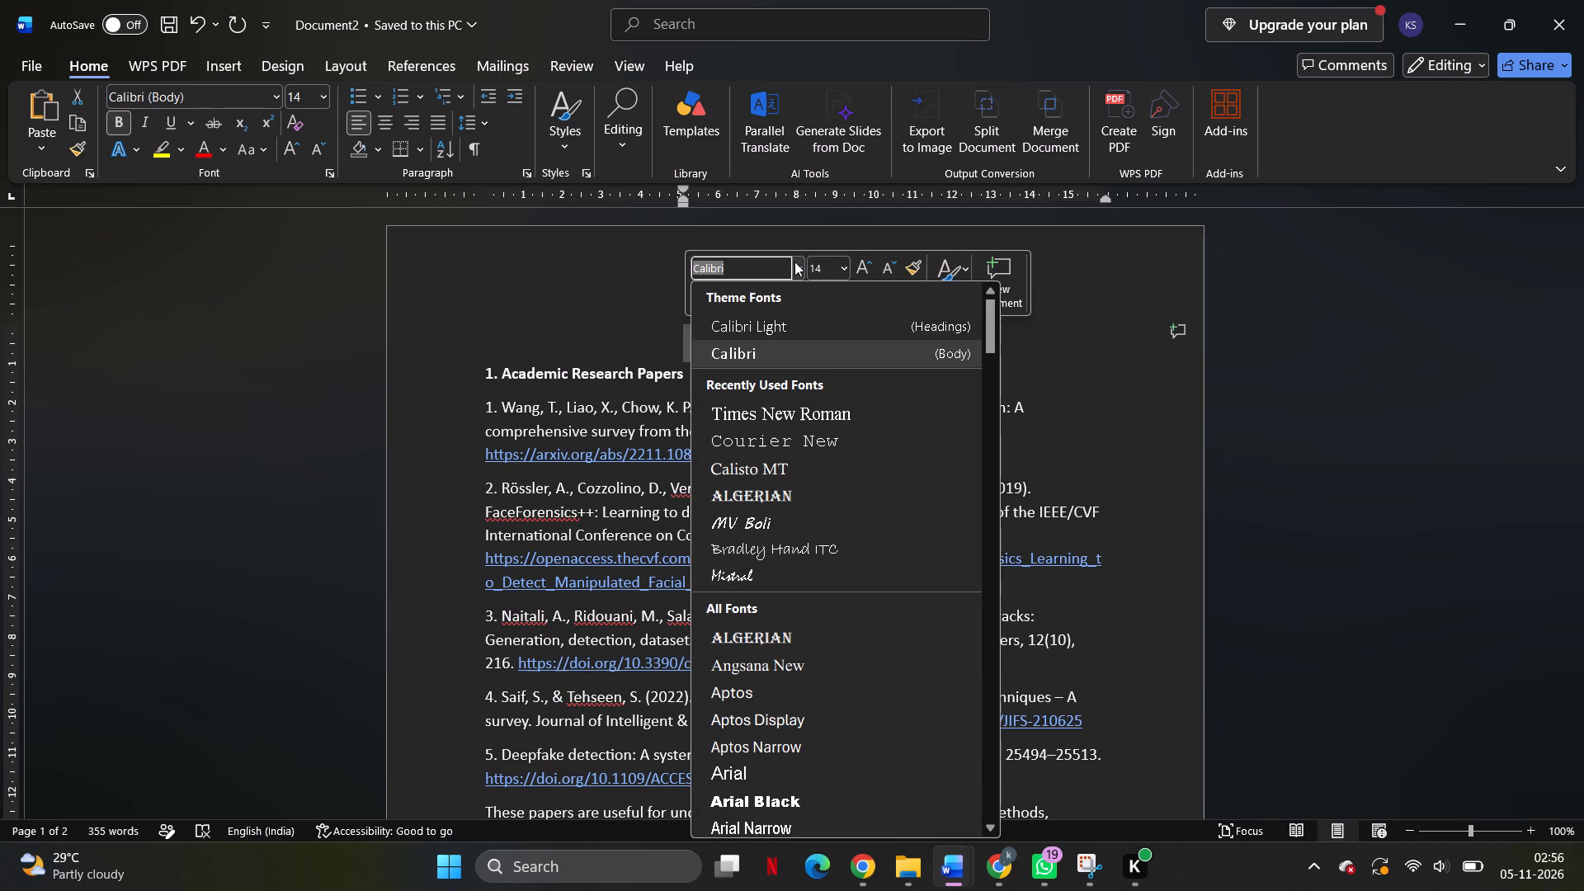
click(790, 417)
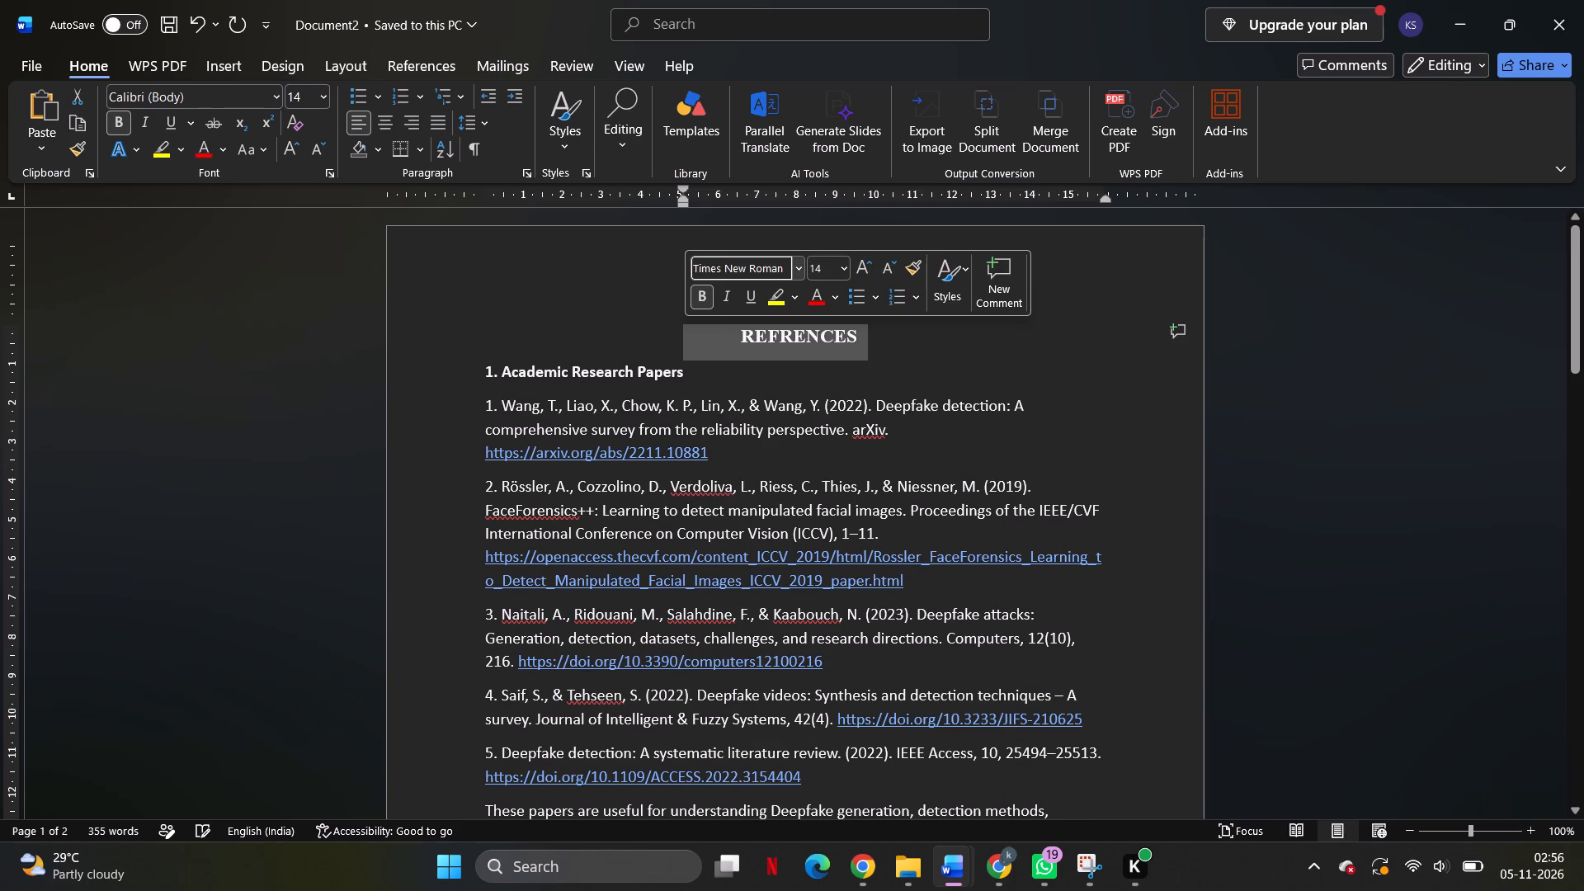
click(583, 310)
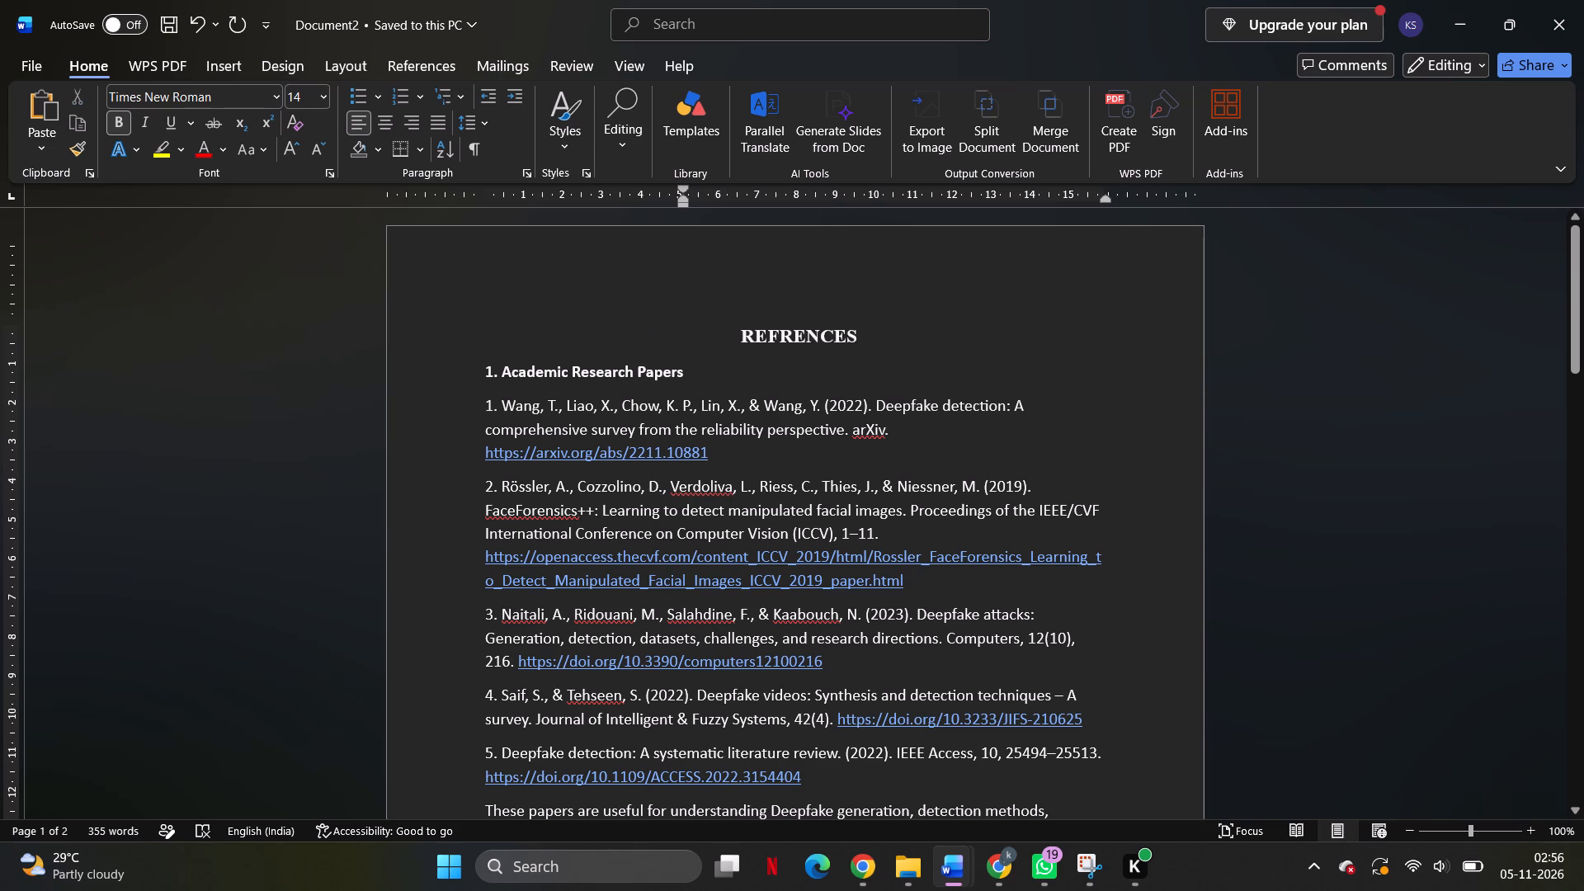
Set the whole references document, heading included, to 12 pt Times New Roman.
drag(474, 342, 1070, 475)
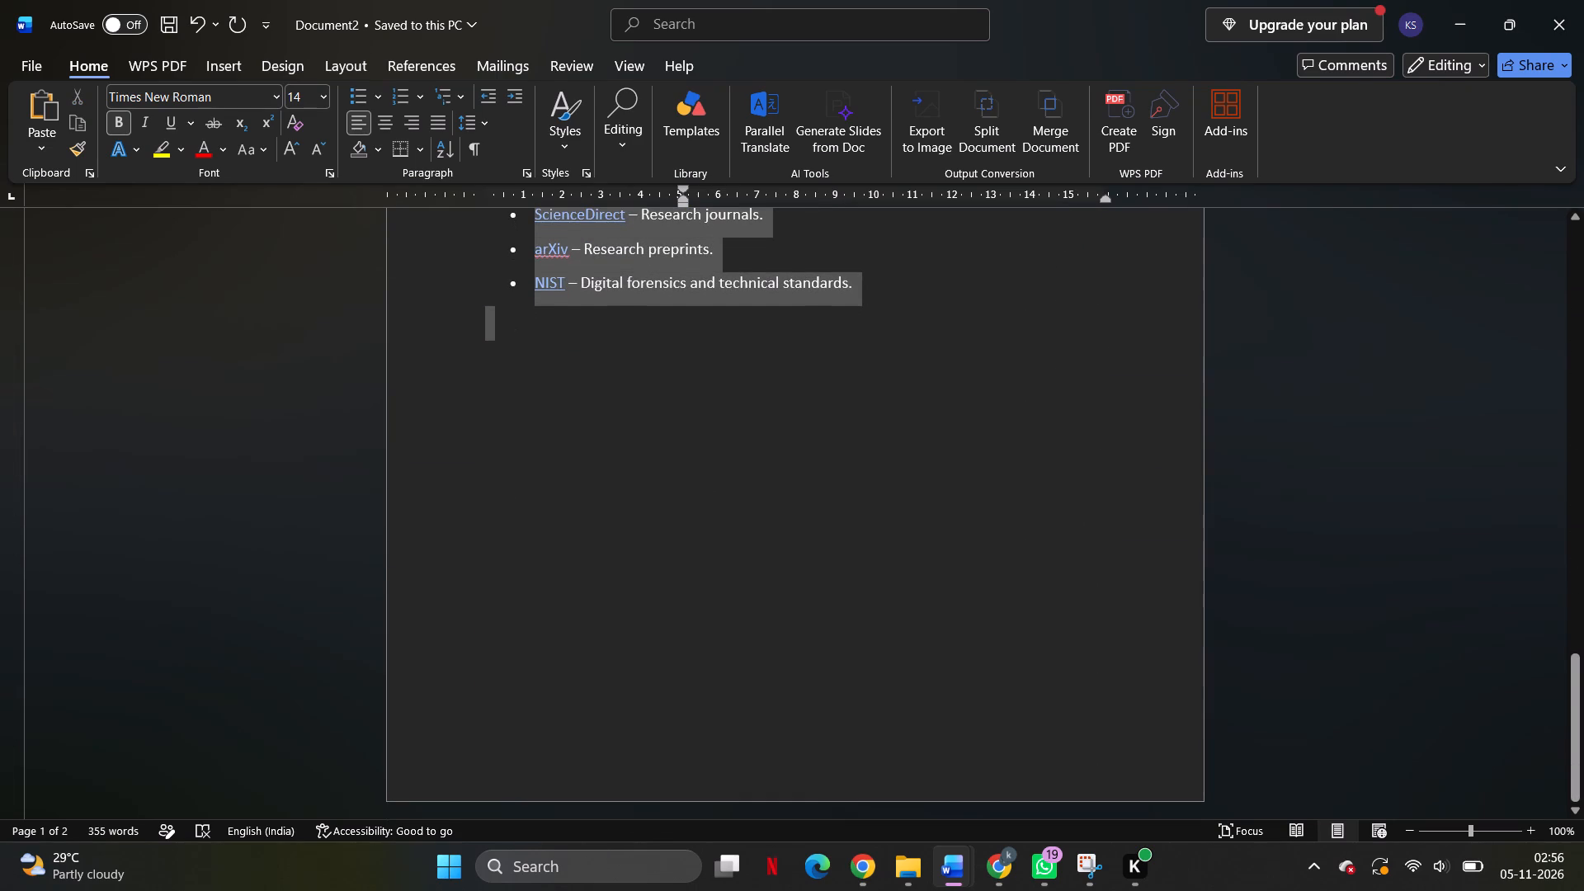
drag(1070, 475, 1065, 473)
click(1227, 415)
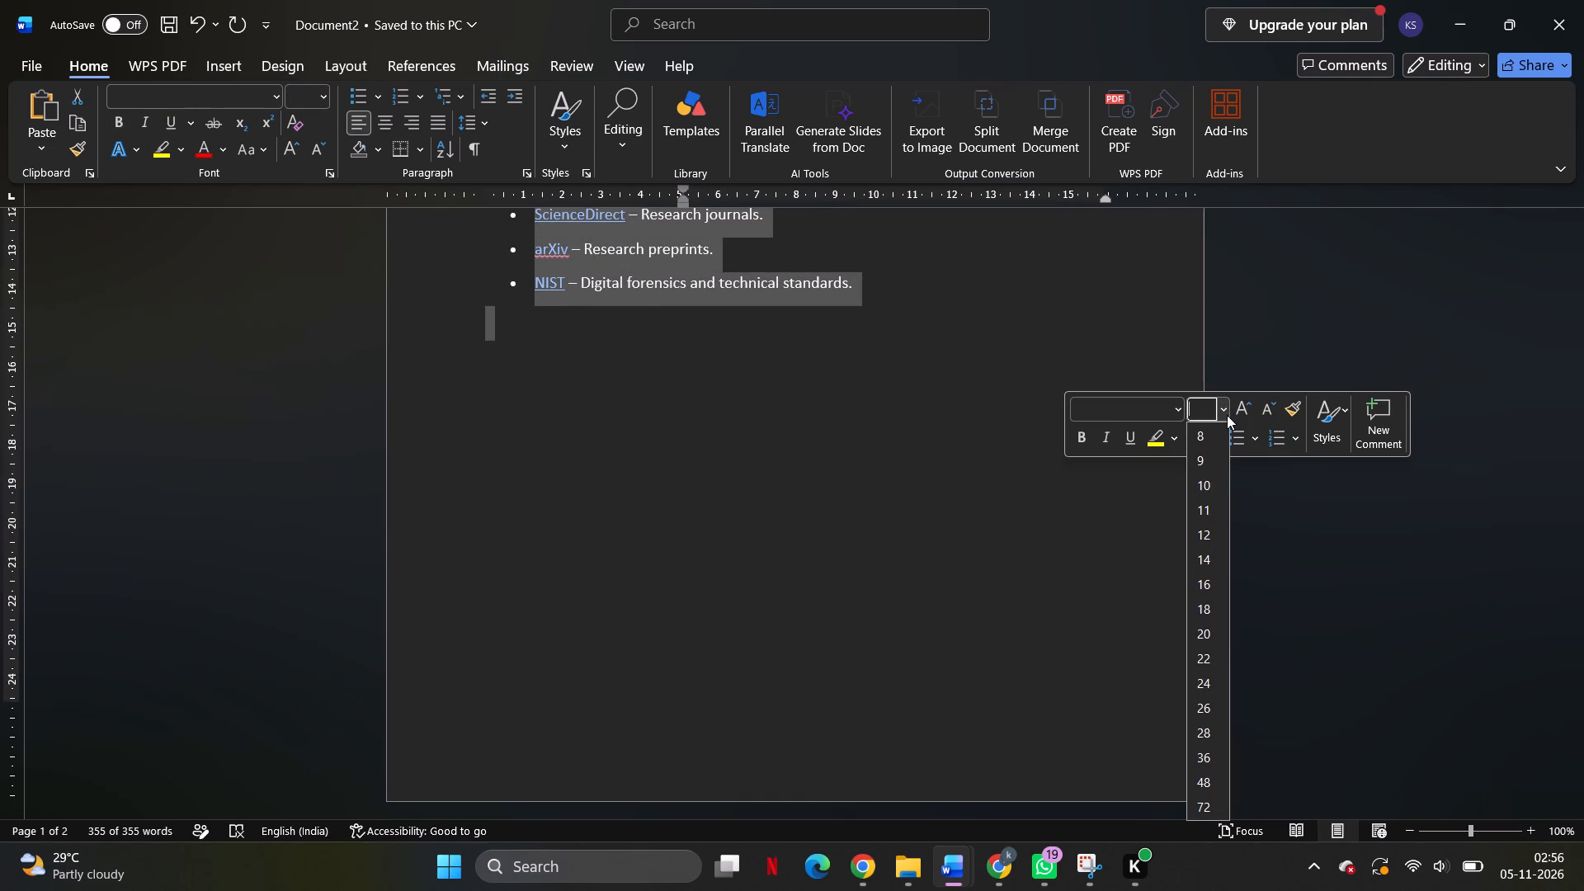
click(1208, 534)
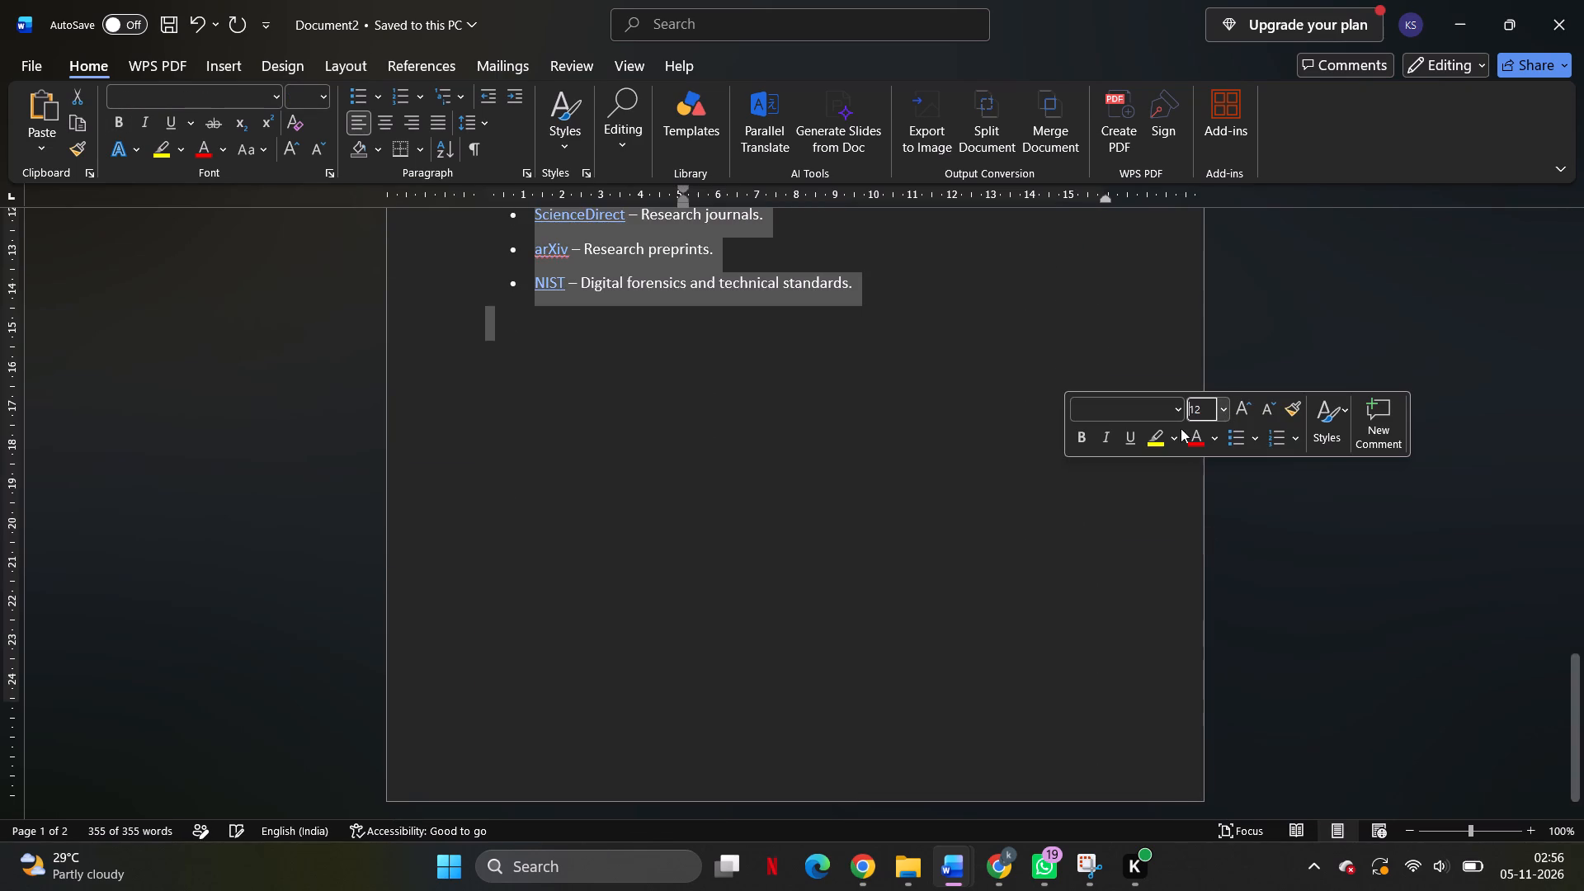
click(1176, 409)
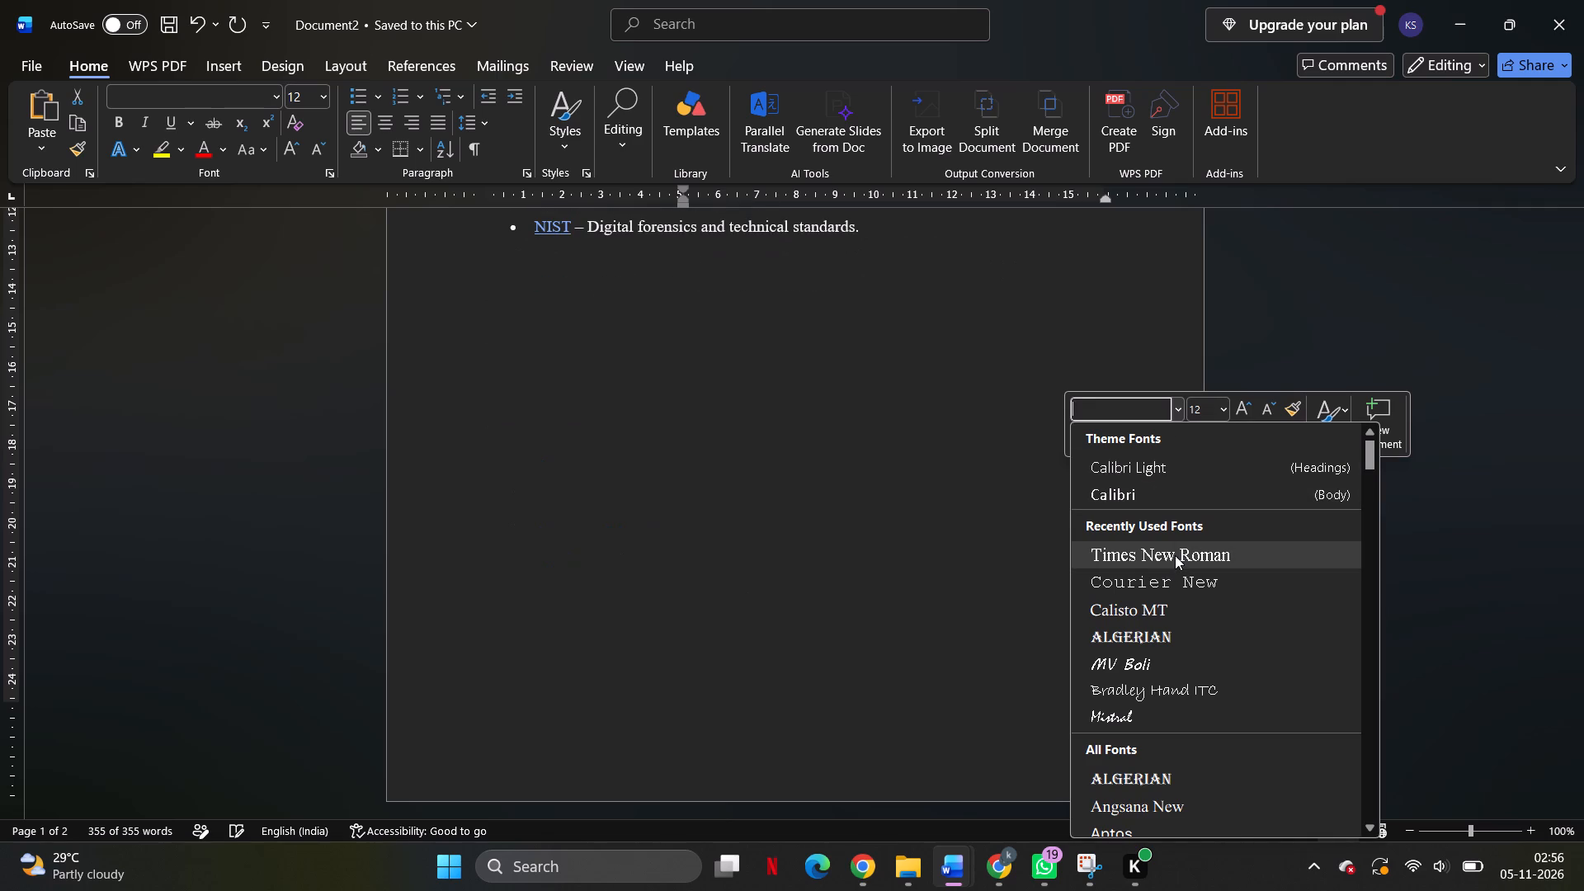
click(1175, 555)
click(1103, 572)
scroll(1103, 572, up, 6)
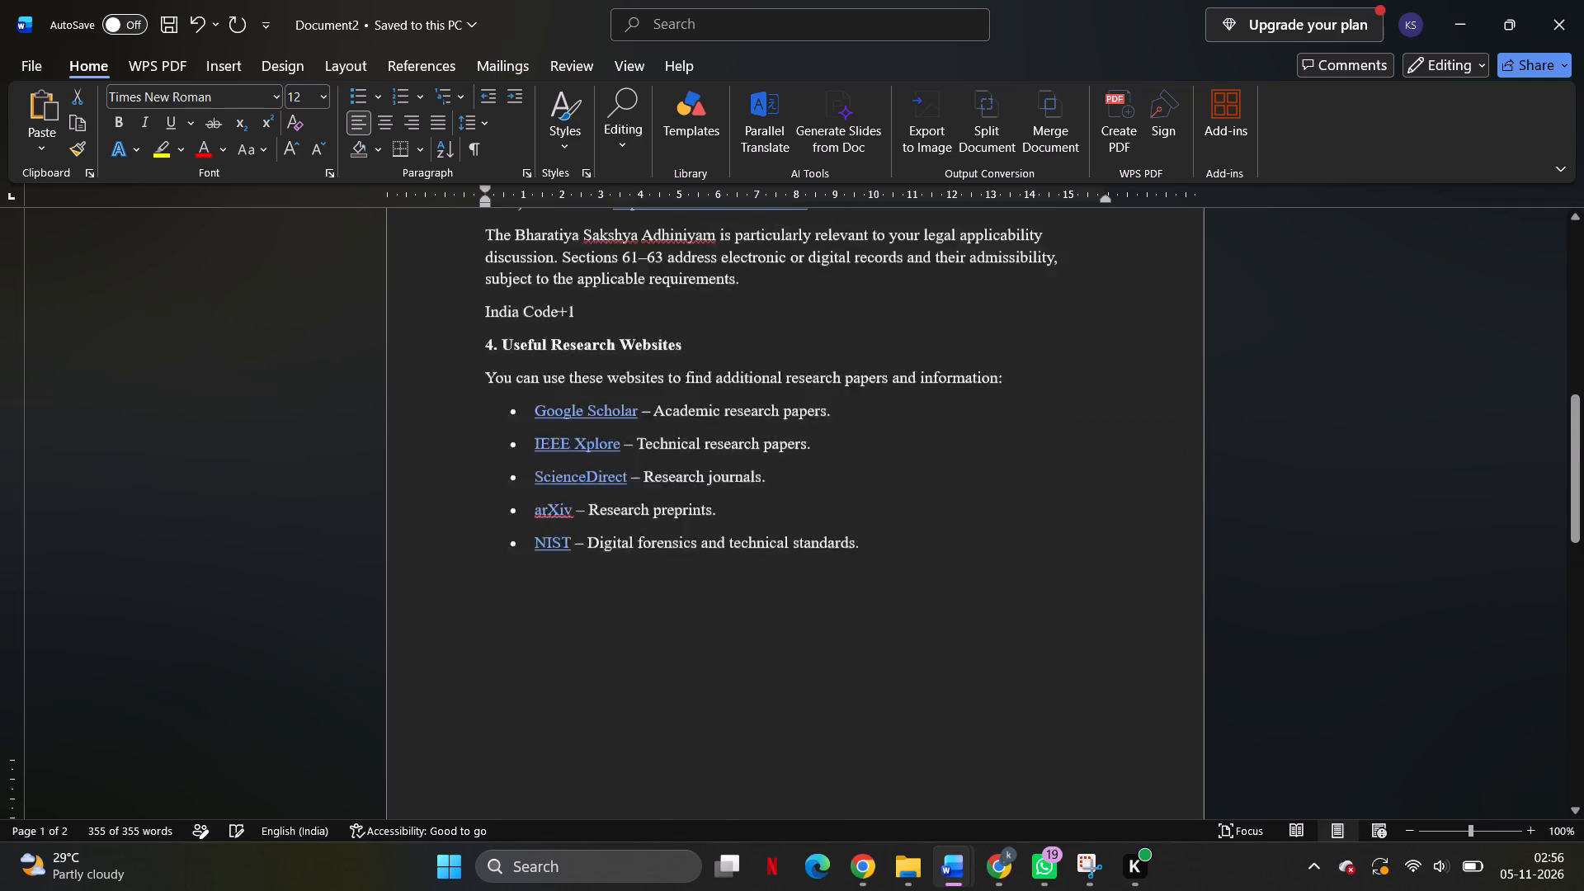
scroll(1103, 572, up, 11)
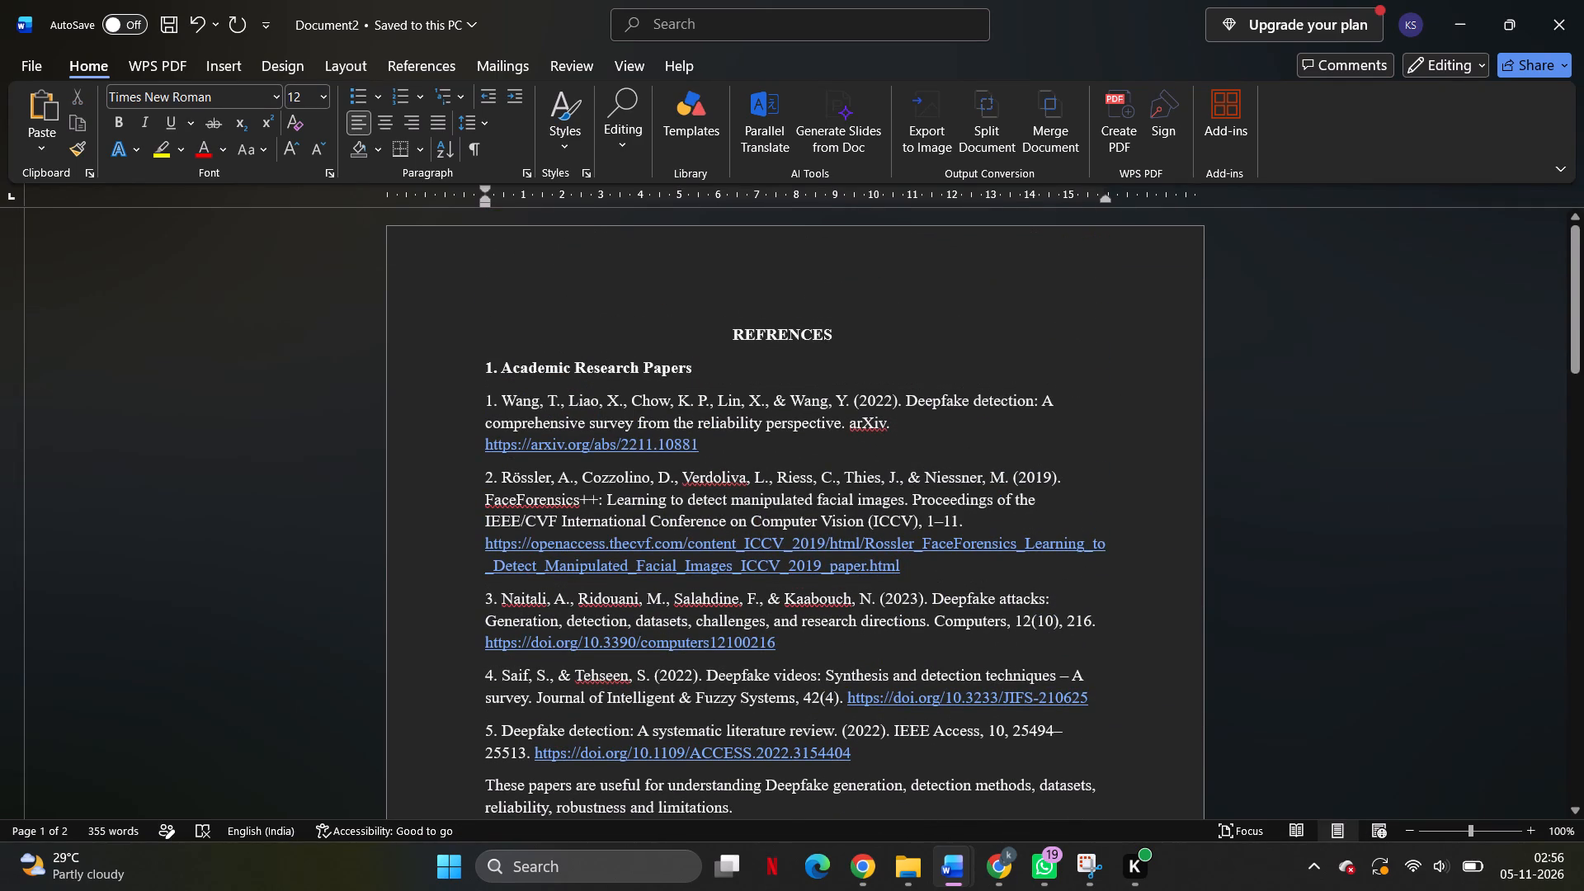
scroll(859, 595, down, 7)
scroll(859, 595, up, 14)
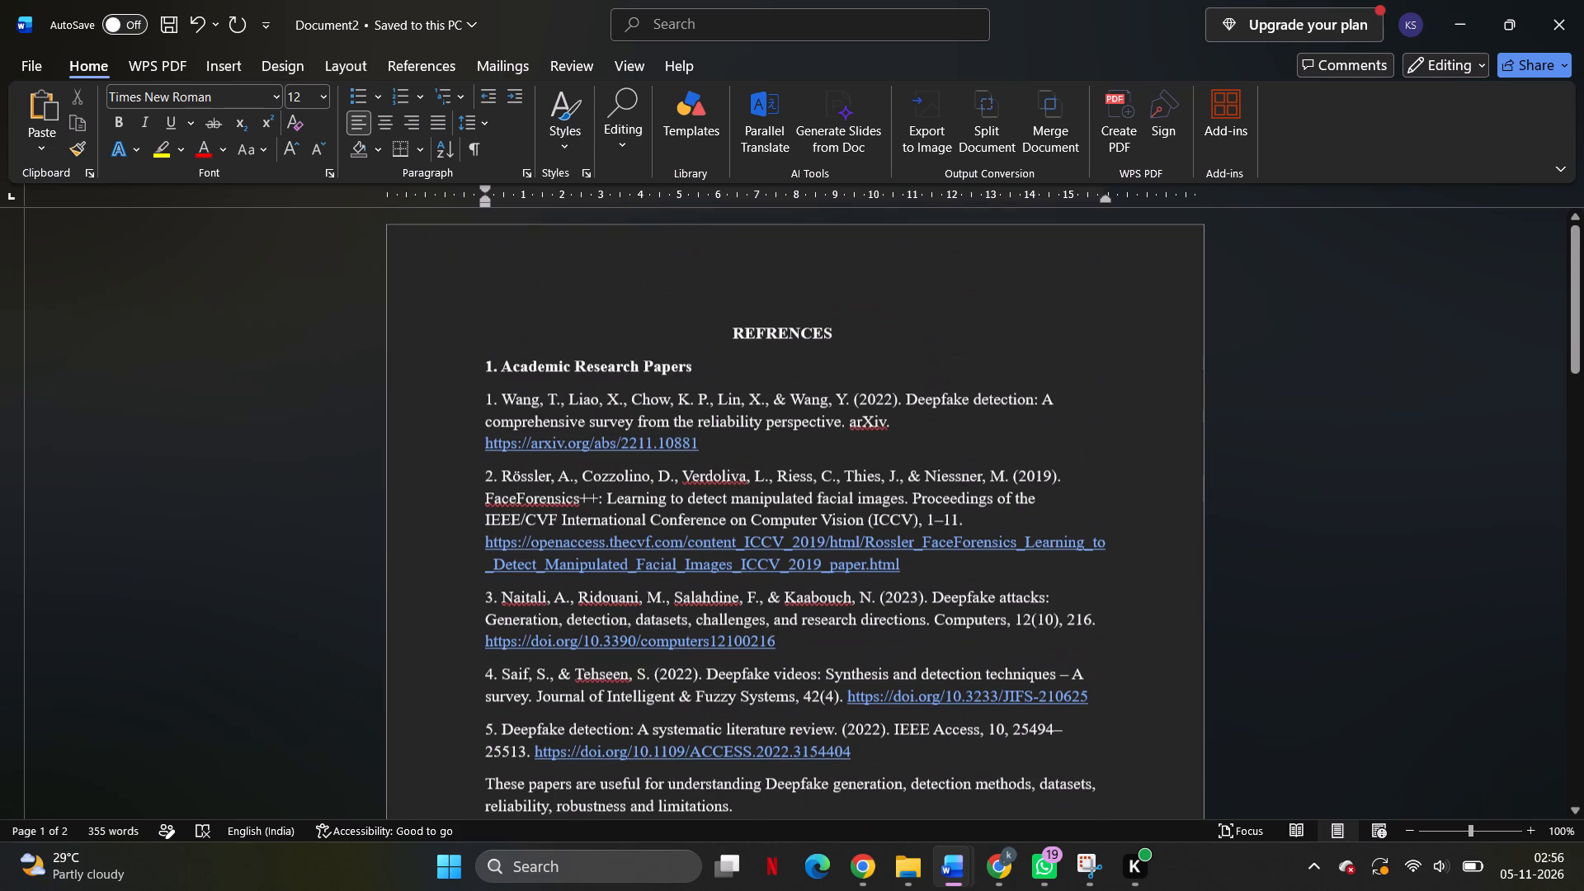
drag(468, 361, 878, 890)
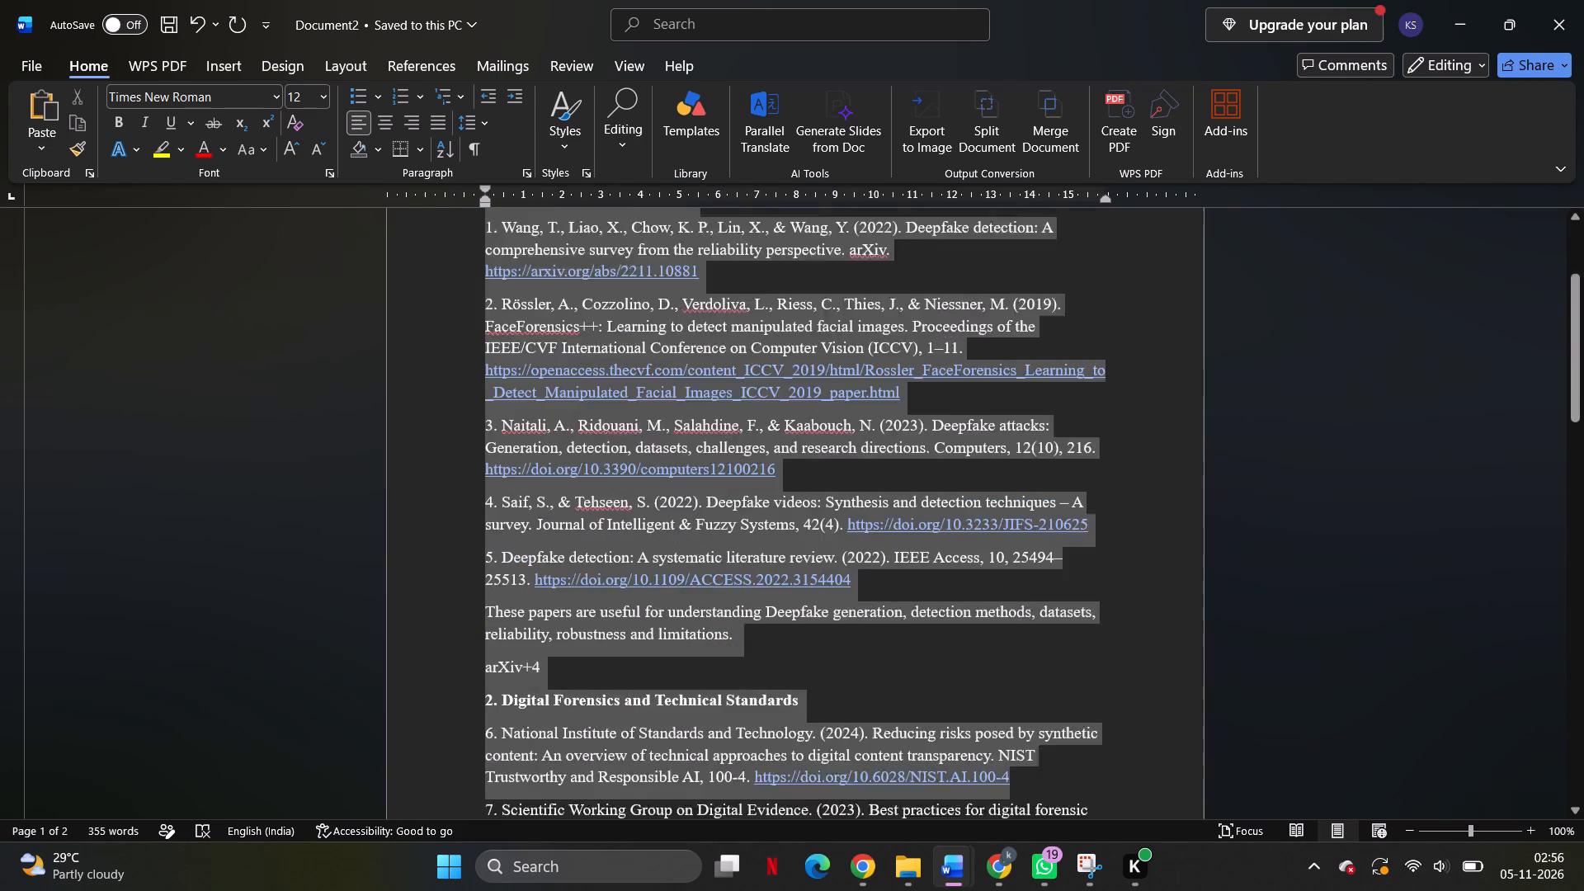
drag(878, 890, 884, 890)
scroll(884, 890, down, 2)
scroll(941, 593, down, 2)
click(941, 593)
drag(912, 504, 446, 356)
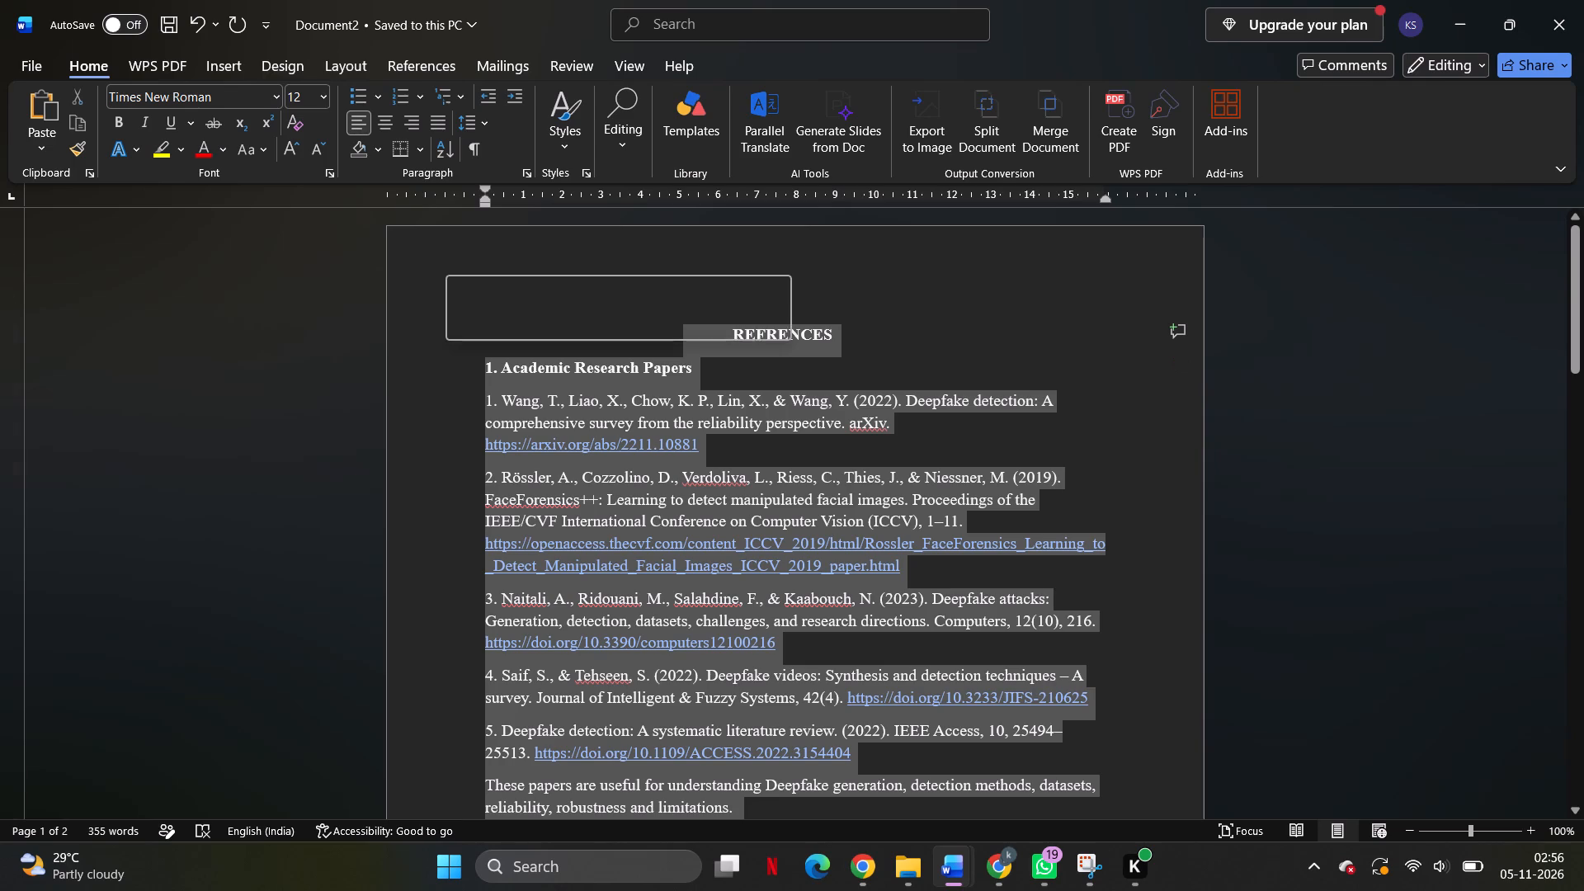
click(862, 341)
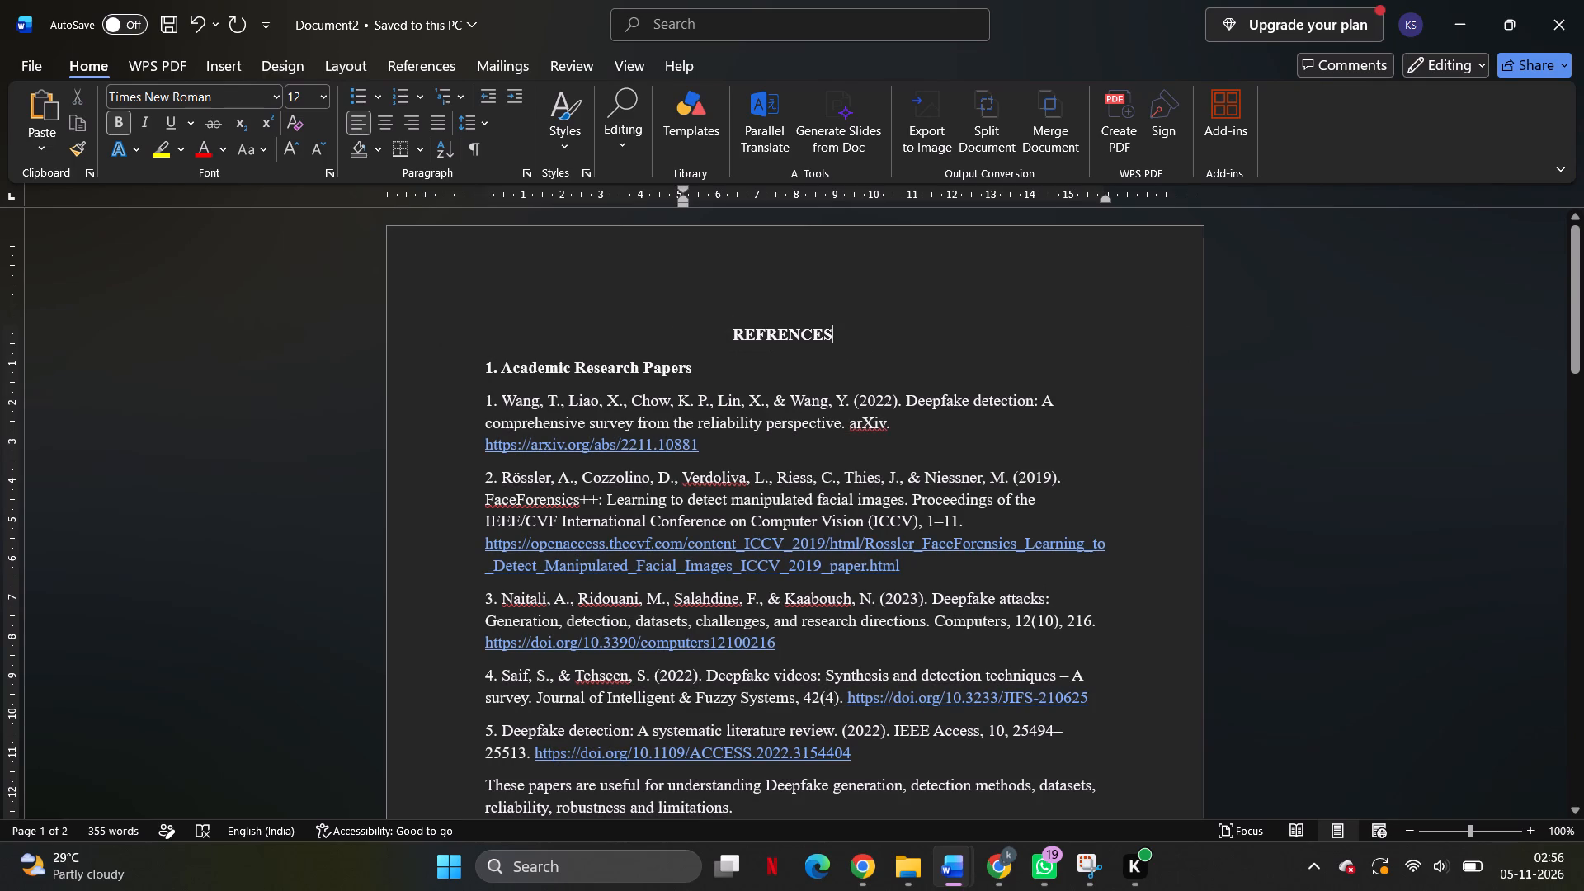
Set the line spacing of all text below the REFRENCES heading to 1.5.
drag(474, 367, 898, 890)
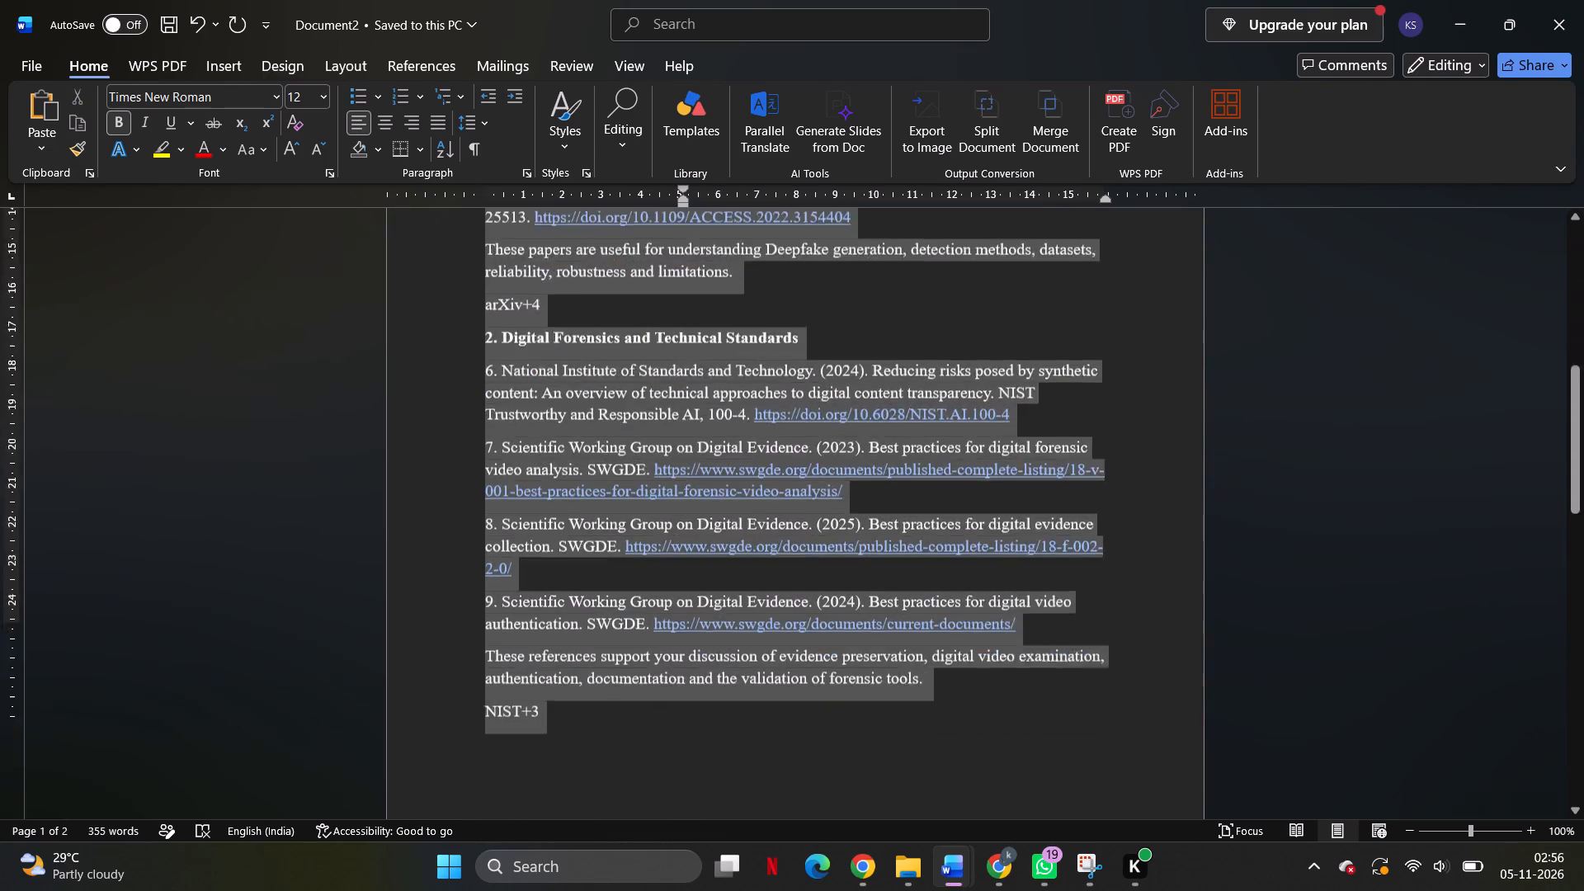
drag(898, 890, 1001, 794)
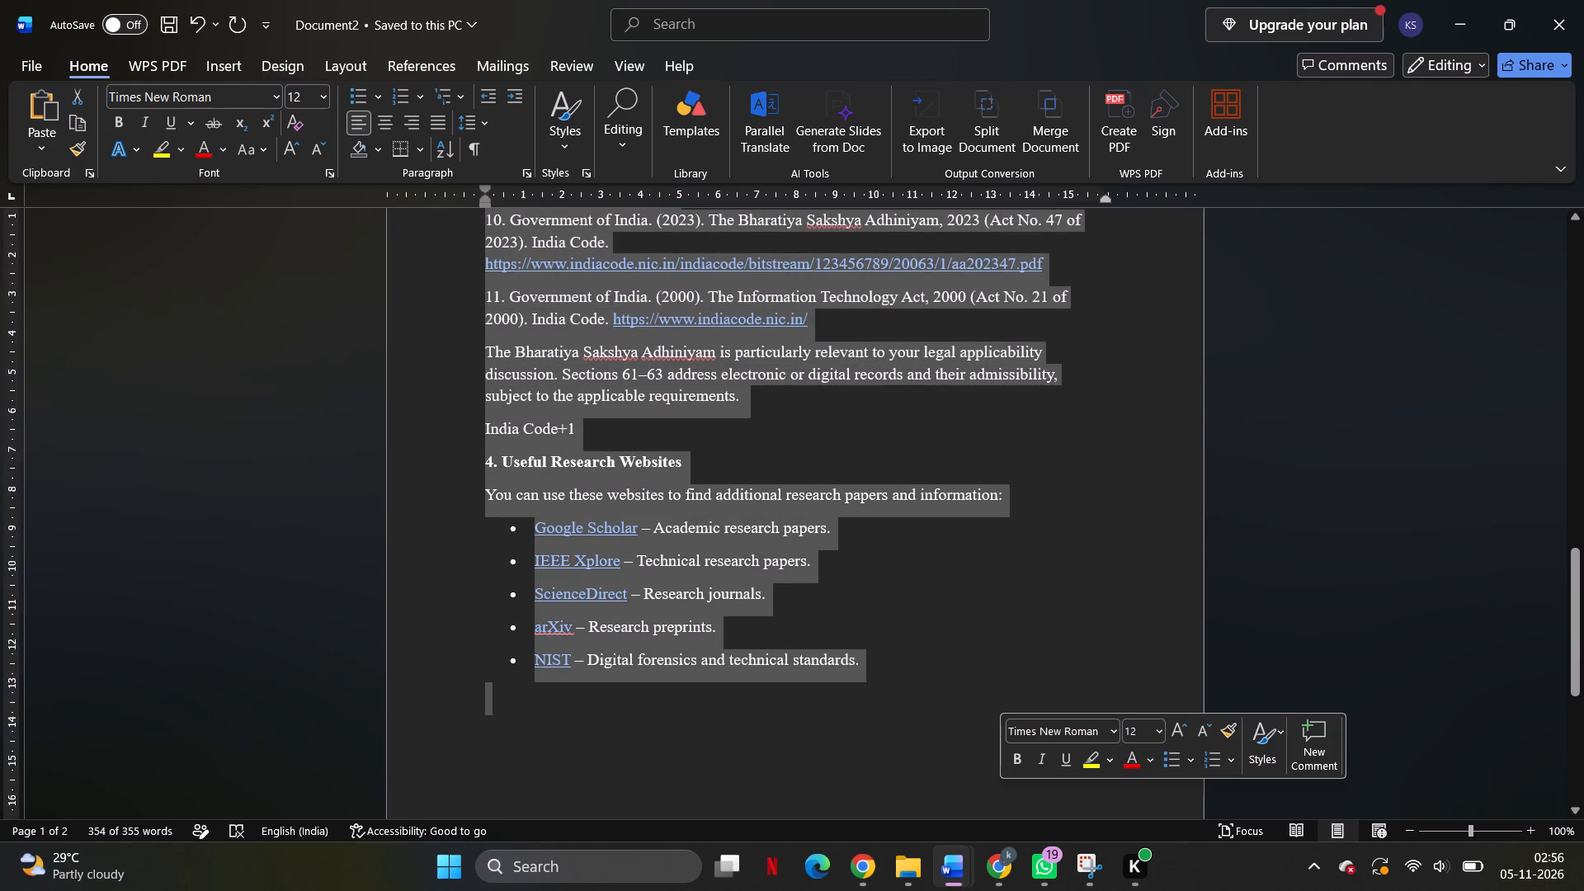
click(349, 67)
click(275, 49)
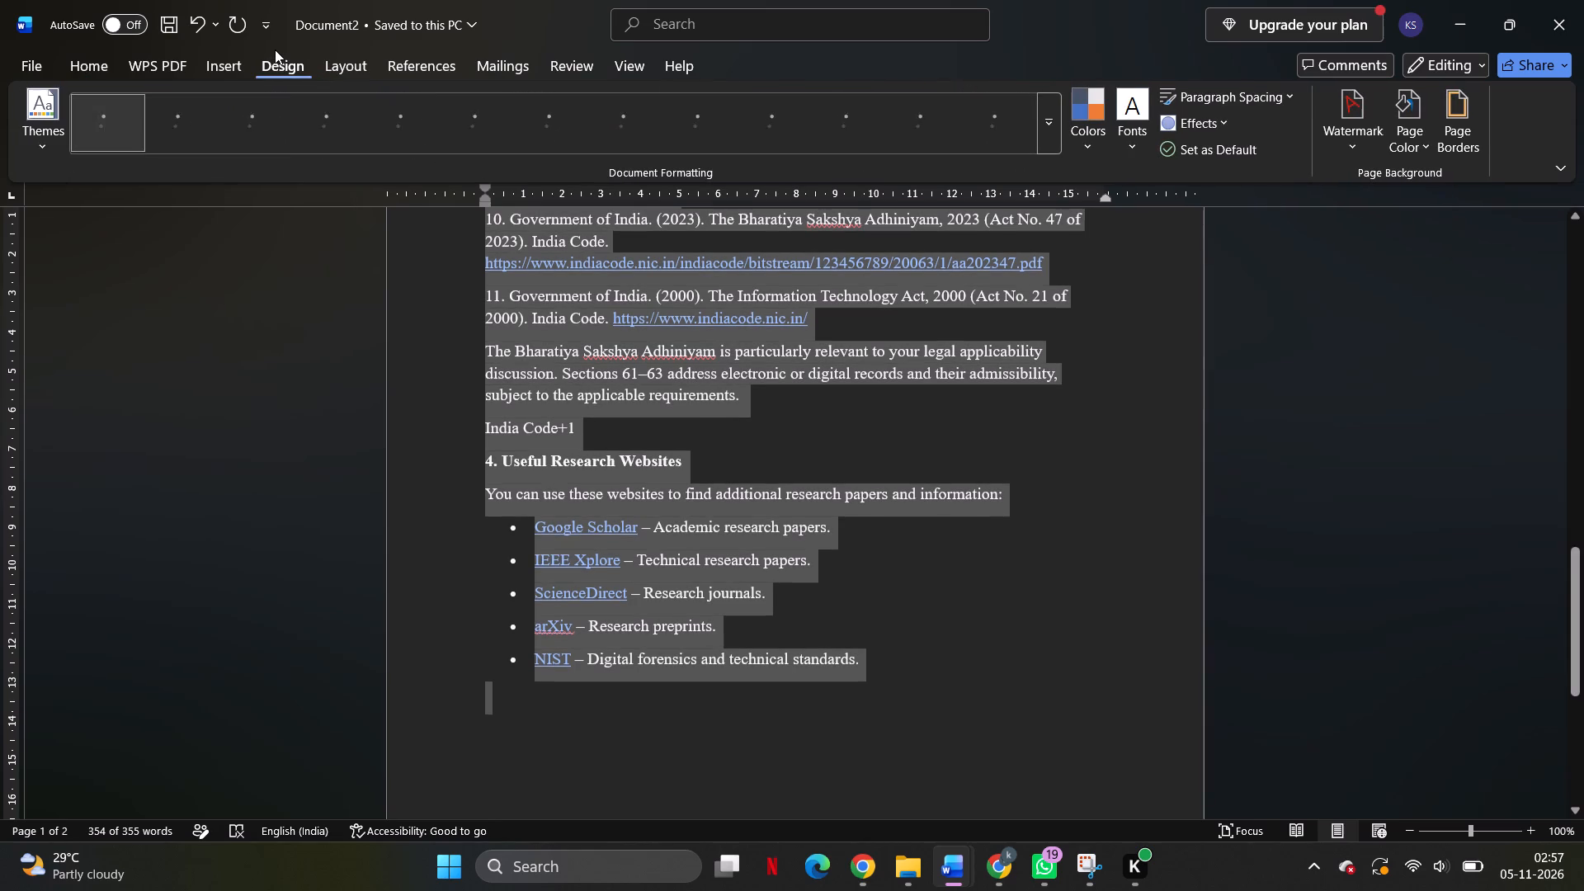
click(216, 68)
click(106, 64)
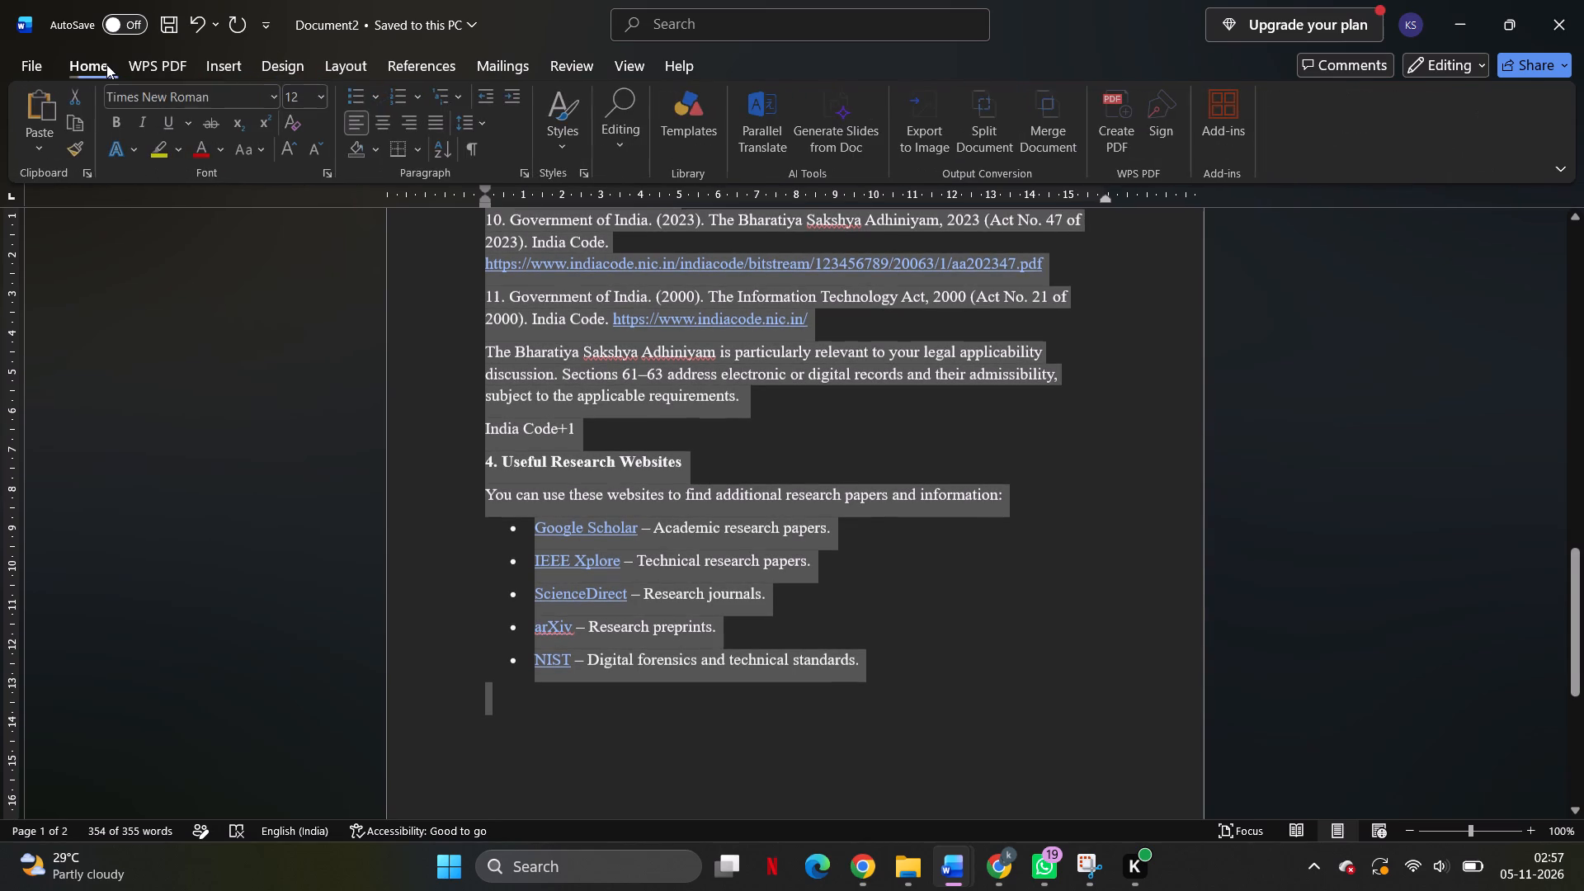
click(488, 121)
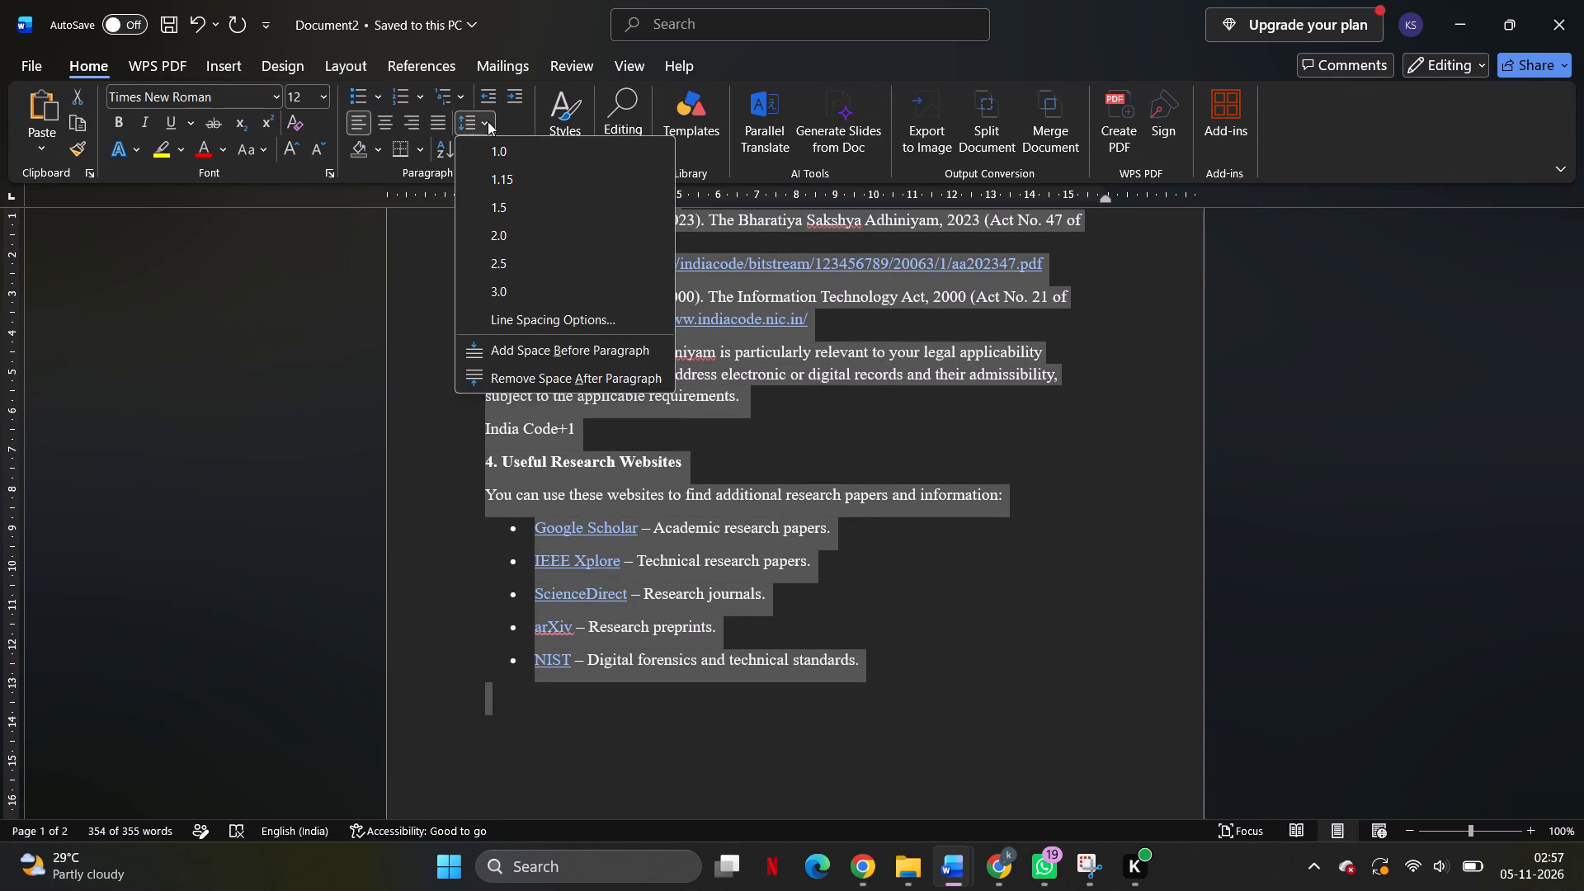
click(510, 200)
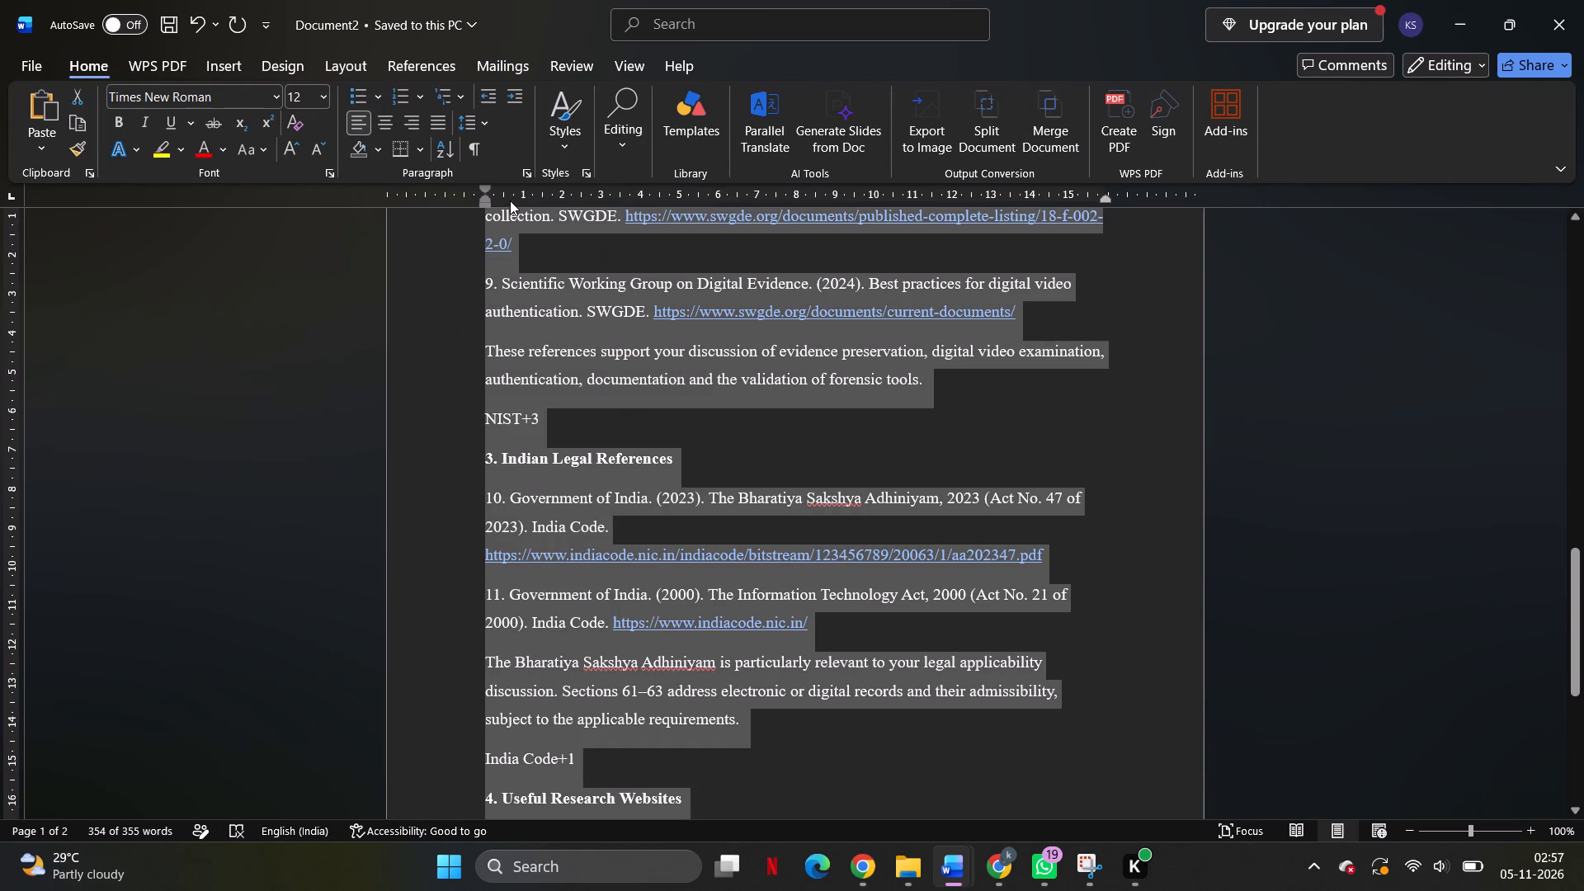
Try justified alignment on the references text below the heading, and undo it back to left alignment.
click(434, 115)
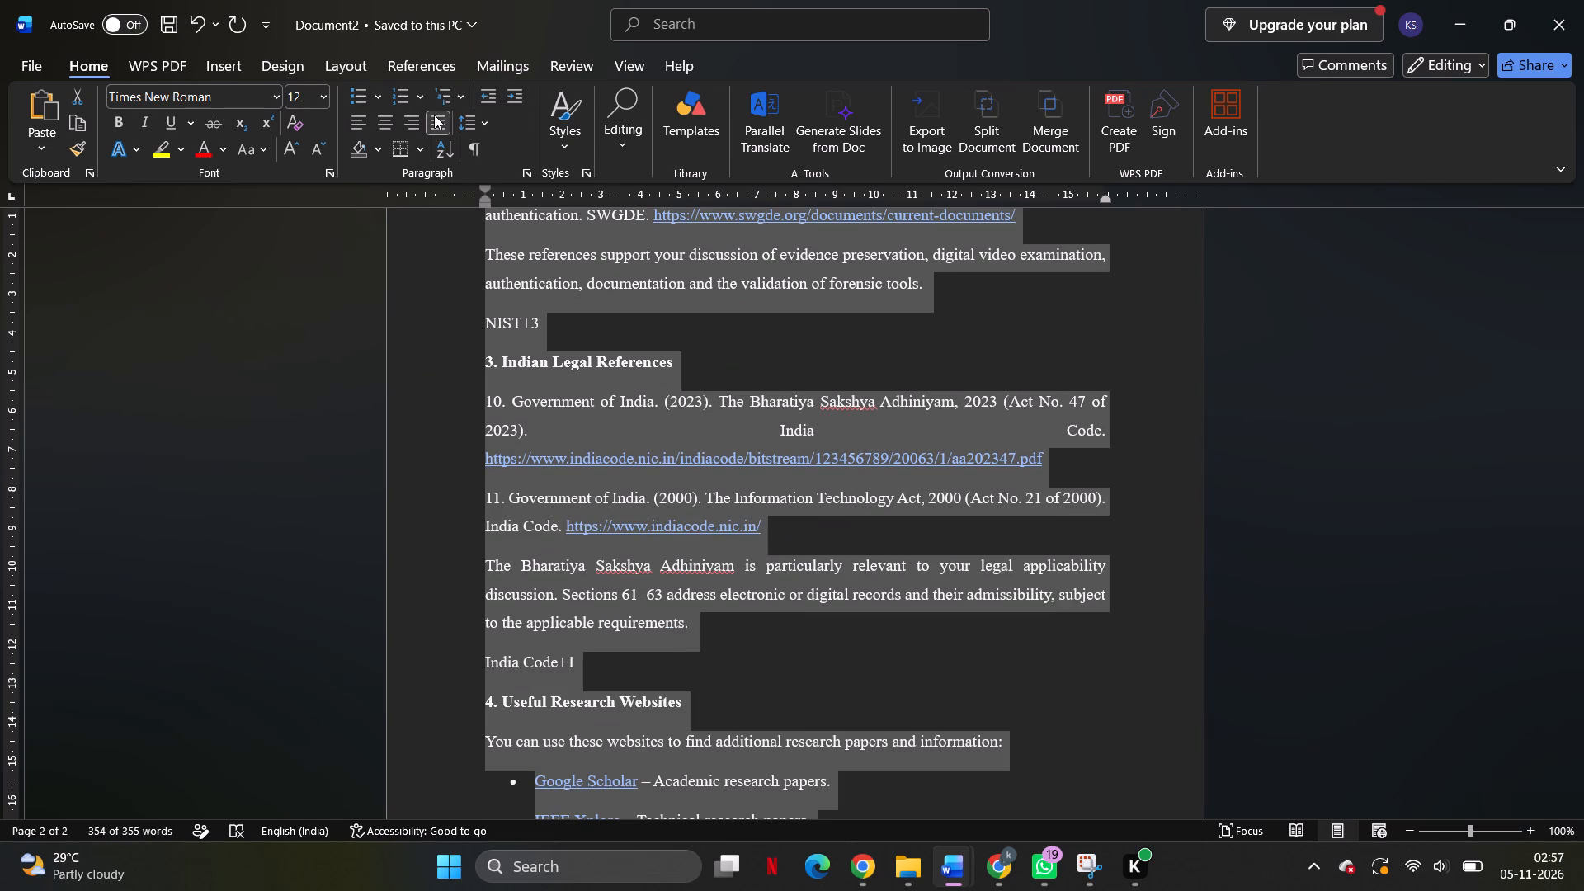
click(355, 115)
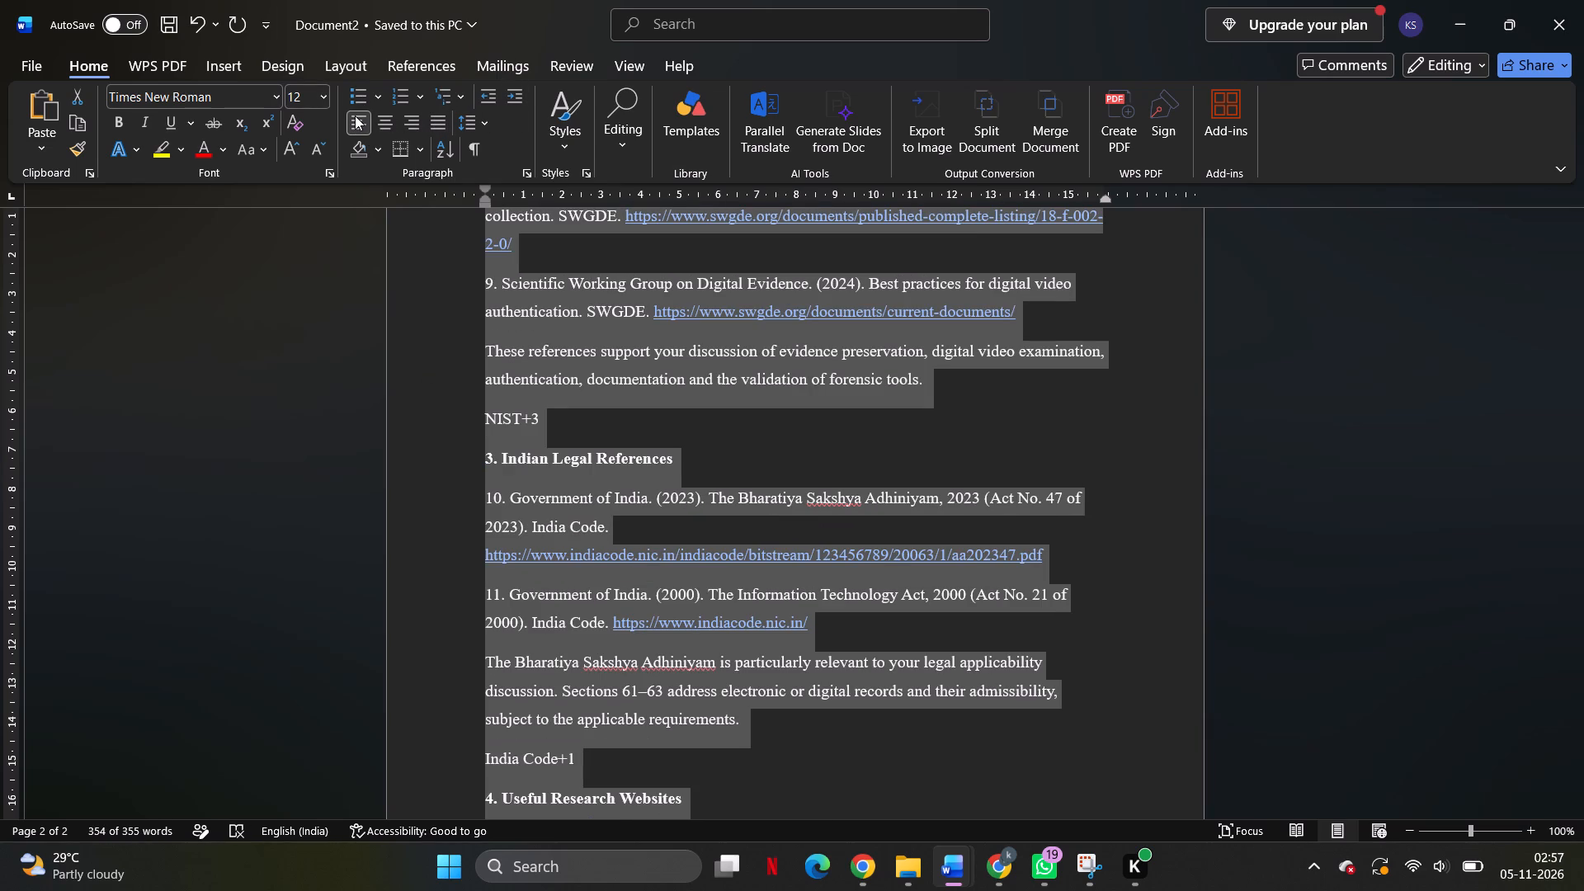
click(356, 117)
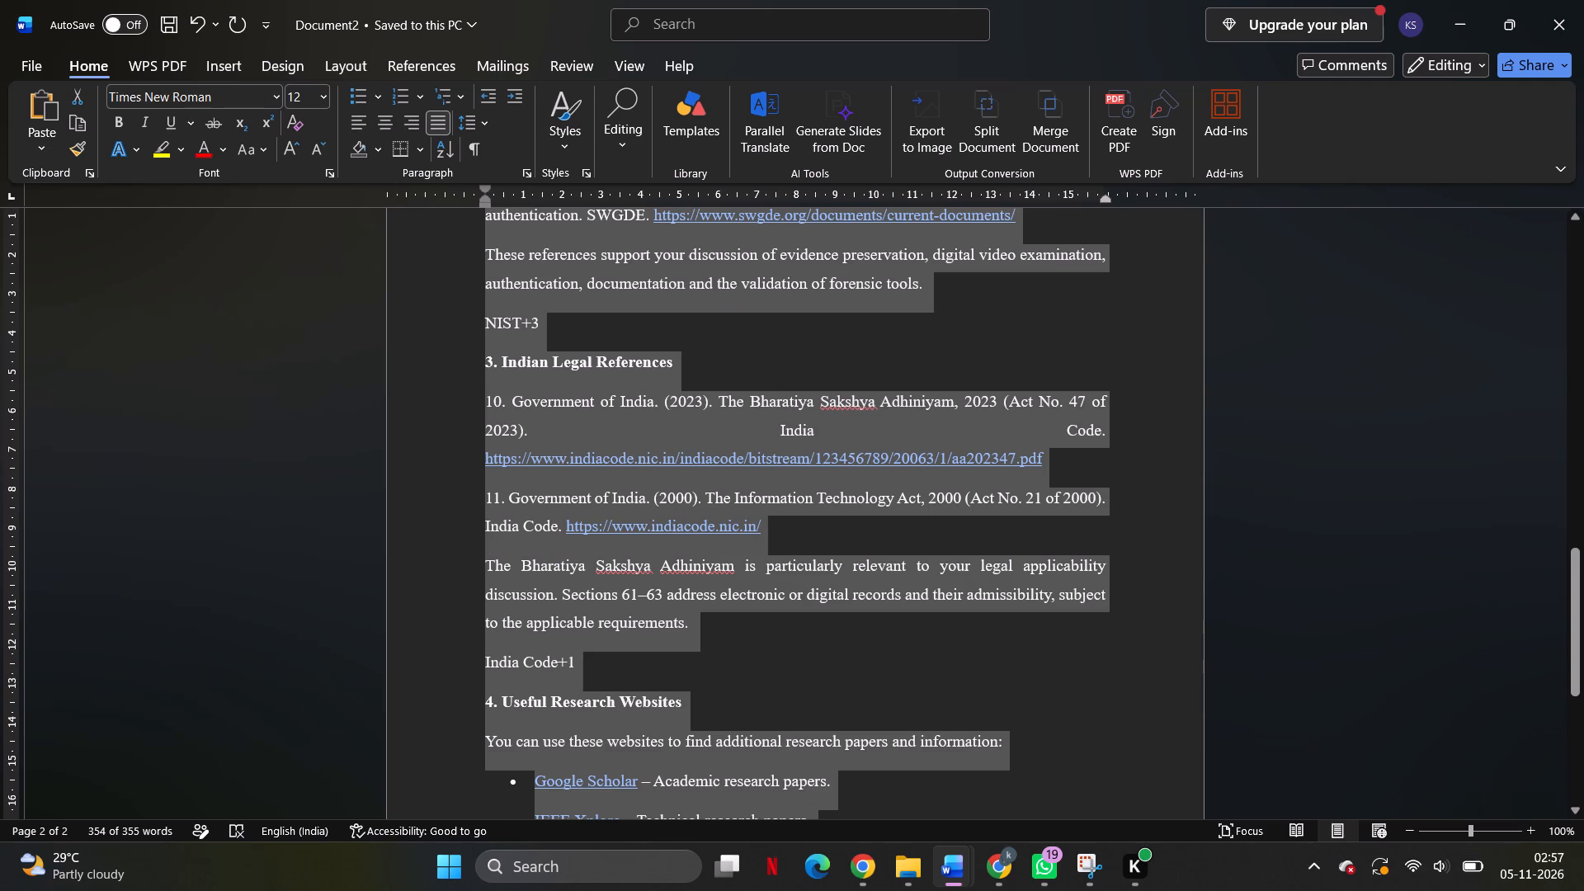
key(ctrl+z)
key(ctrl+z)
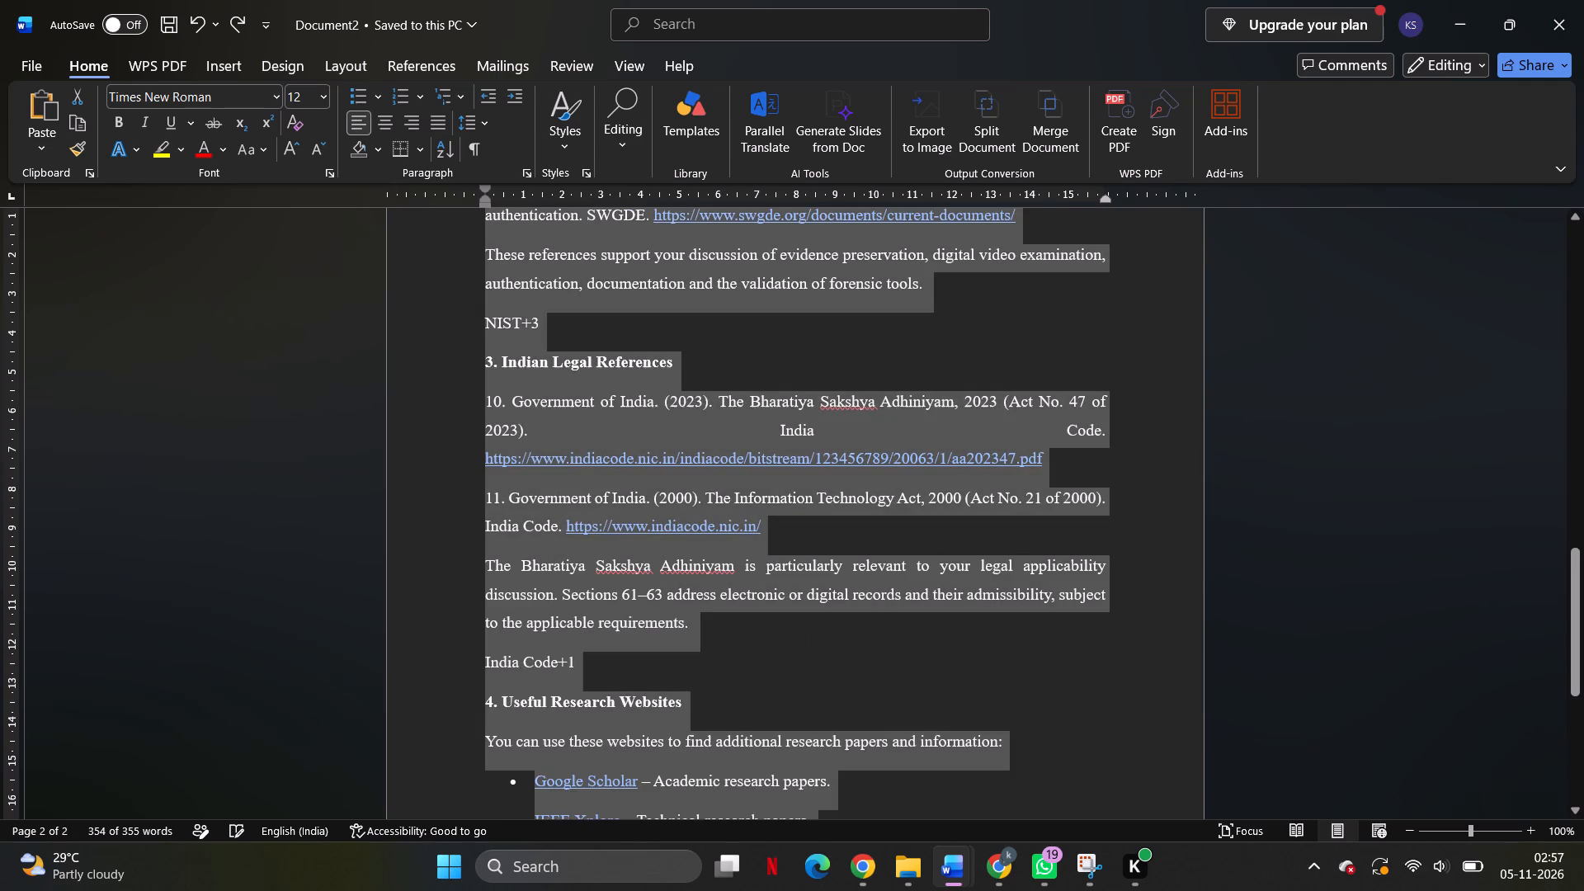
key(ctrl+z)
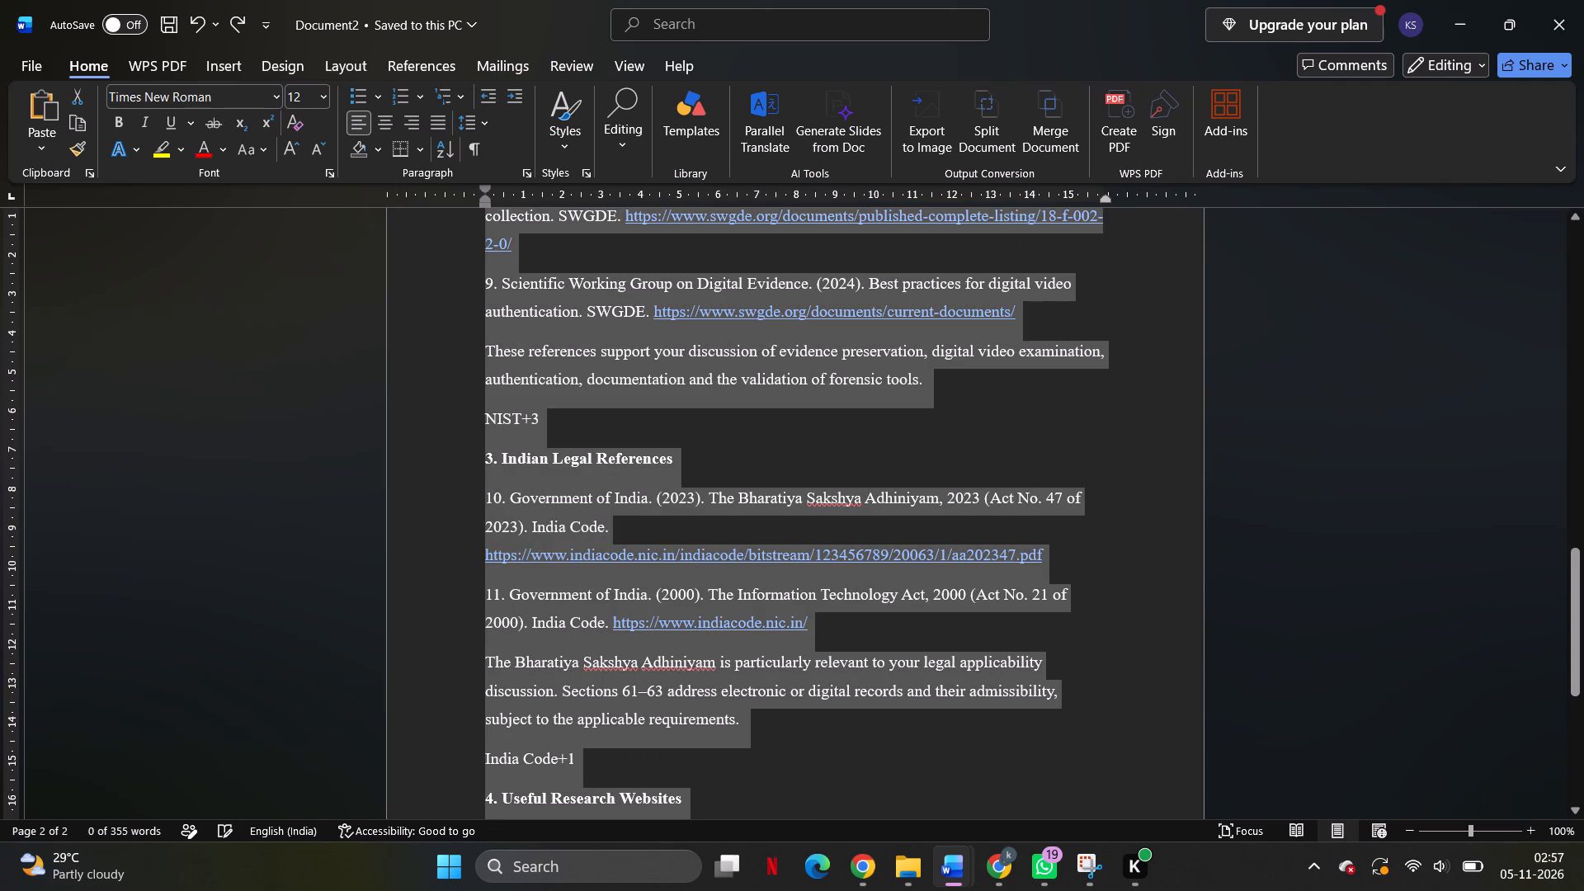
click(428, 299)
Set the REFRENCES heading to 14 pt.
scroll(428, 299, up, 7)
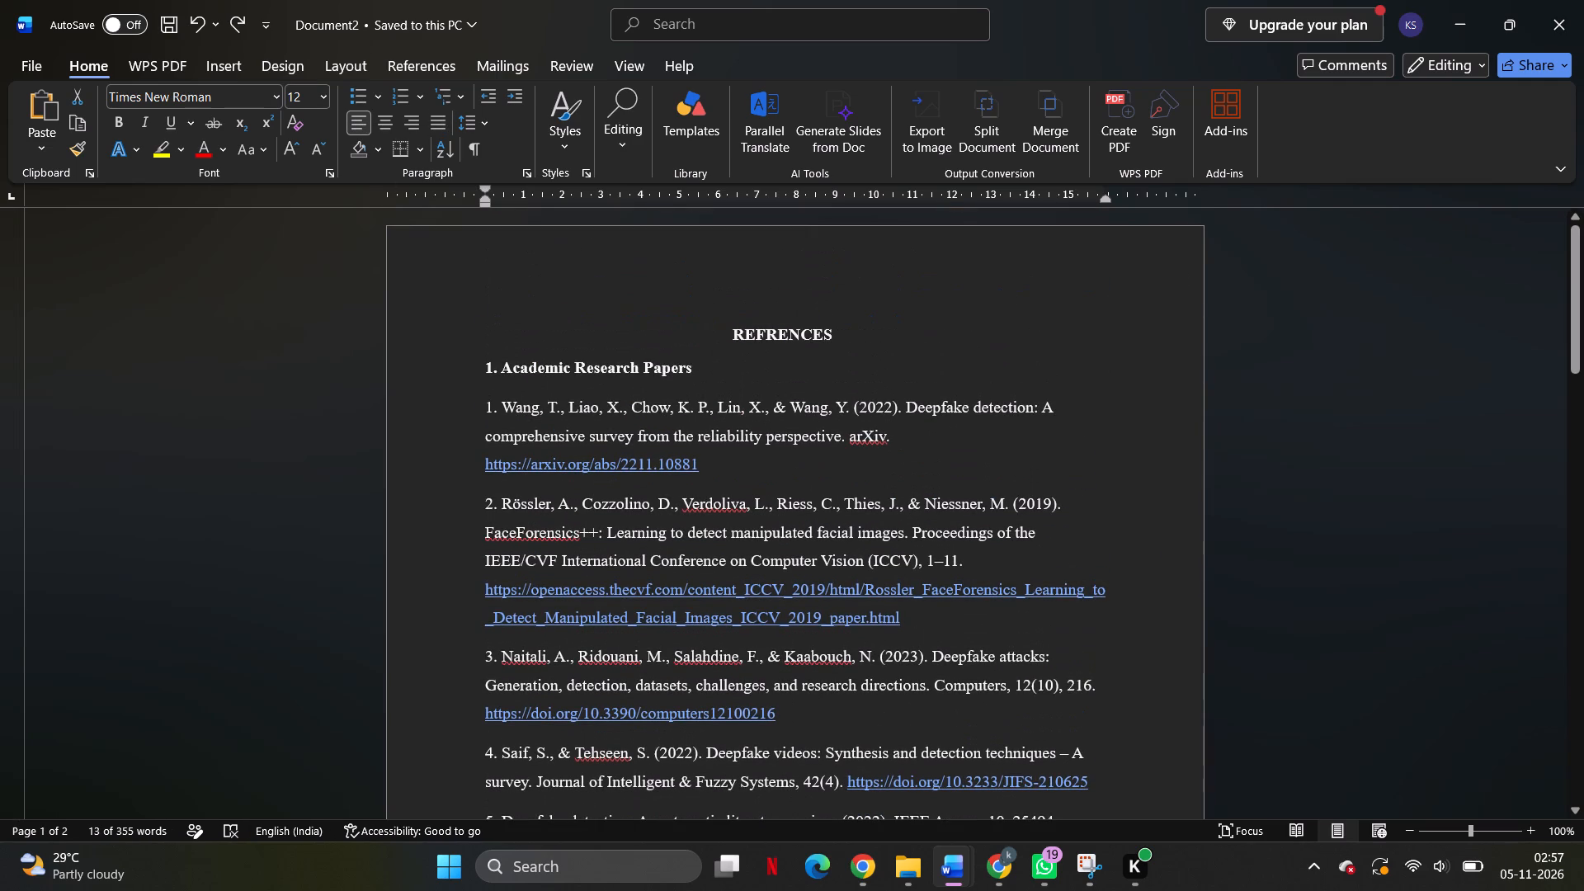
drag(840, 335, 695, 329)
click(851, 272)
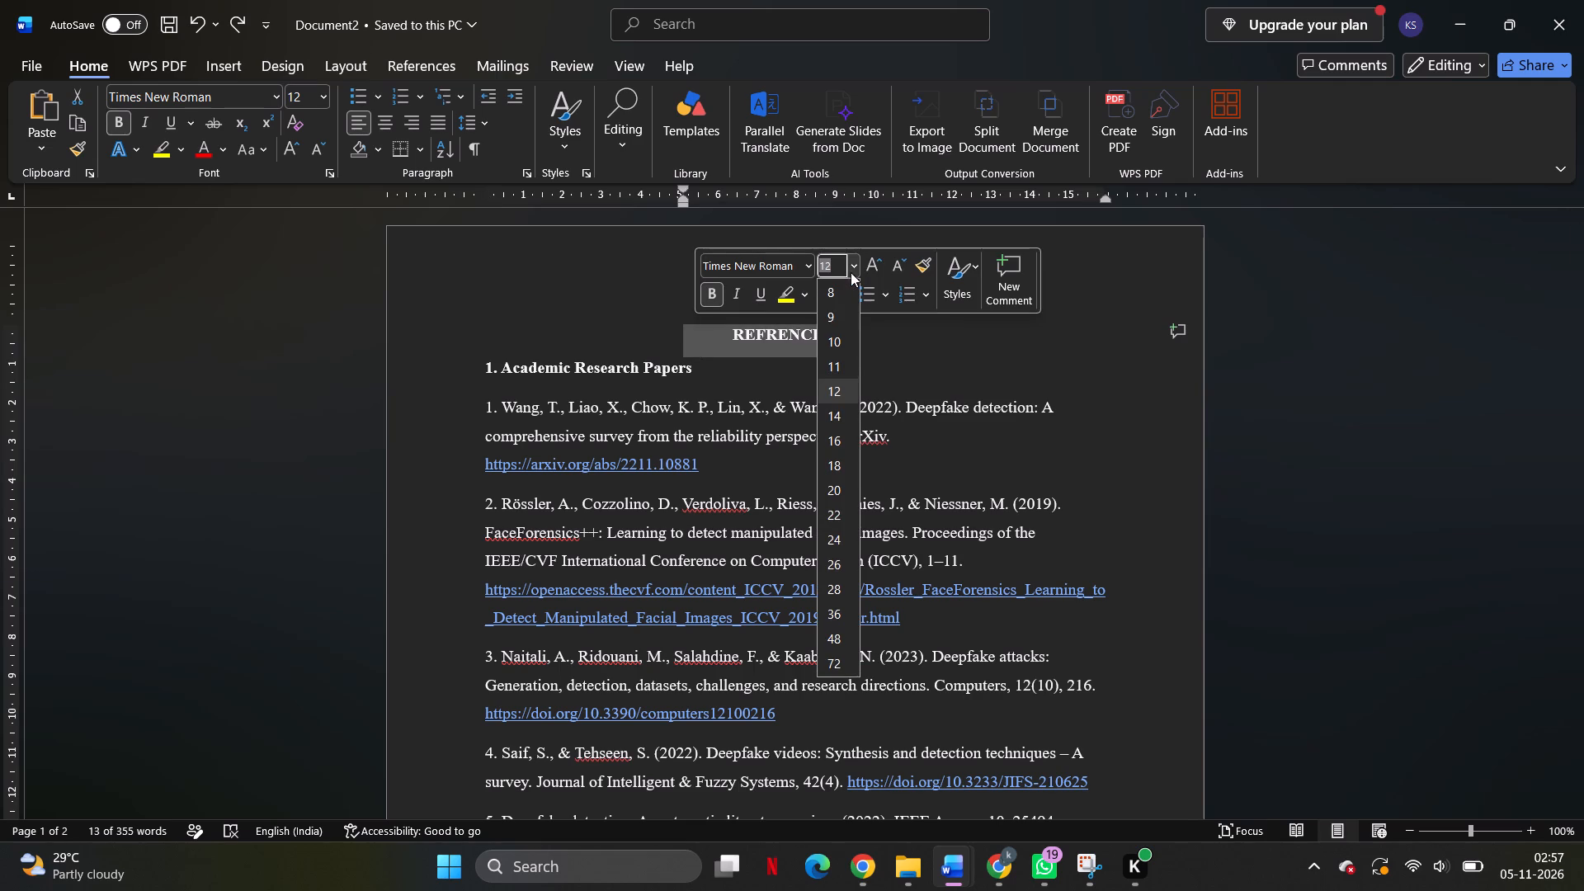
click(831, 412)
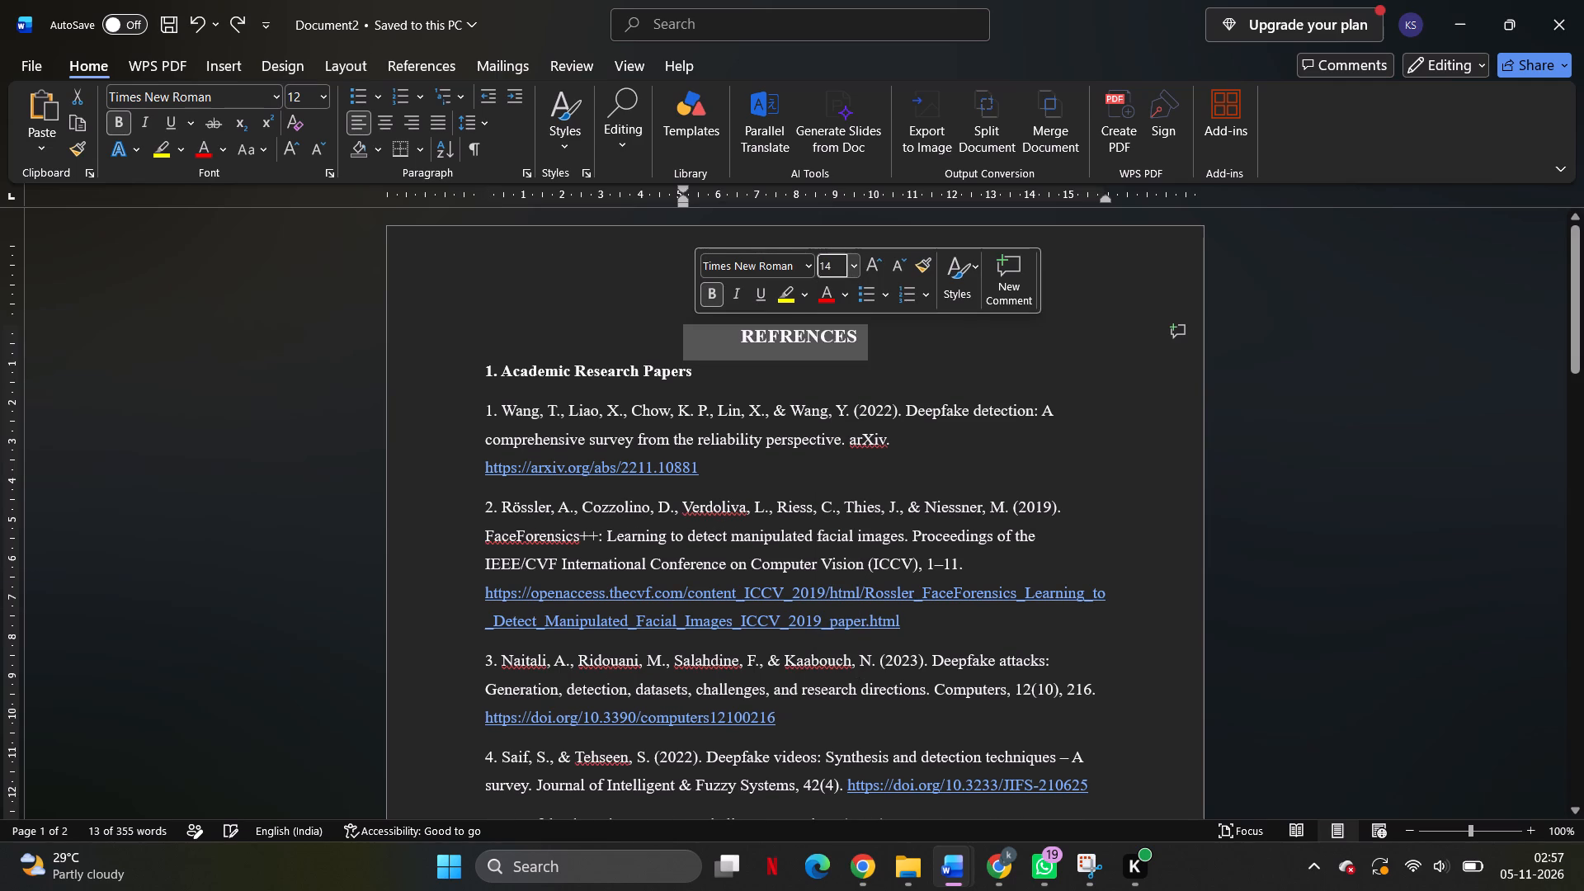
click(610, 307)
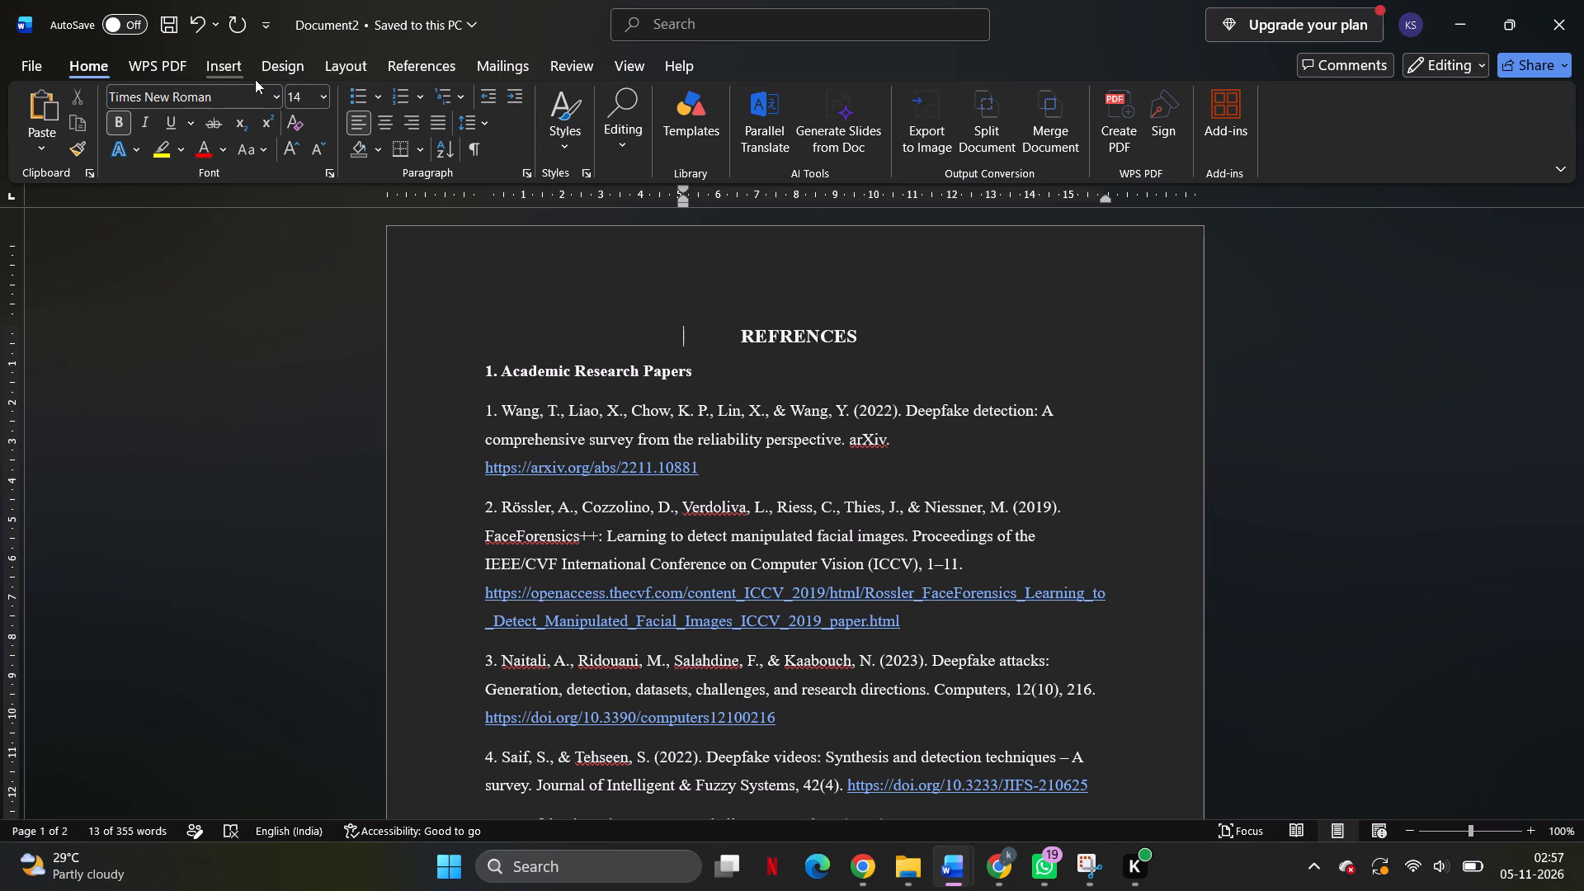
Apply a Box page border with a solid ½ pt line in automatic colour to the whole document.
click(223, 68)
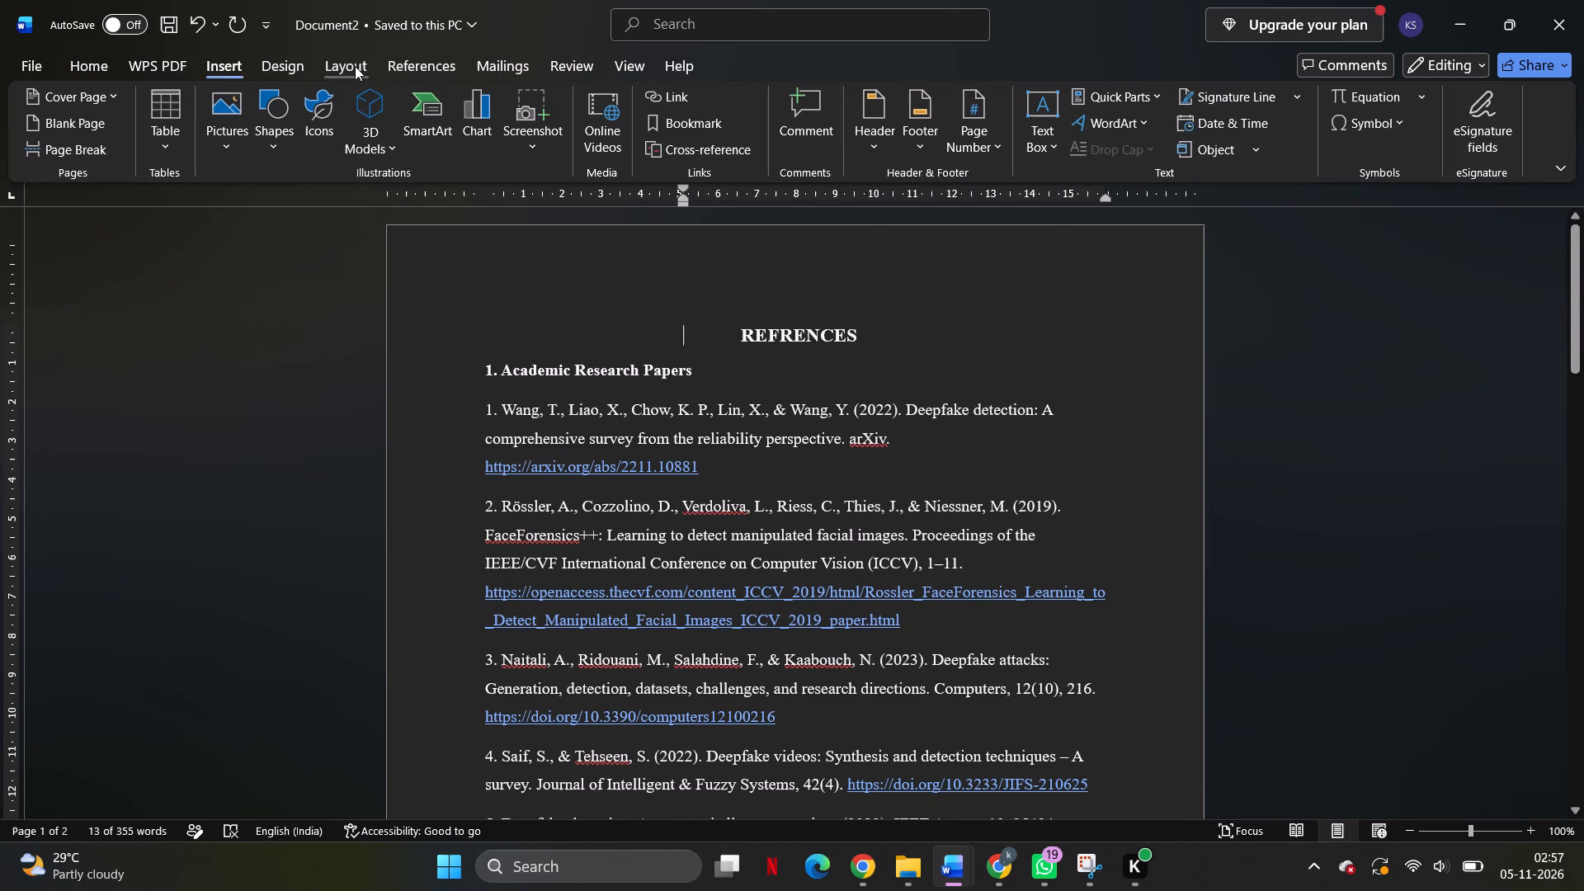
click(355, 66)
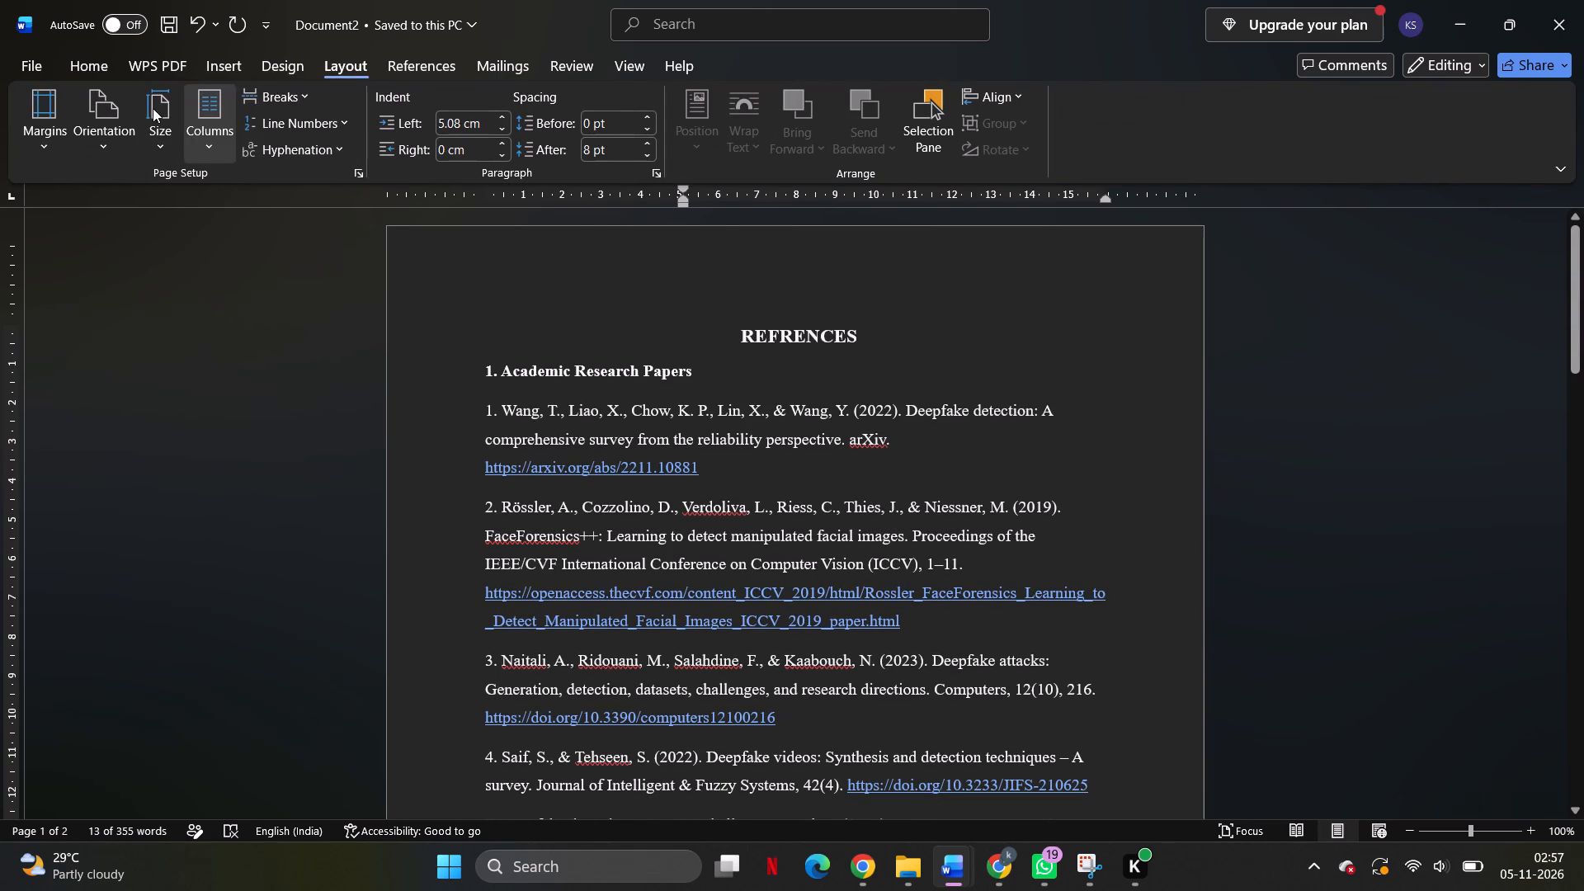
click(284, 65)
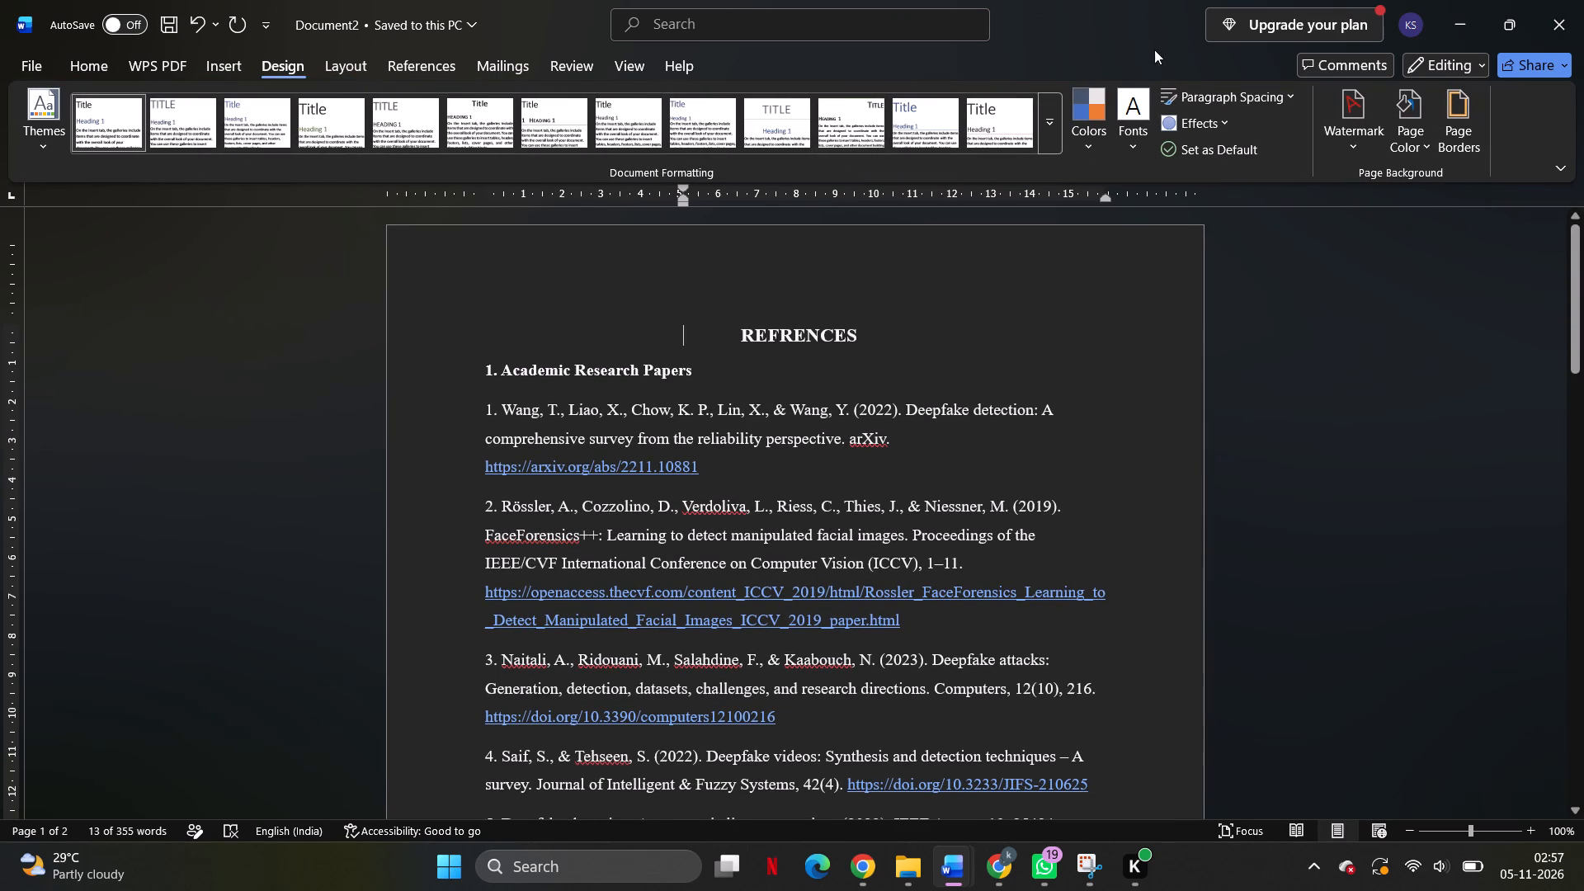
click(1467, 139)
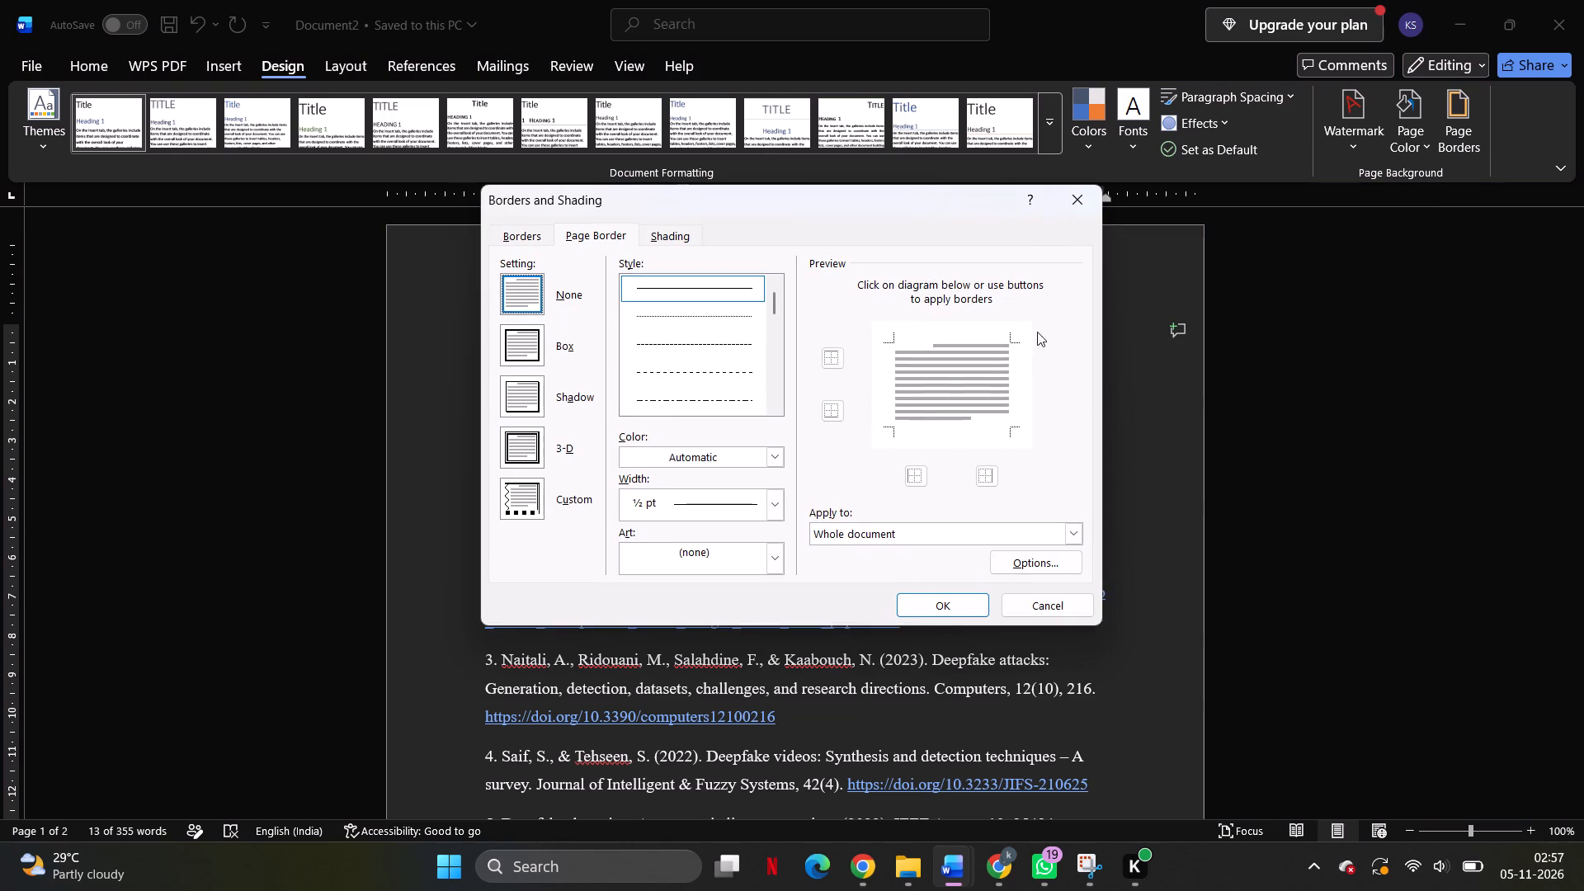
click(580, 340)
click(534, 336)
click(950, 601)
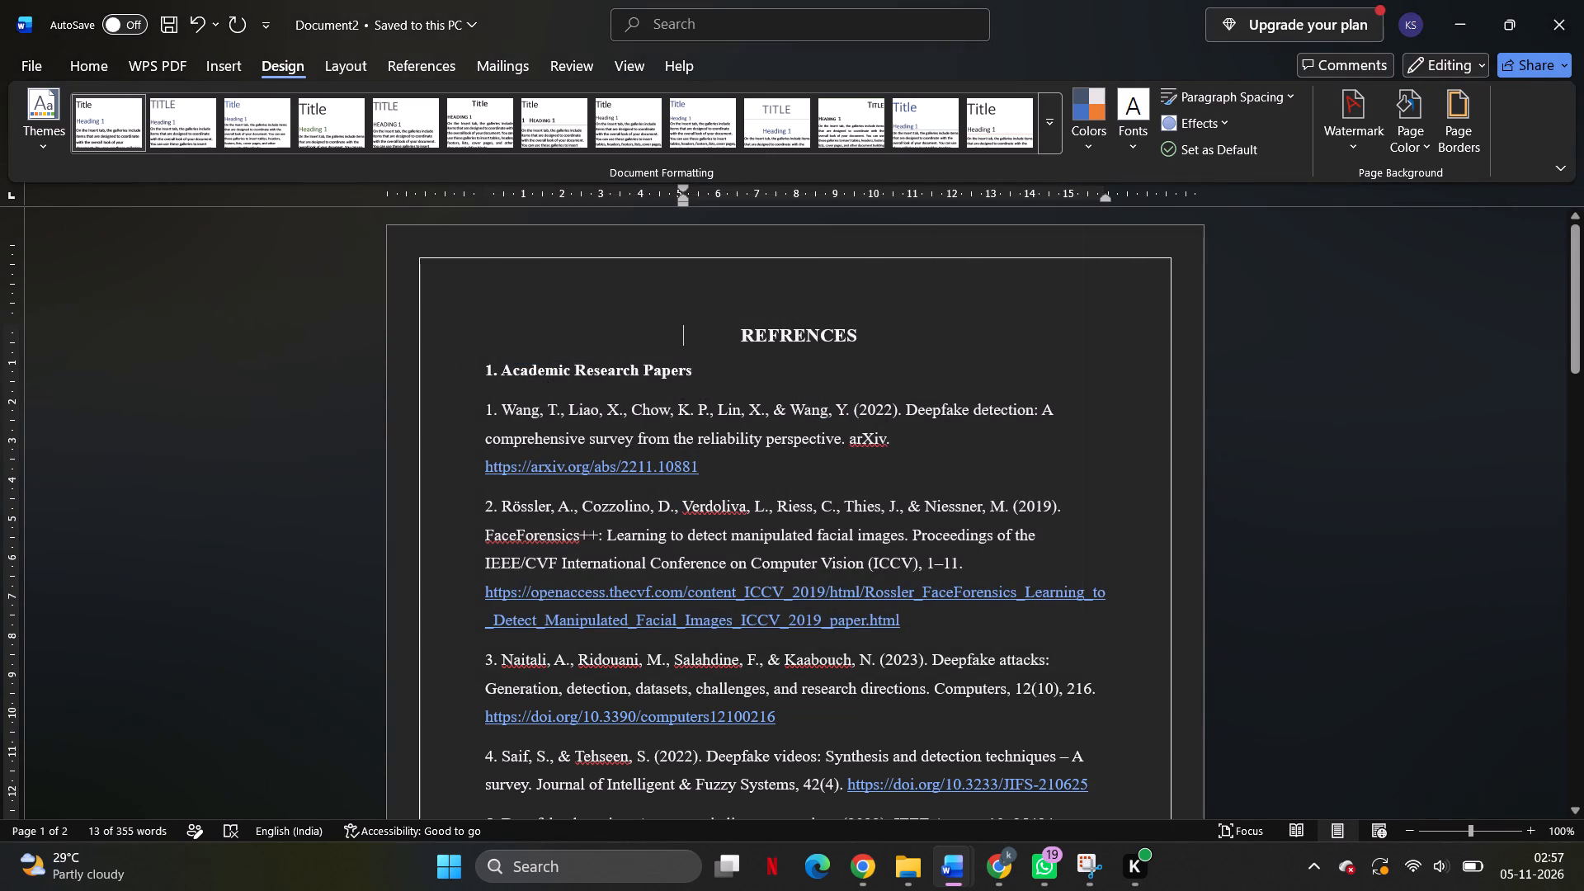
Save the references document as REFRENCES.docx in the Downloads folder.
key(ctrl+s)
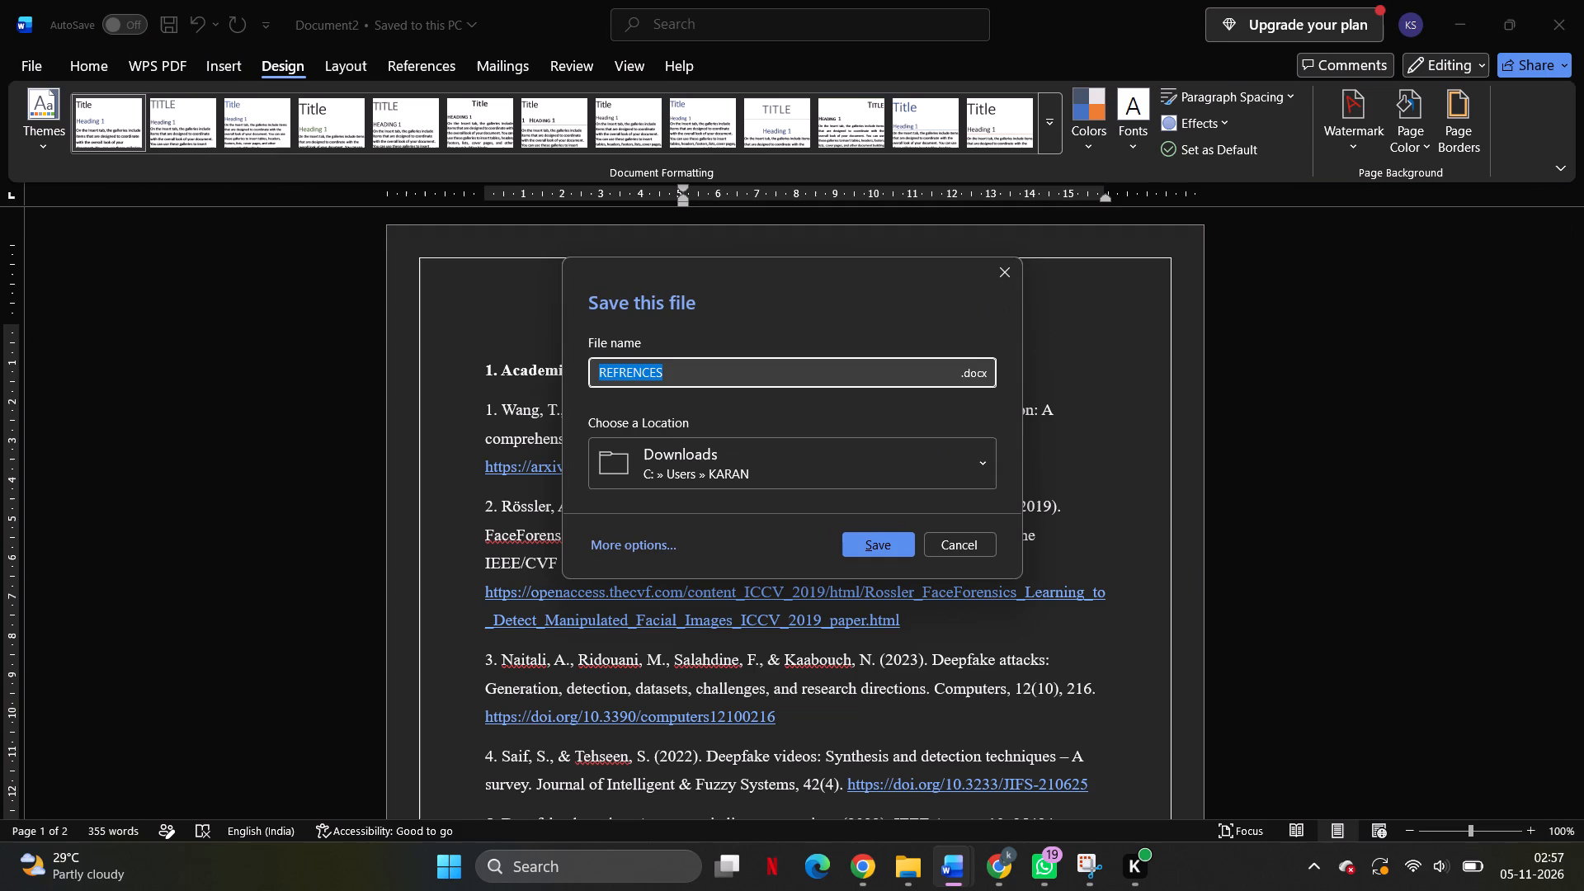
click(889, 554)
Switch to Chrome, return Smallpdf's Merge tool to its empty upload page, and open file selection for a new merge.
key(alt+Tab)
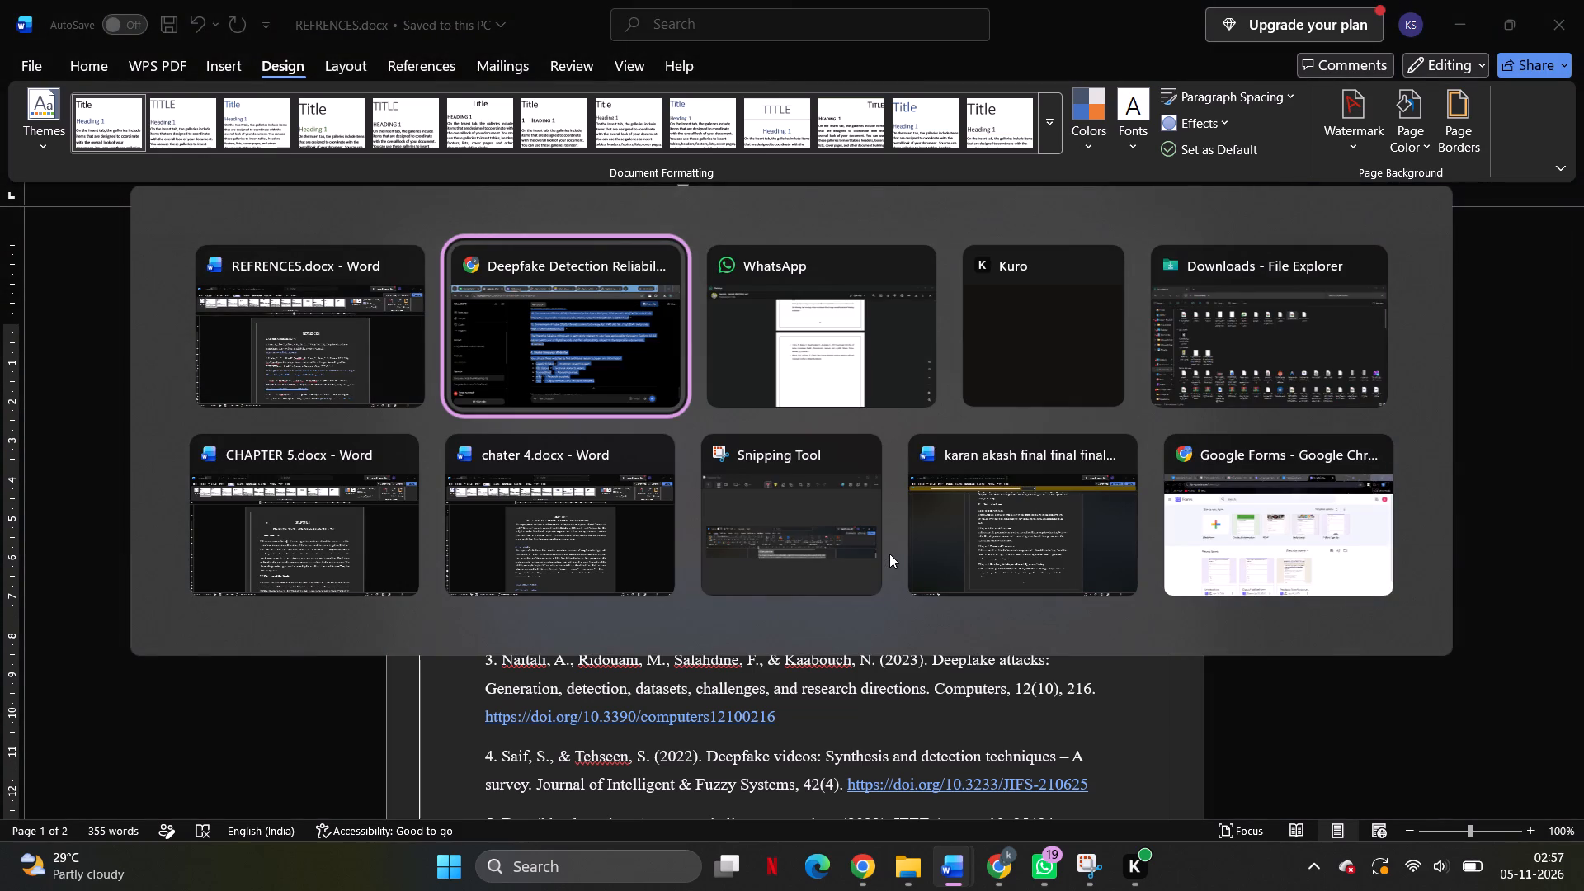
key(alt+Tab)
key(alt+Tab)
key(alt+Tab)
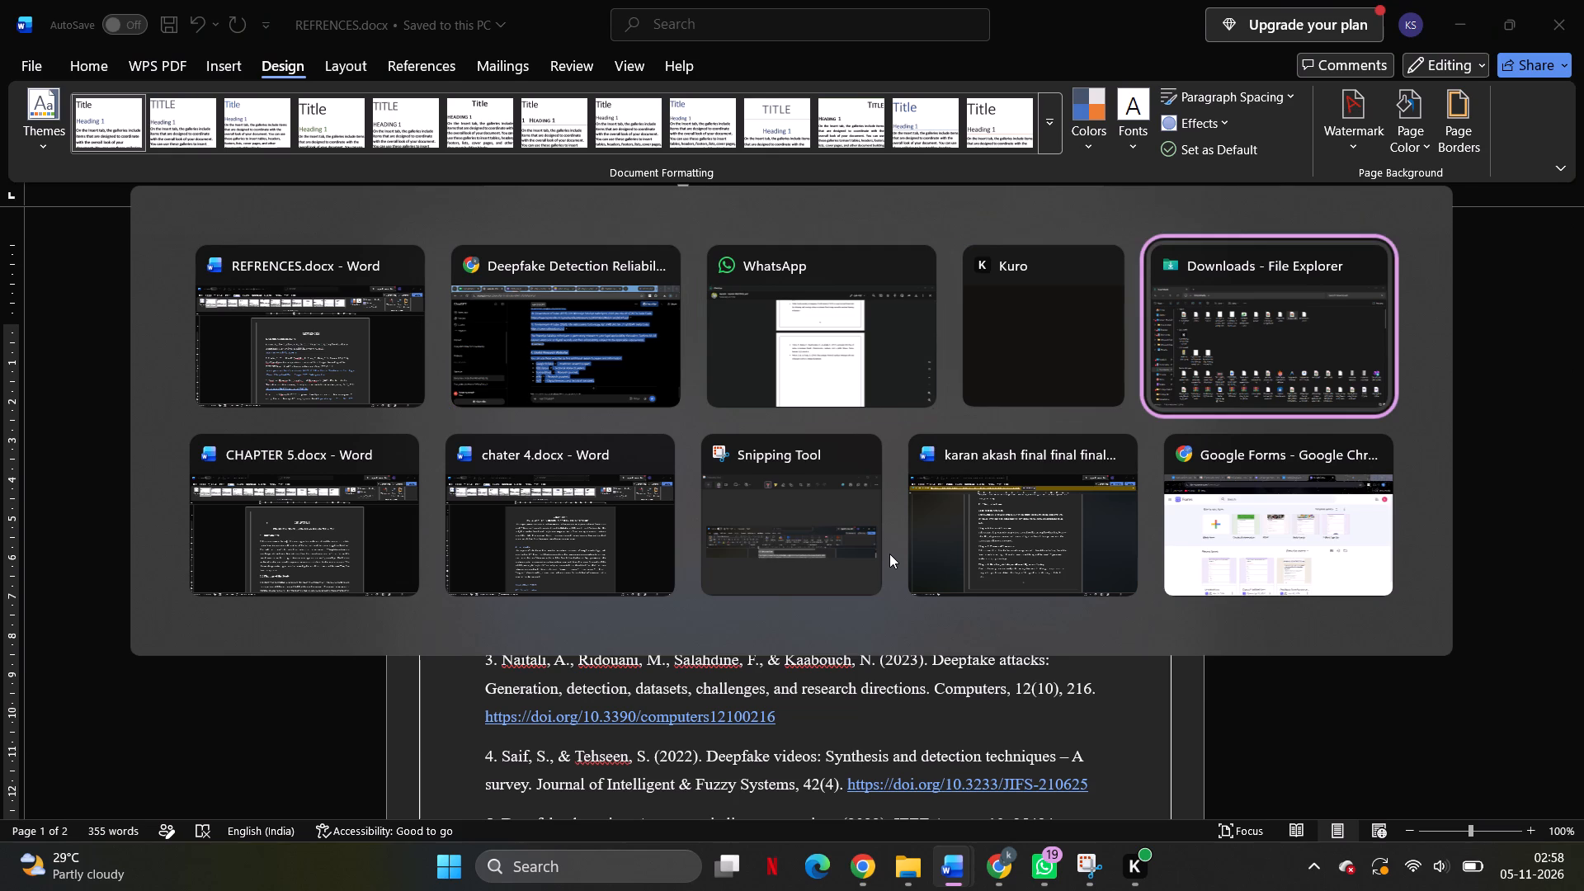
key(alt+Tab)
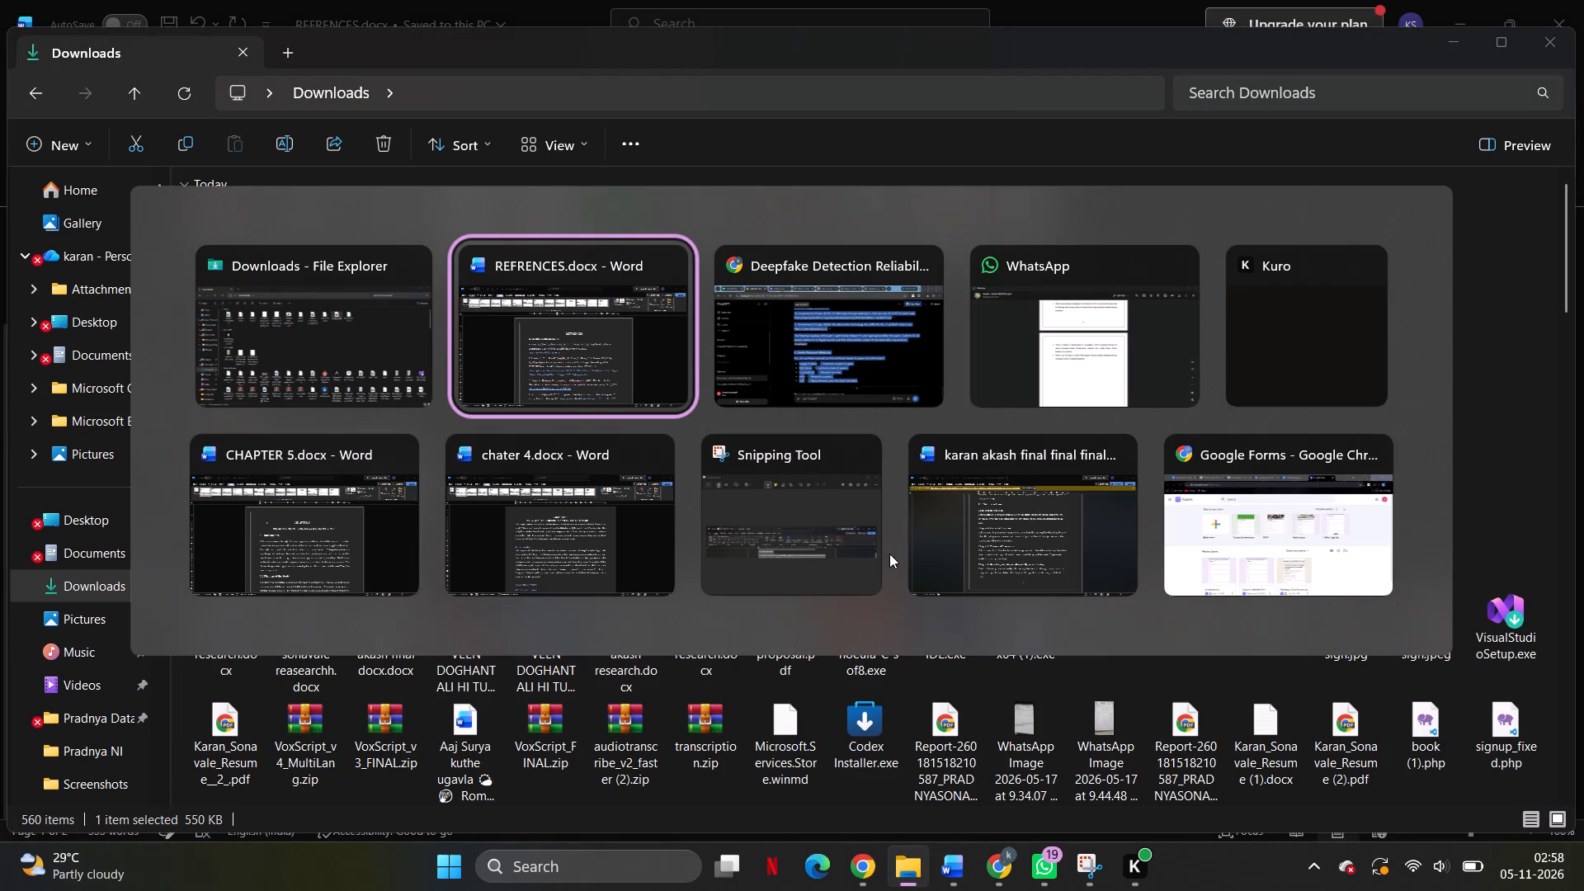
key(alt+Tab)
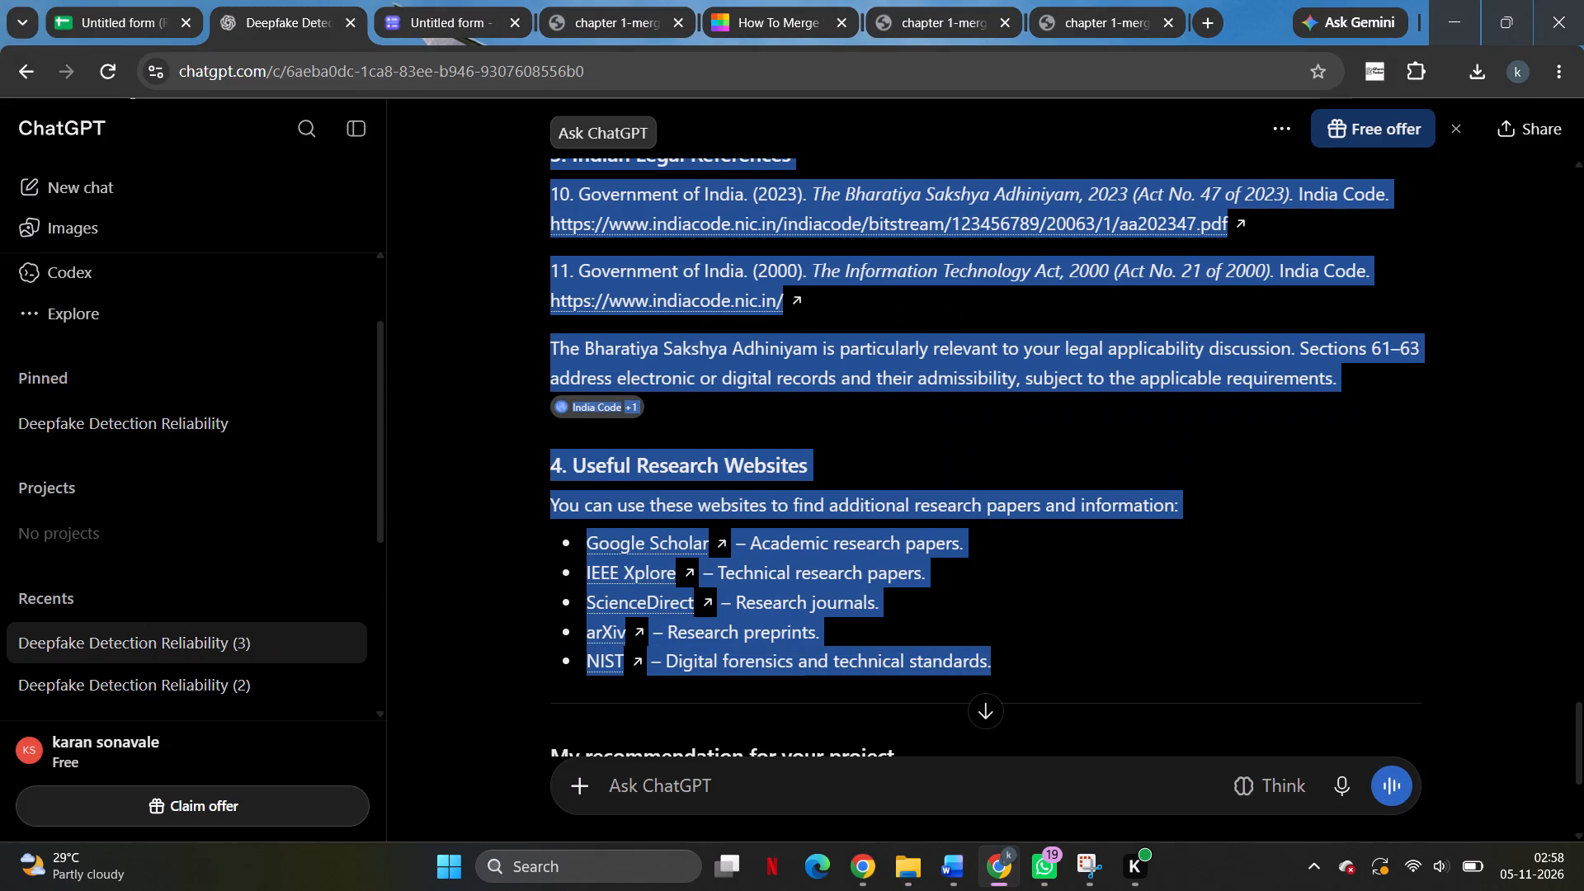
click(783, 14)
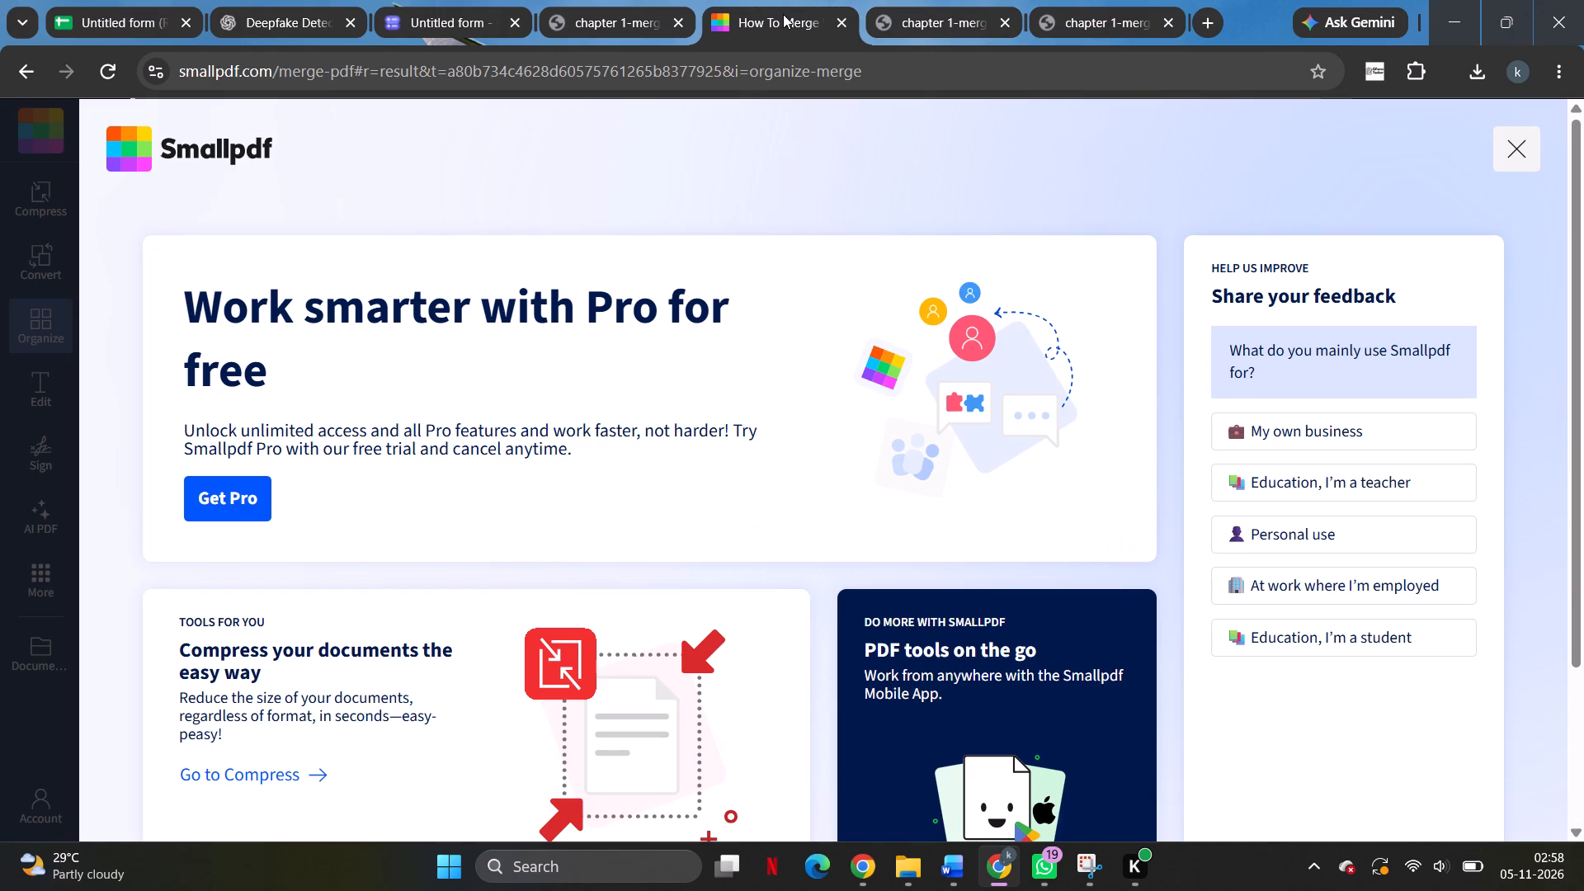
click(31, 69)
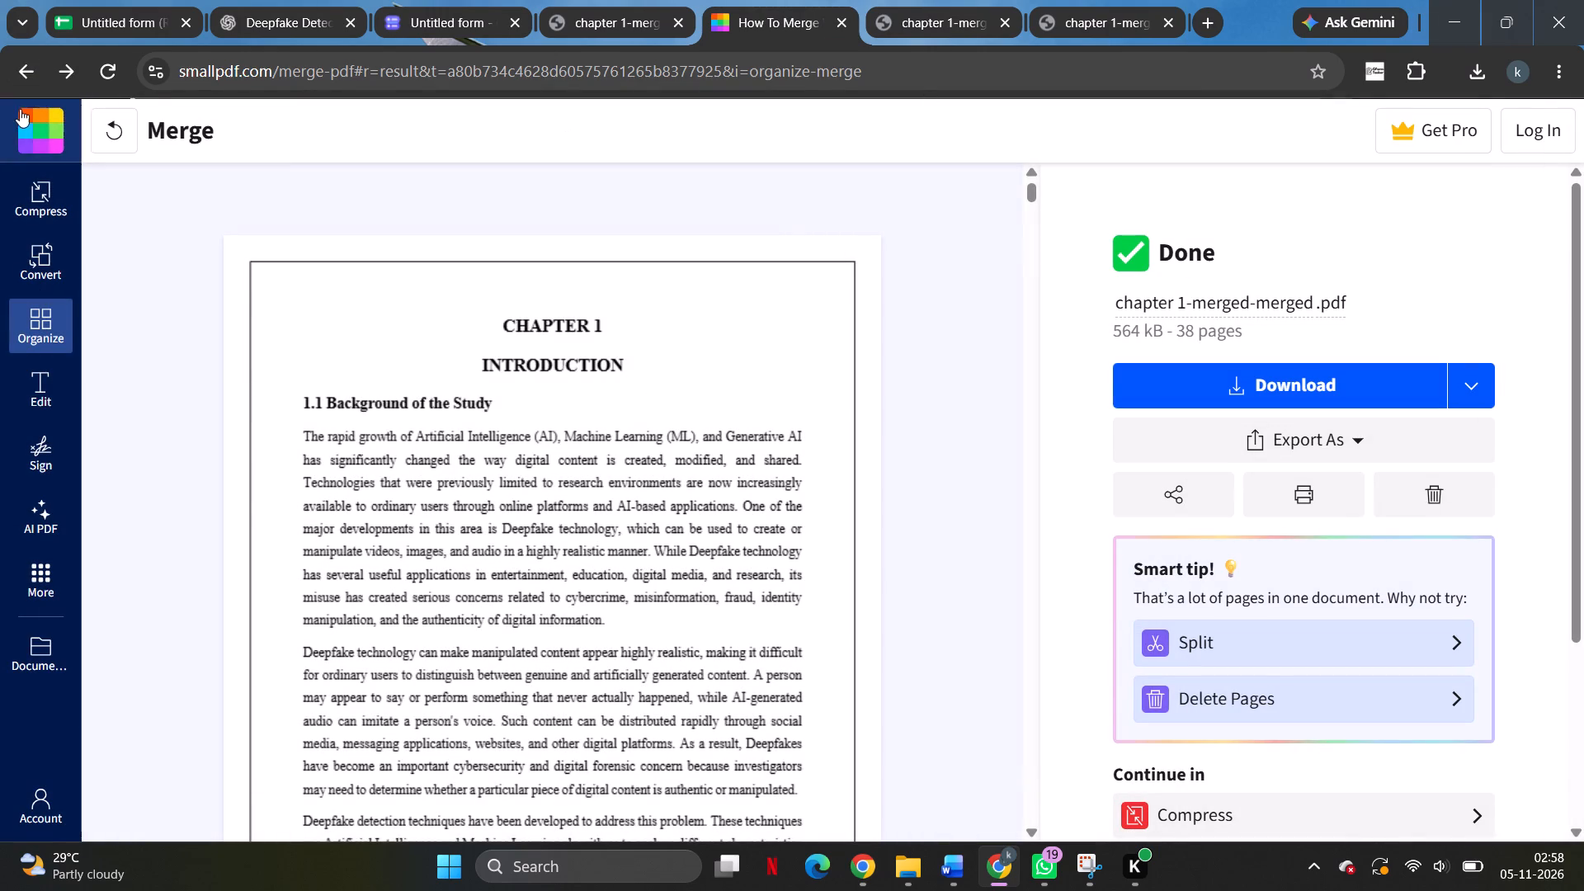
click(25, 73)
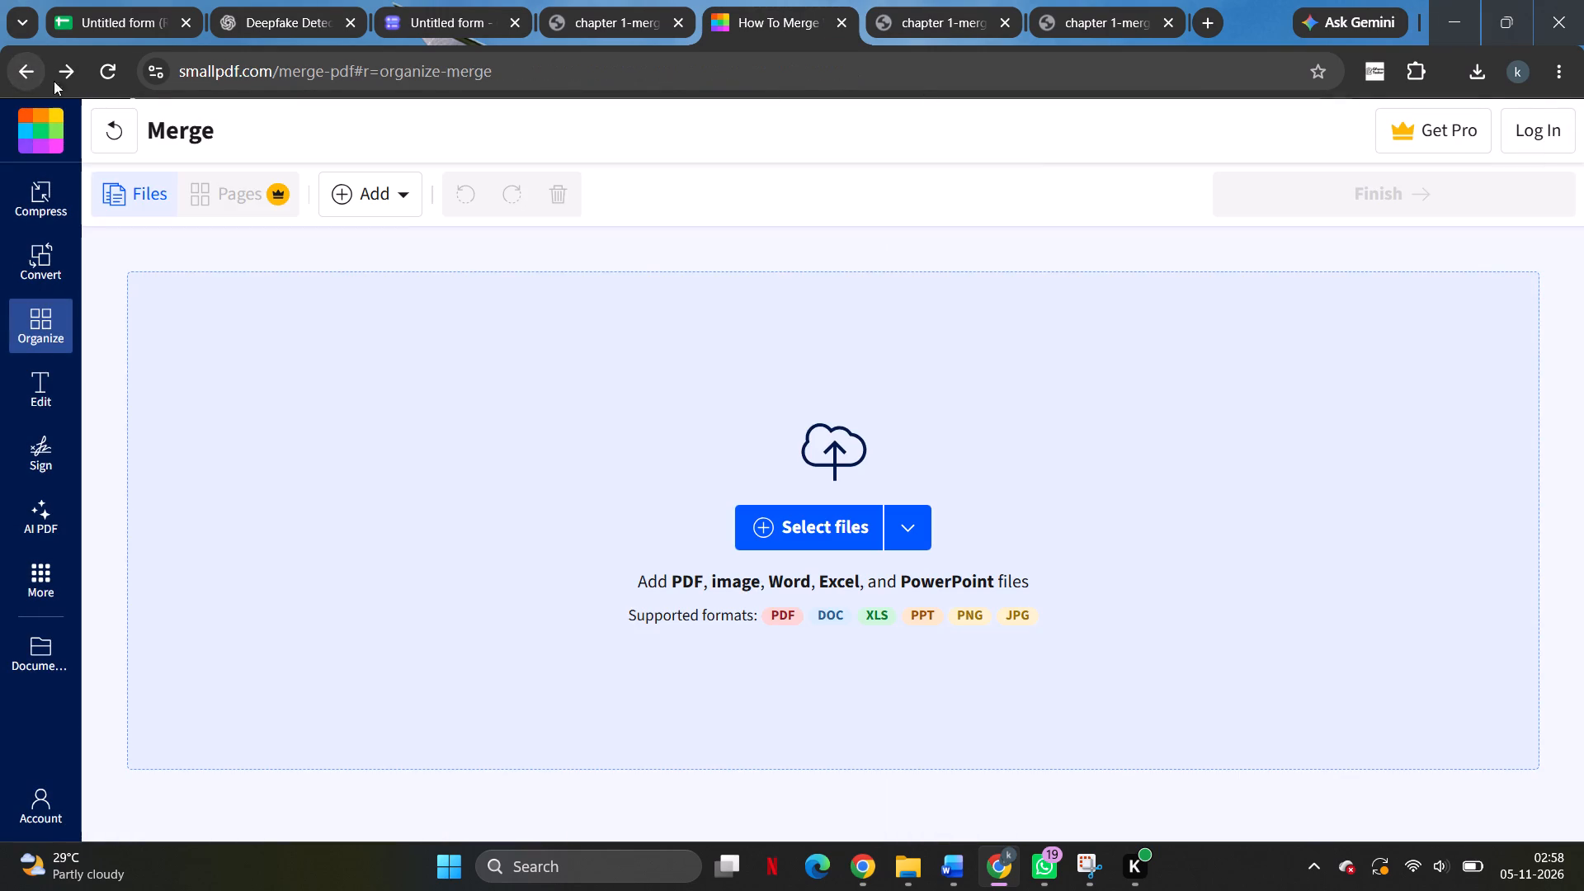
click(821, 533)
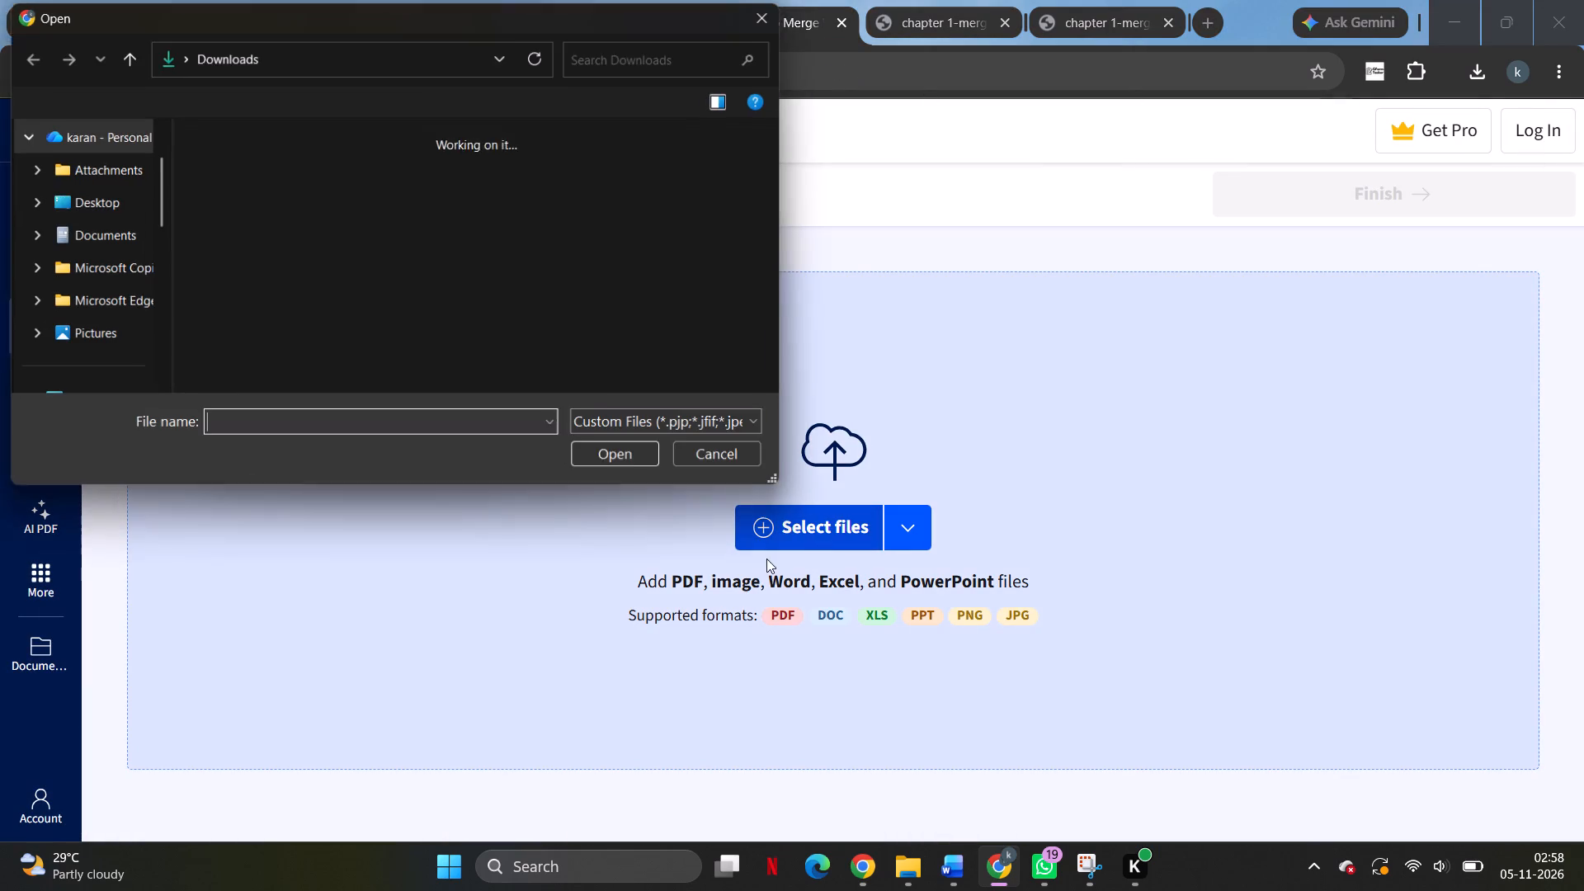
Switch to Chrome and add 1,2,4,5.pdf from Downloads to the Smallpdf merge.
click(311, 182)
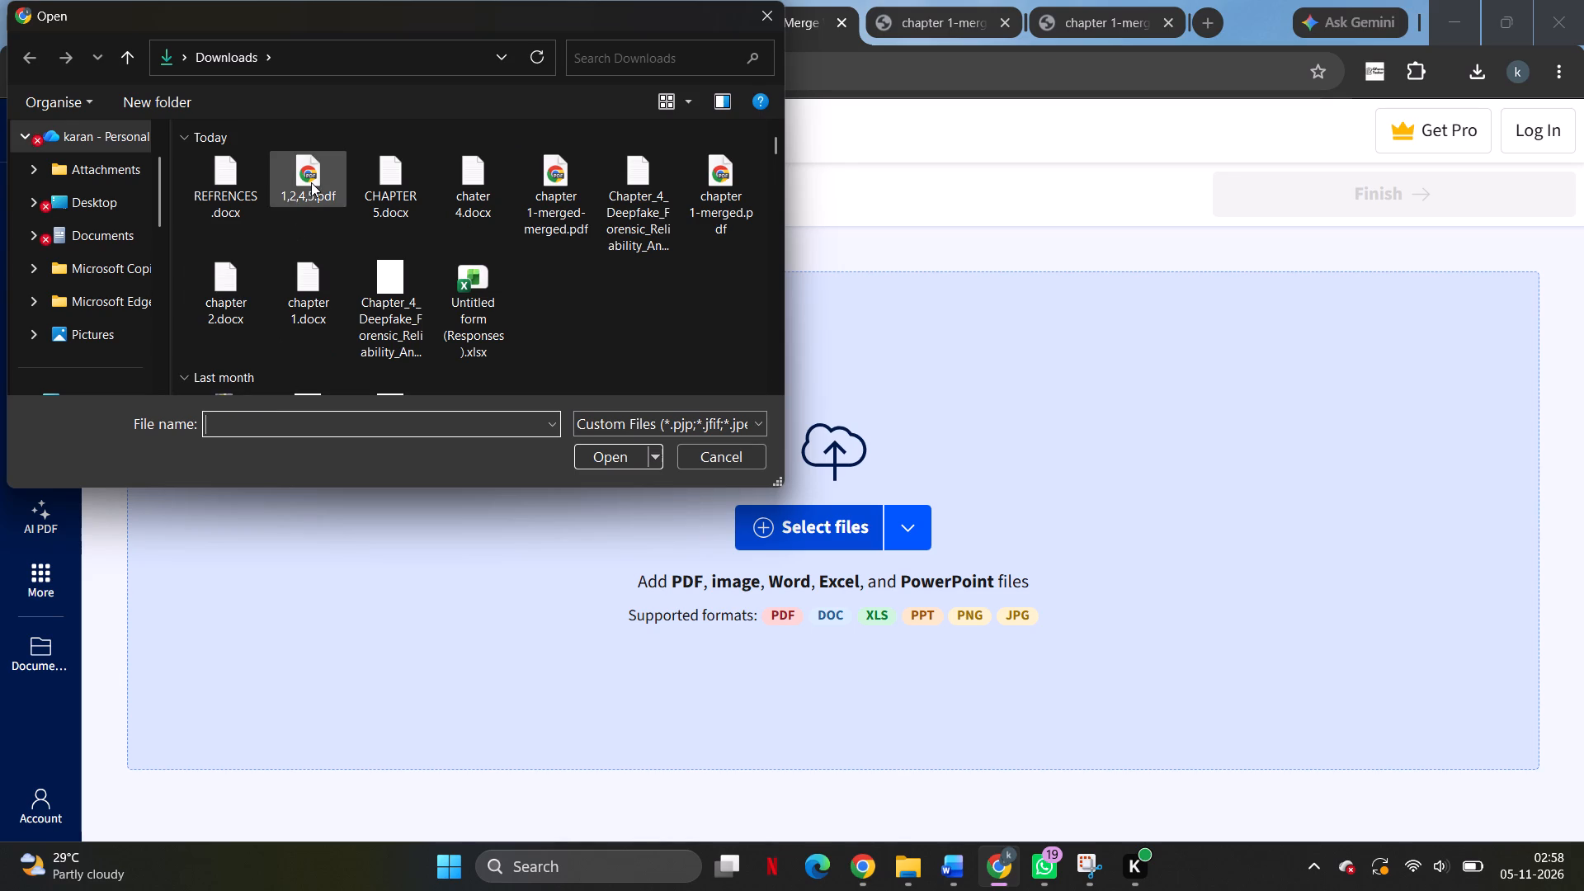
click(596, 463)
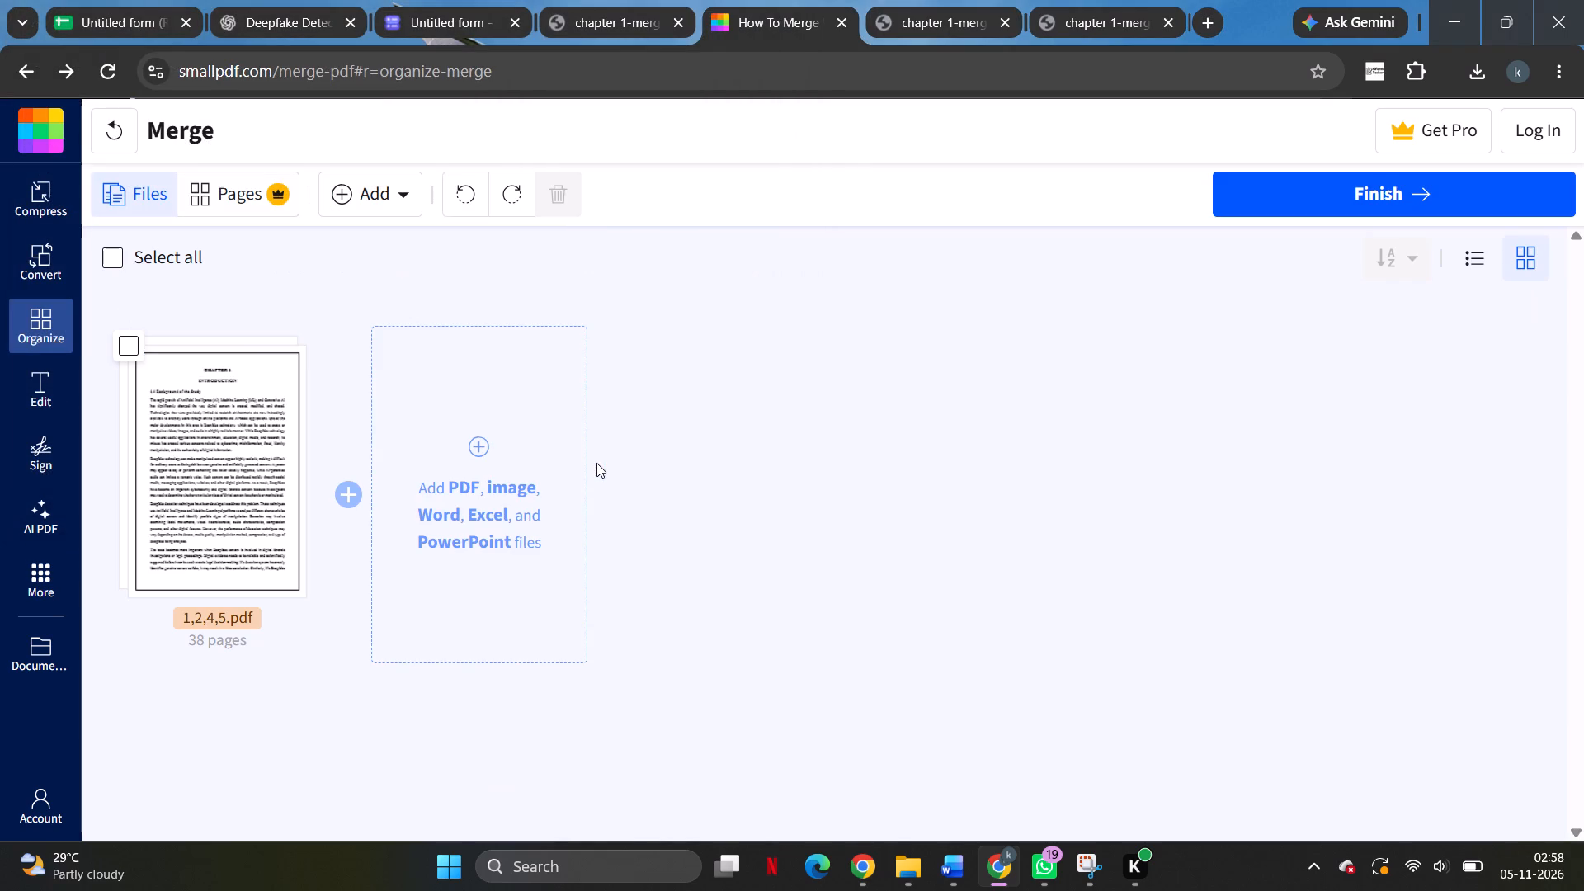
Add REFRENCES.docx from Downloads to the merge after 1,2,4,5.pdf.
click(445, 544)
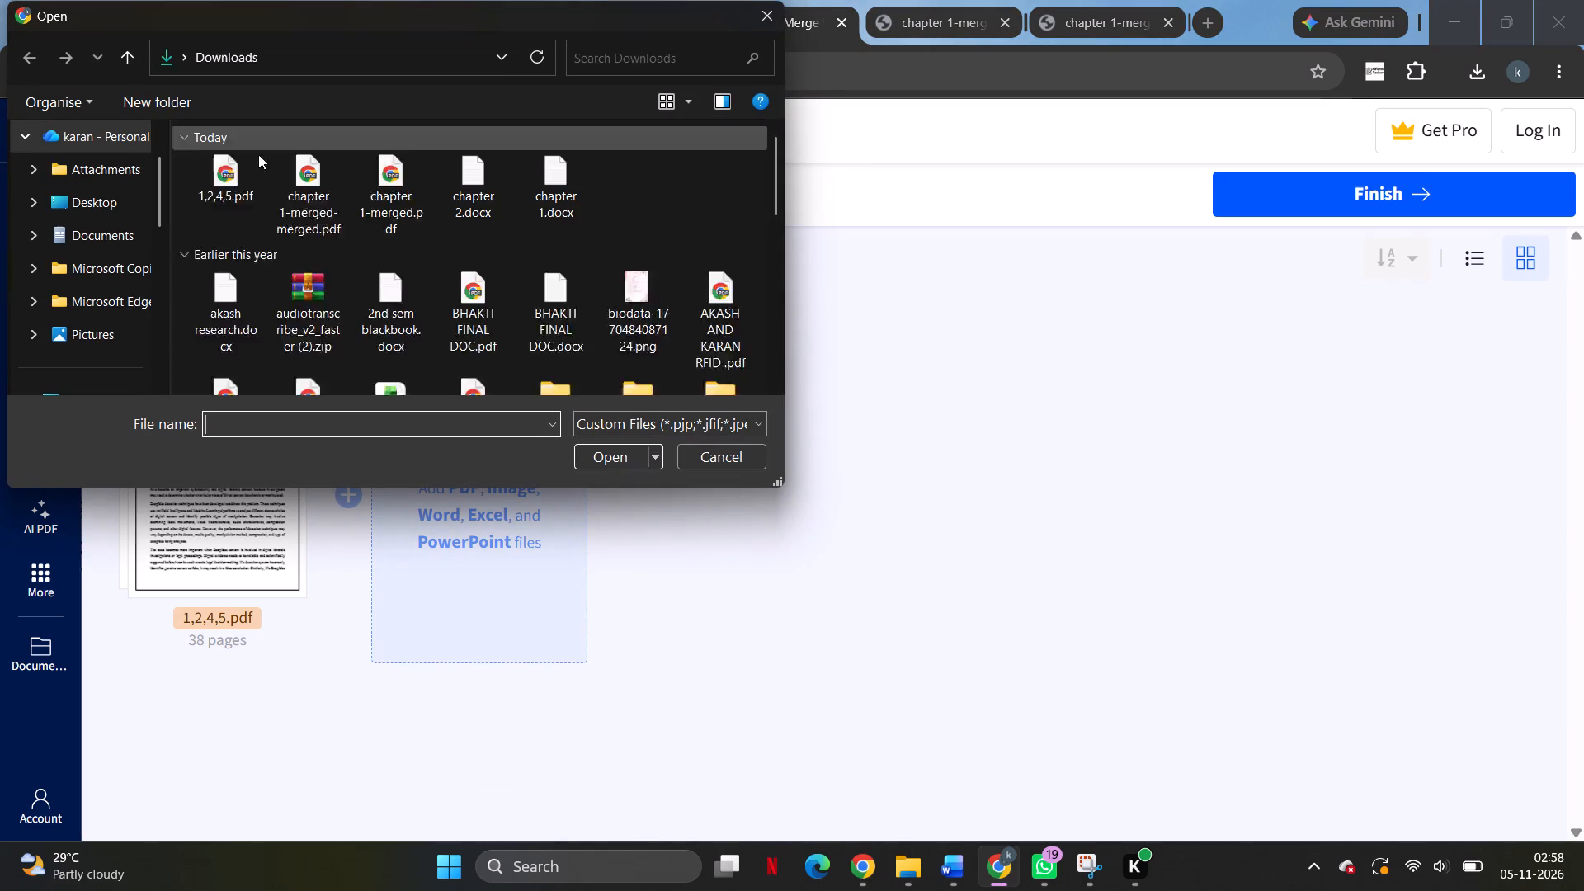
click(229, 178)
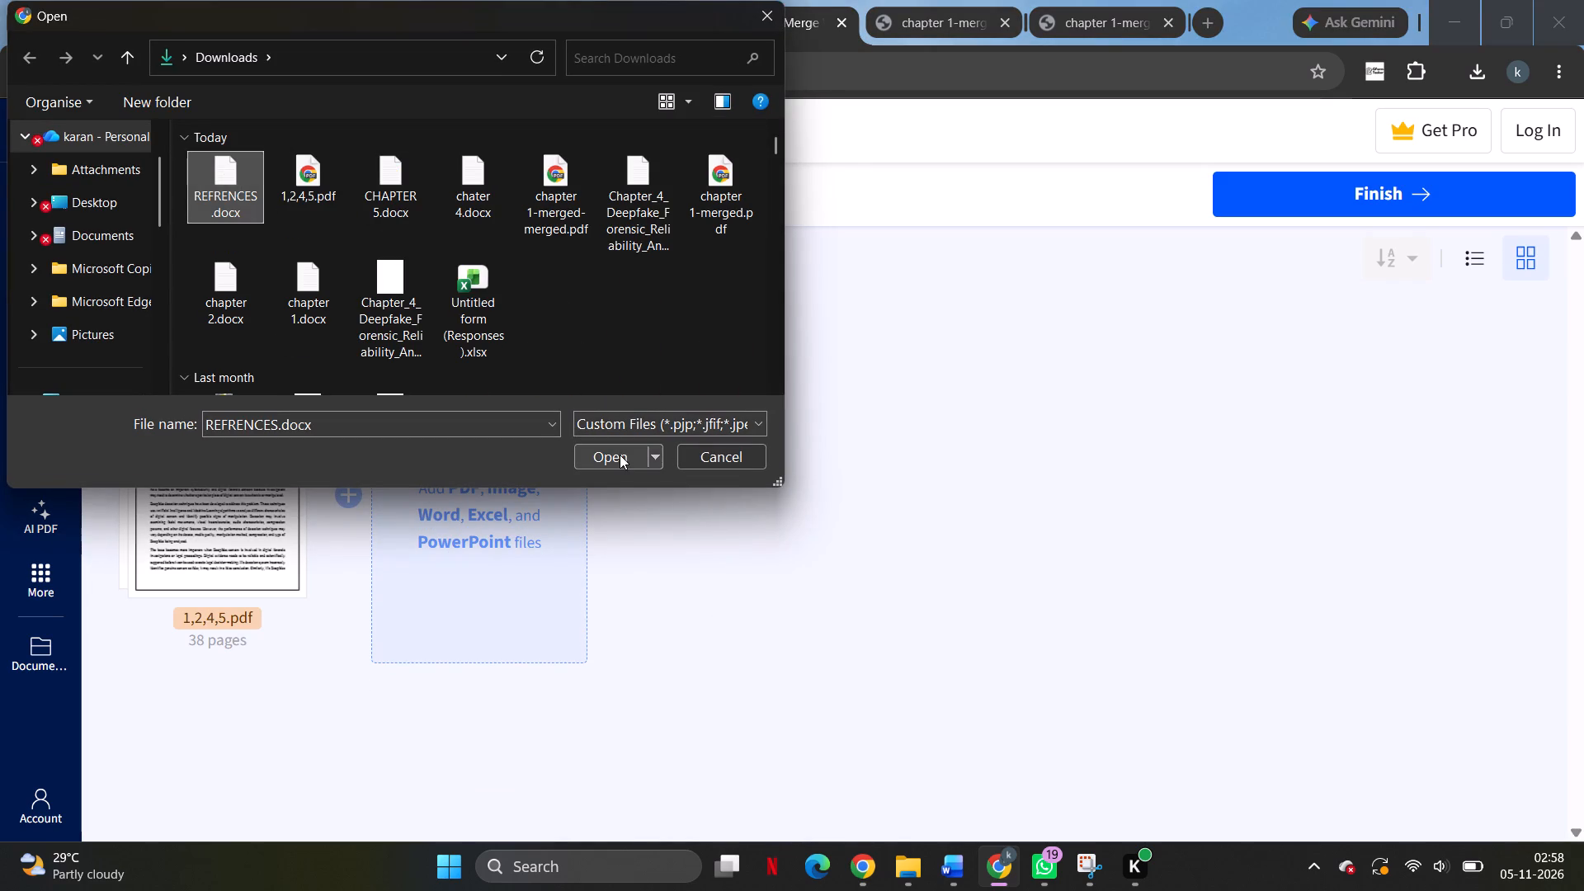
Finish merging 1,2,4,5.pdf with REFRENCES.docx and download the combined PDF.
click(619, 454)
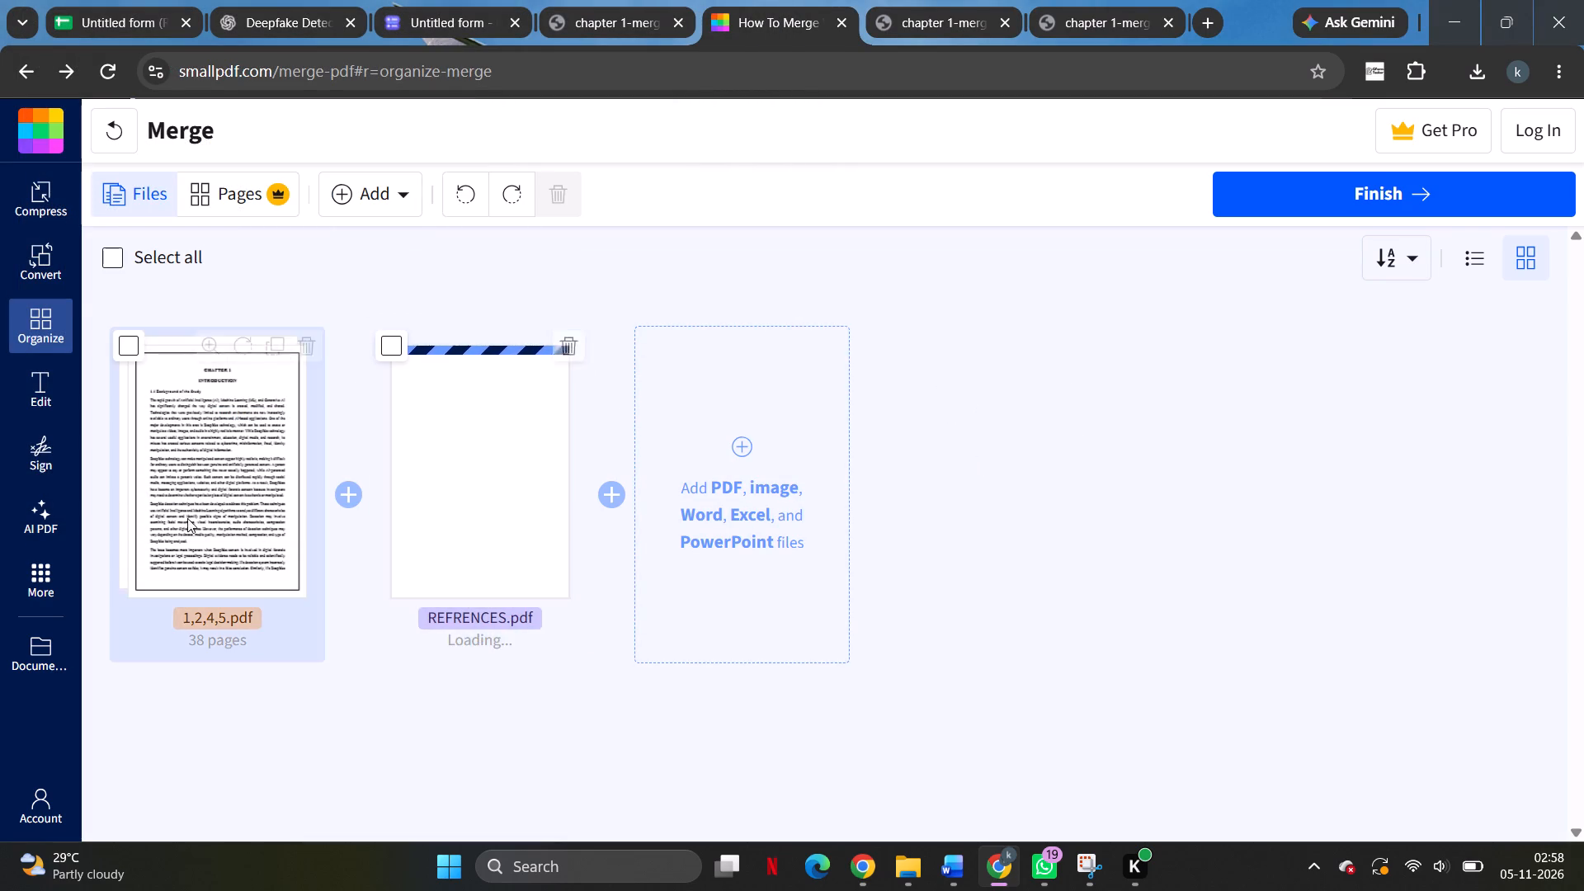
click(1270, 188)
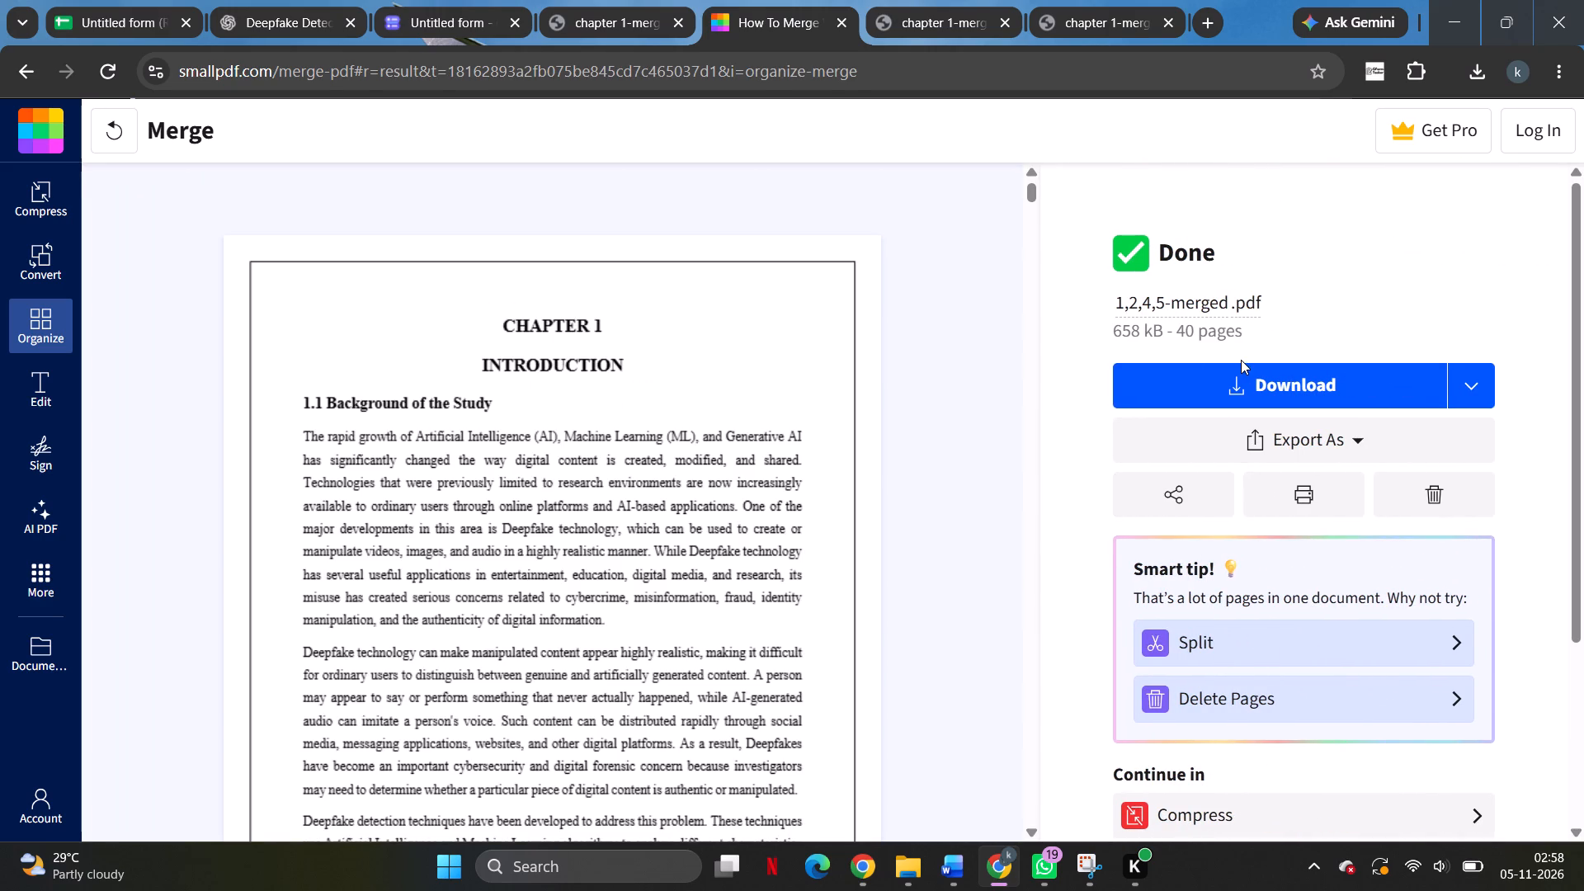
click(1223, 374)
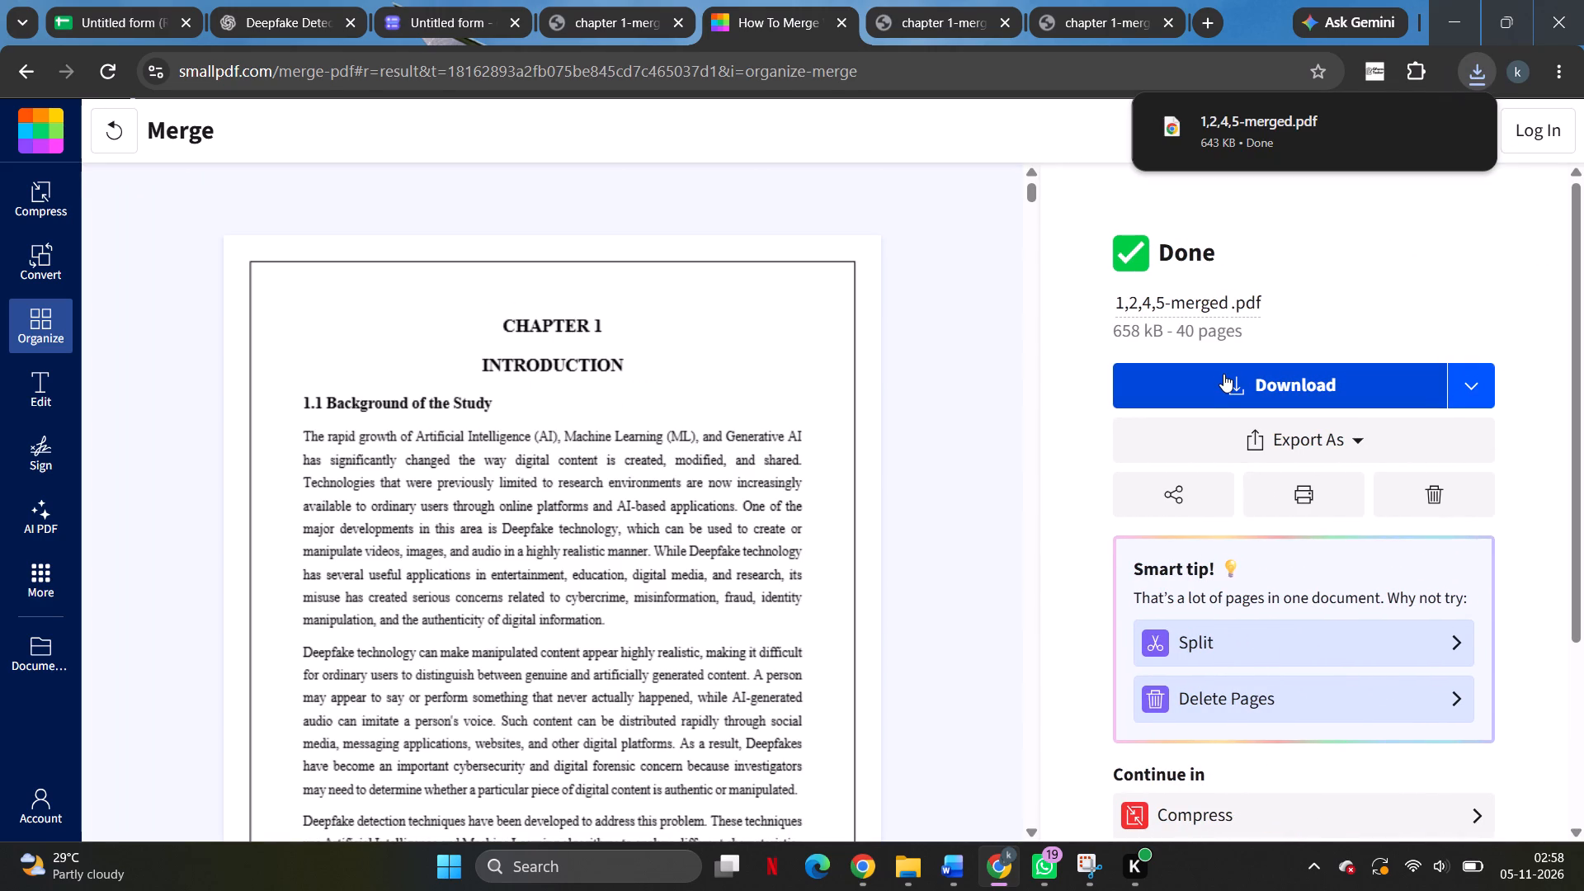